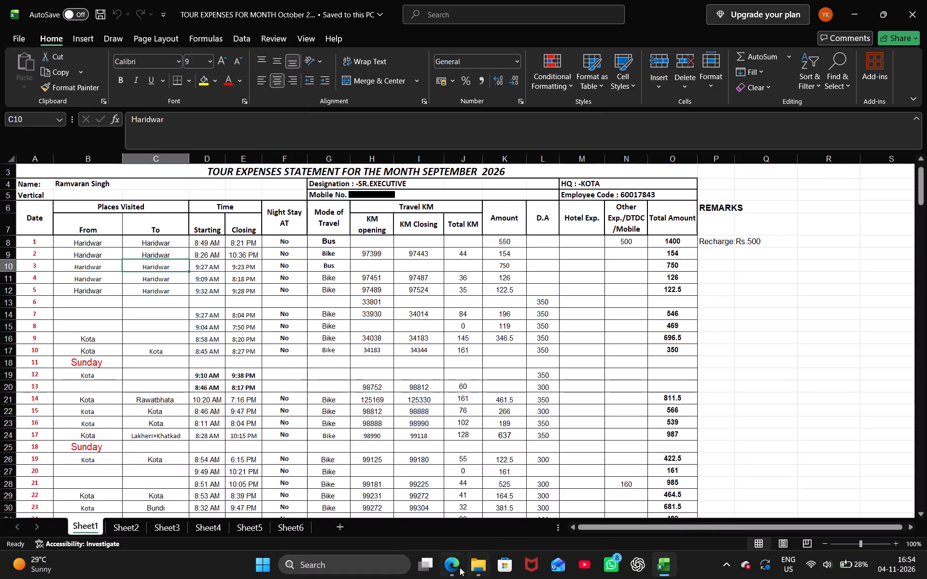
# Launch another pinned application while keeping the tour expenses workbook open.
pyautogui.click(261, 564)
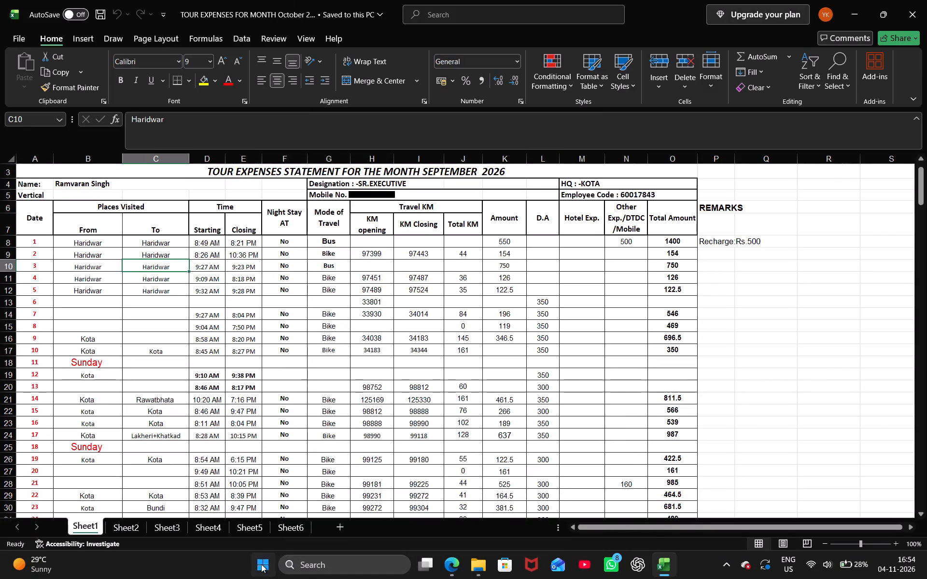
pyautogui.click(262, 344)
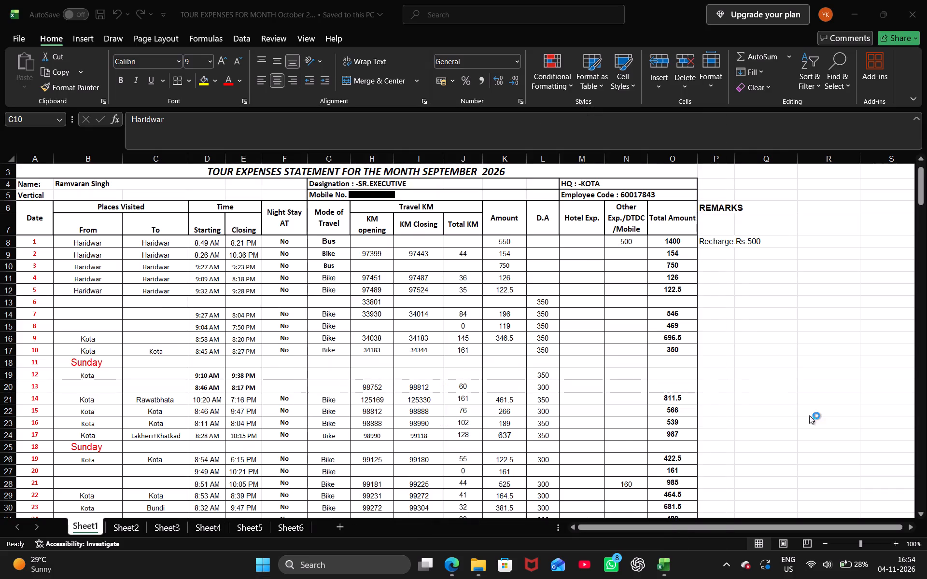
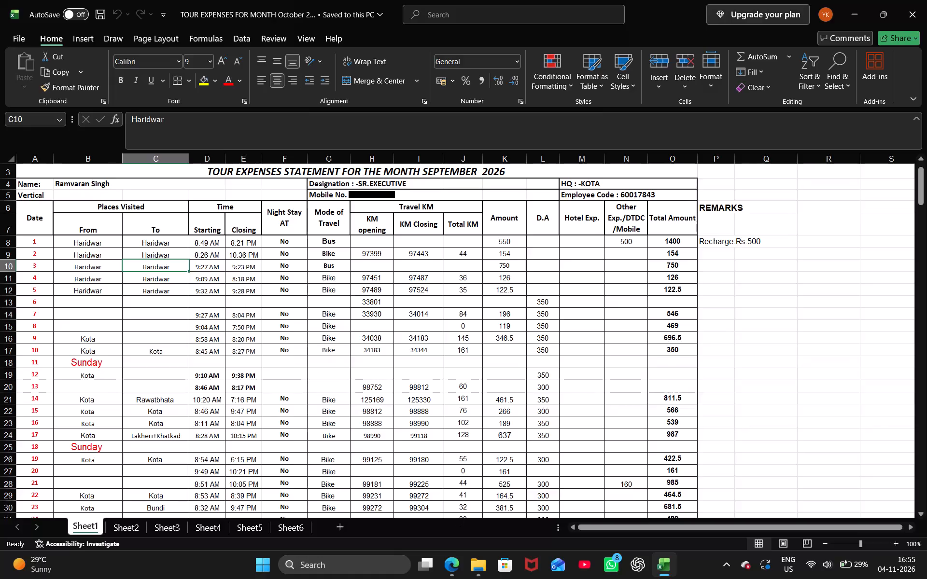
# Review the daily entries and the grand total section of the tour expenses statement on Sheet1.
pyautogui.scroll(-1, 418, 377)
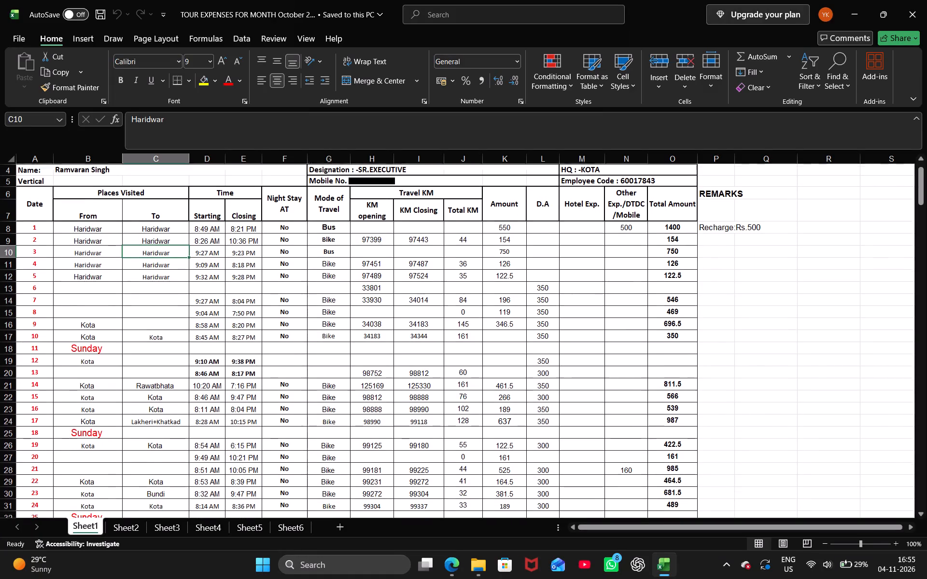
pyautogui.scroll(-1, 418, 377)
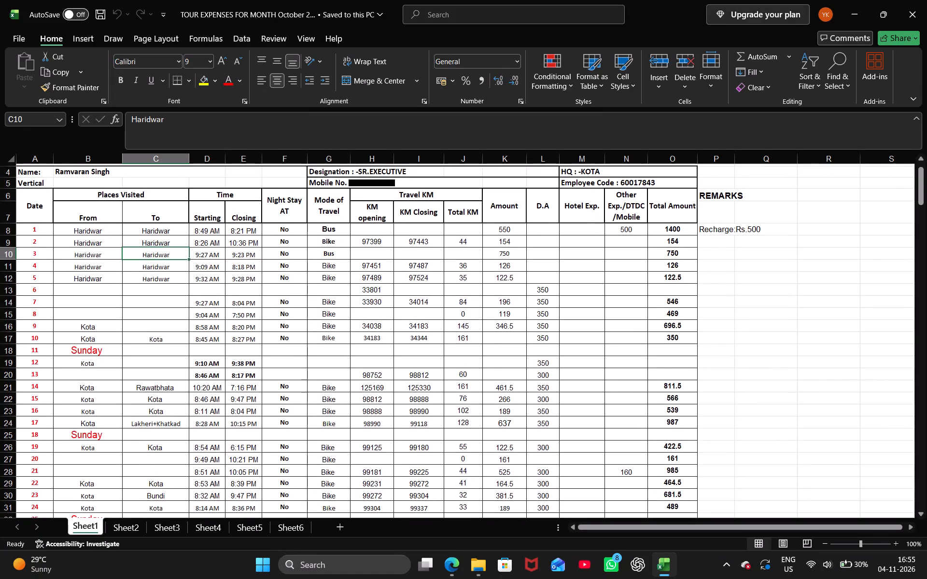
pyautogui.scroll(-1, 418, 377)
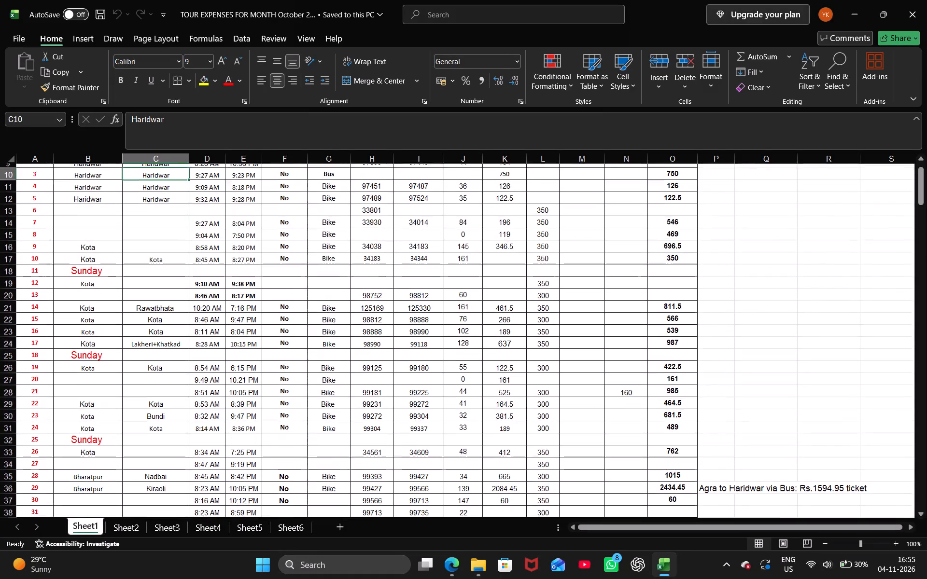
pyautogui.scroll(-2, 418, 377)
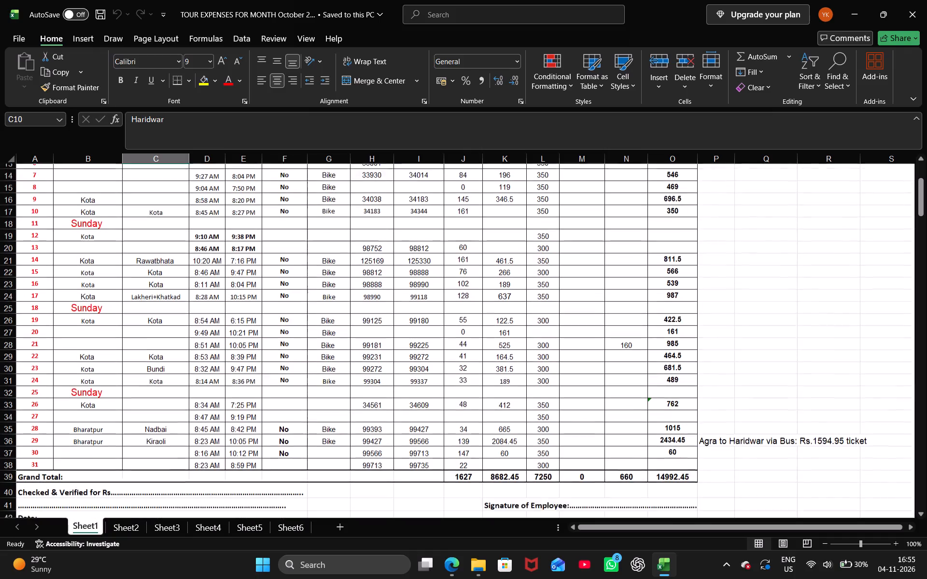
pyautogui.scroll(-1, 418, 377)
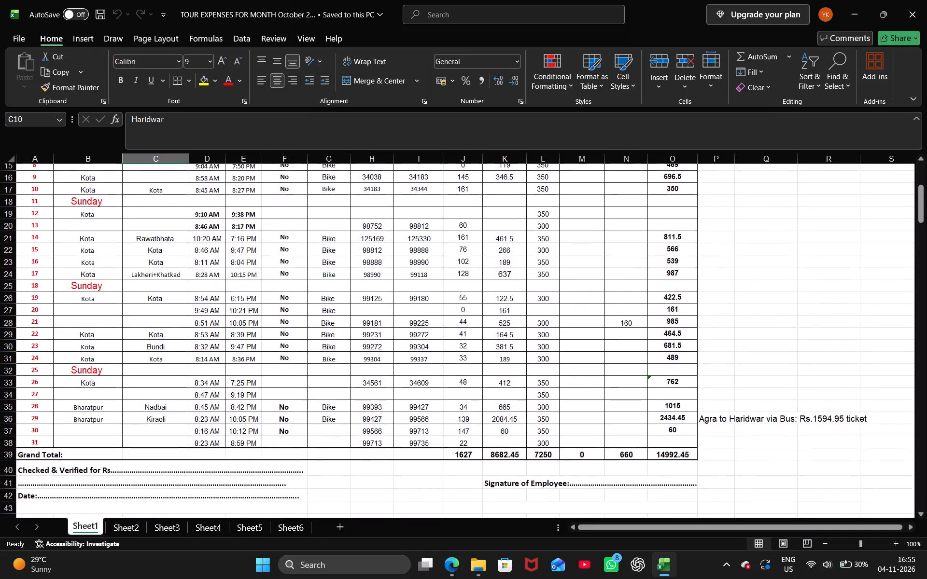
pyautogui.scroll(4, 299, 365)
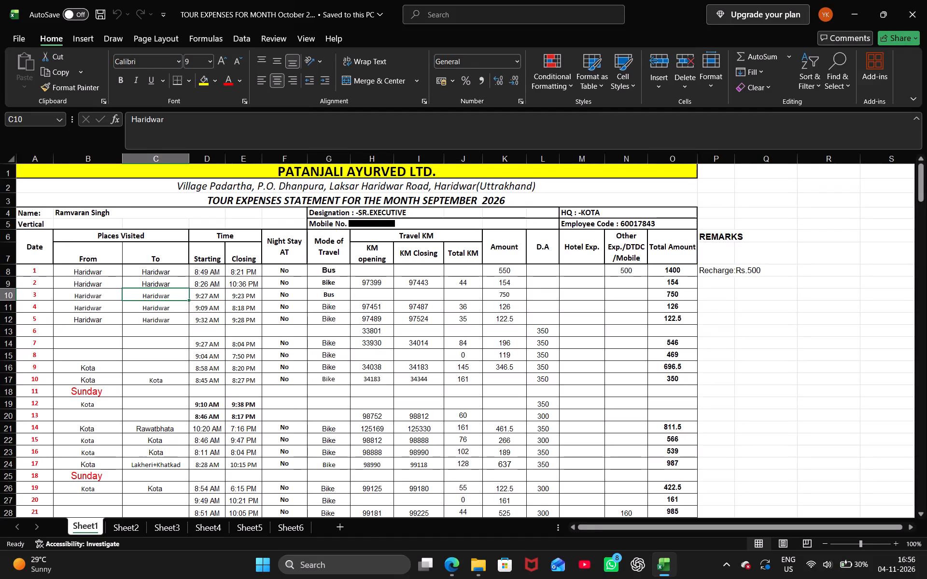
# Clear the KM opening and KM Closing readings for dates 2, 4 and 5 on Sheet1.
pyautogui.click(377, 319)
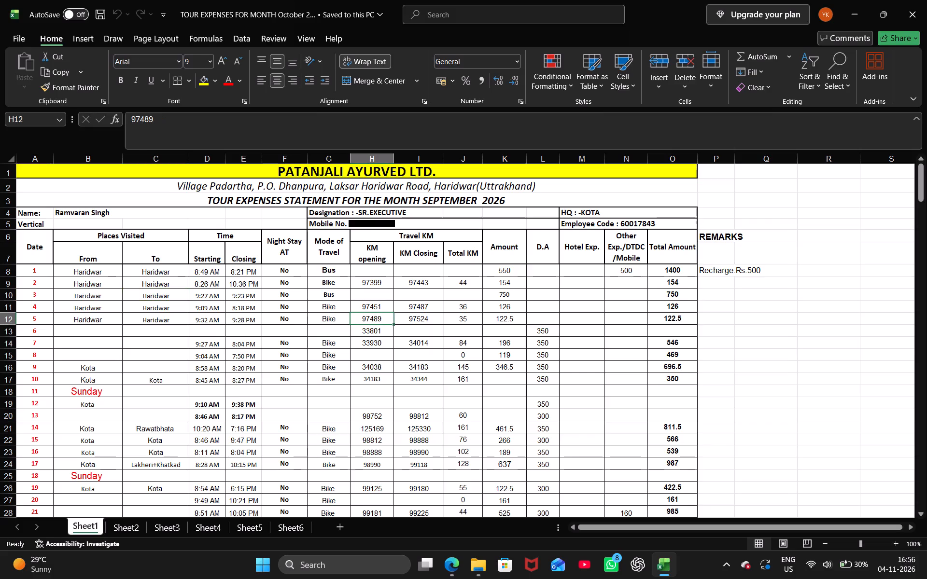
pyautogui.press('BackSpace')
pyautogui.press('Right')
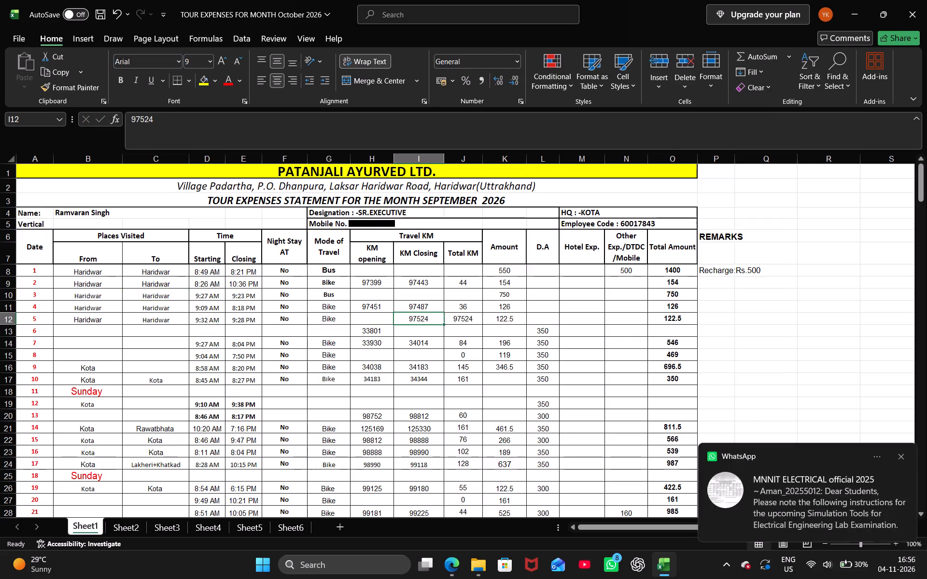
pyautogui.press('BackSpace')
pyautogui.press('Up')
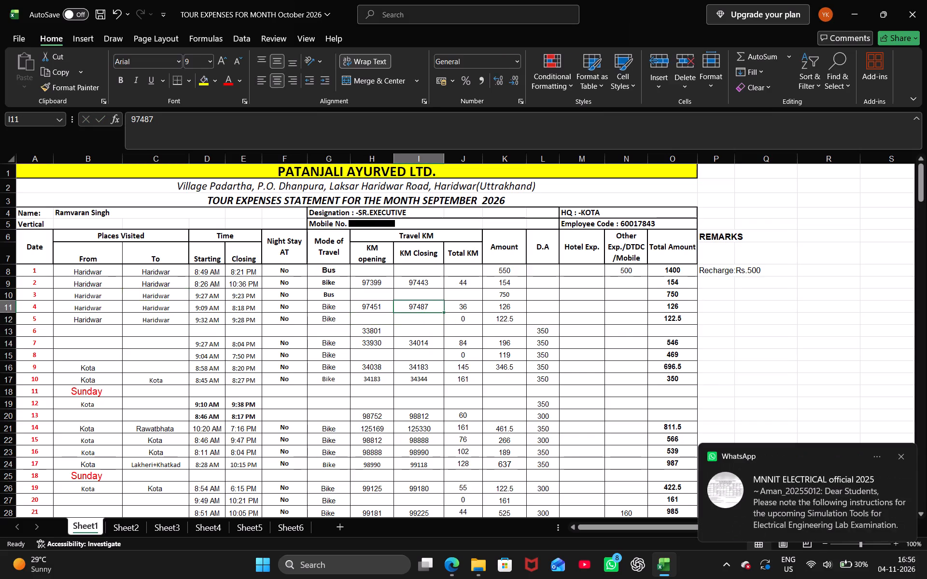
pyautogui.press('BackSpace')
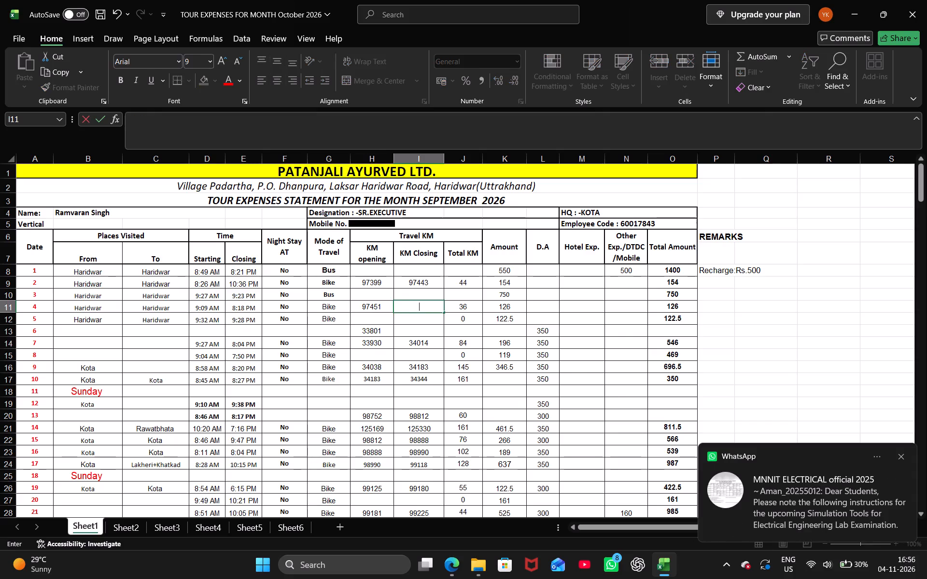
pyautogui.press('Left')
pyautogui.press('BackSpace')
pyautogui.press('Up')
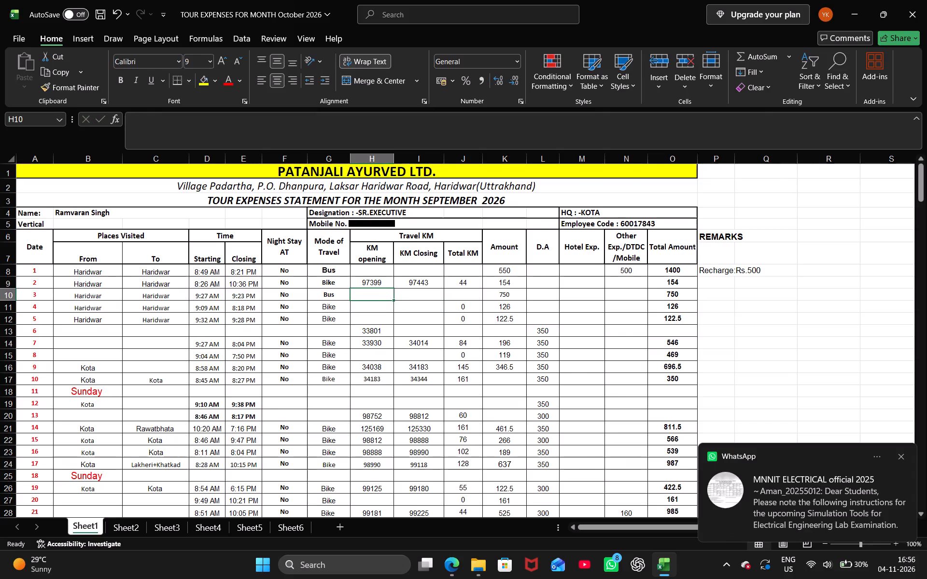
pyautogui.press('Up')
pyautogui.press('BackSpace')
pyautogui.press('Right')
pyautogui.press('BackSpace')
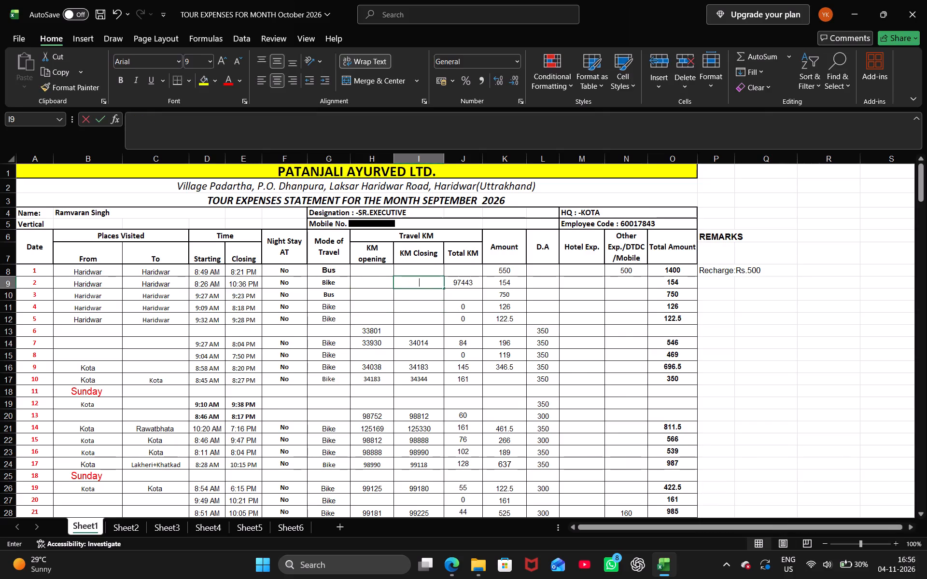
pyautogui.press('Down')
# Clear the Total KM formulas for dates 2, 4 and 5.
pyautogui.press('Down')
pyautogui.press('Down')
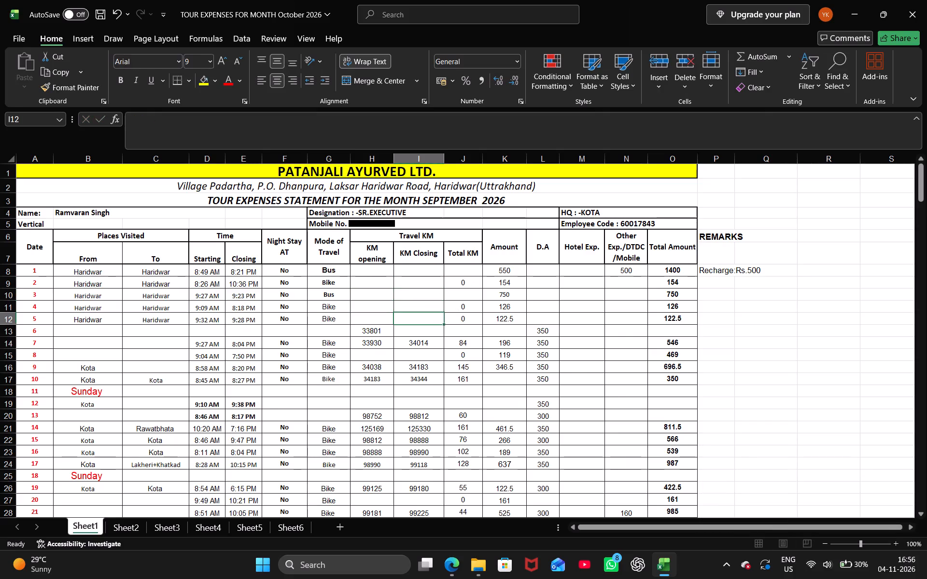
pyautogui.press('Right')
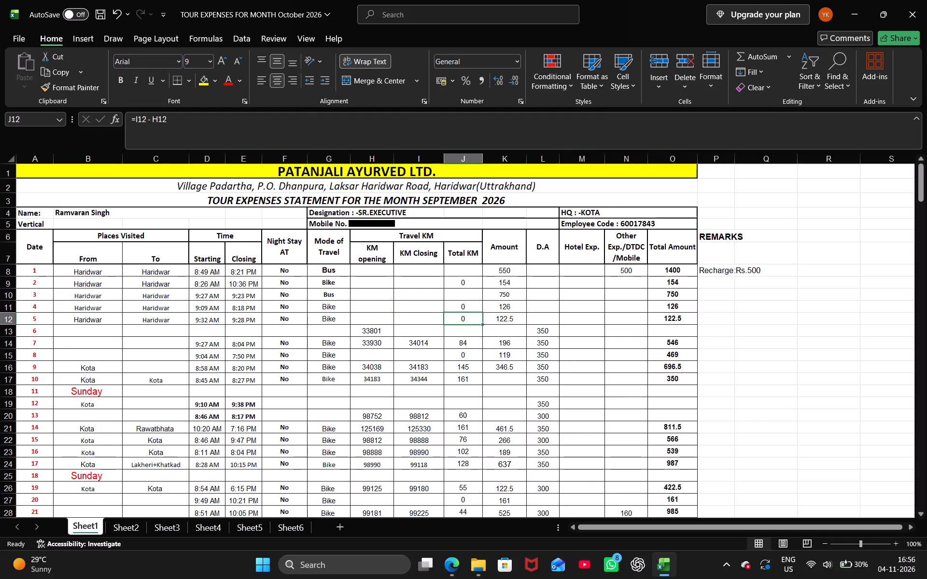
pyautogui.press('BackSpace')
pyautogui.press('Up')
pyautogui.press('BackSpace')
pyautogui.press('Up')
pyautogui.press('Up')
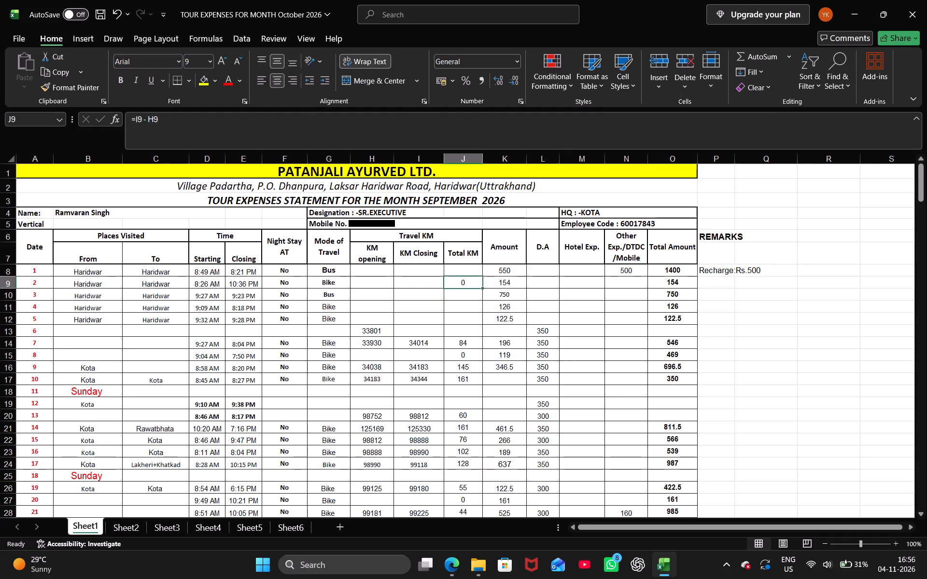
pyautogui.press('BackSpace')
pyautogui.press('Down')
# Go to the empty KM Closing cell for date 6, cell I13.
pyautogui.press('Down')
pyautogui.press('Down')
pyautogui.press('Left')
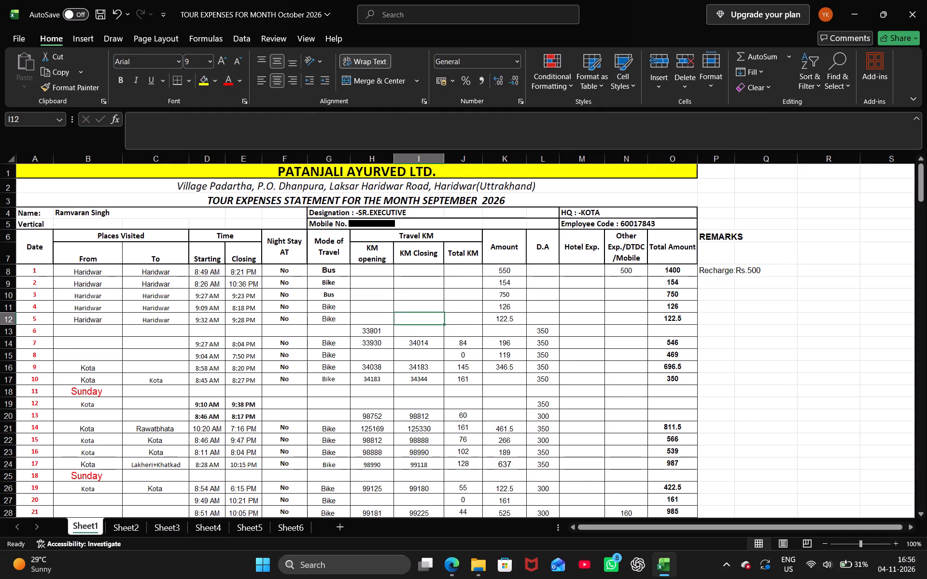
pyautogui.press('Left')
pyautogui.press('Down')
pyautogui.press('Right')
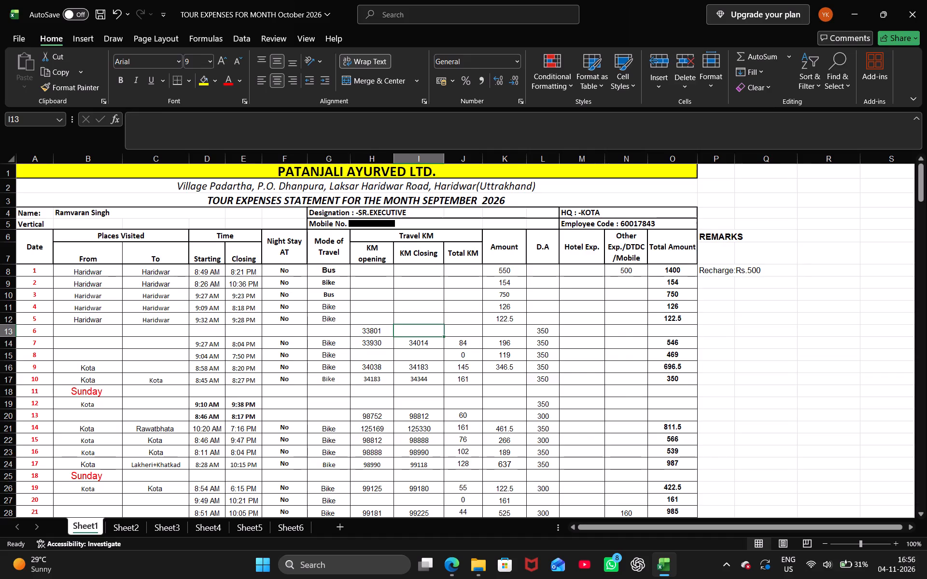
# In the row for date 6, enter 33846 as the KM closing and 45 as the total KM.
pyautogui.write('33')
pyautogui.press('8')
pyautogui.write('46')
pyautogui.press('Return')
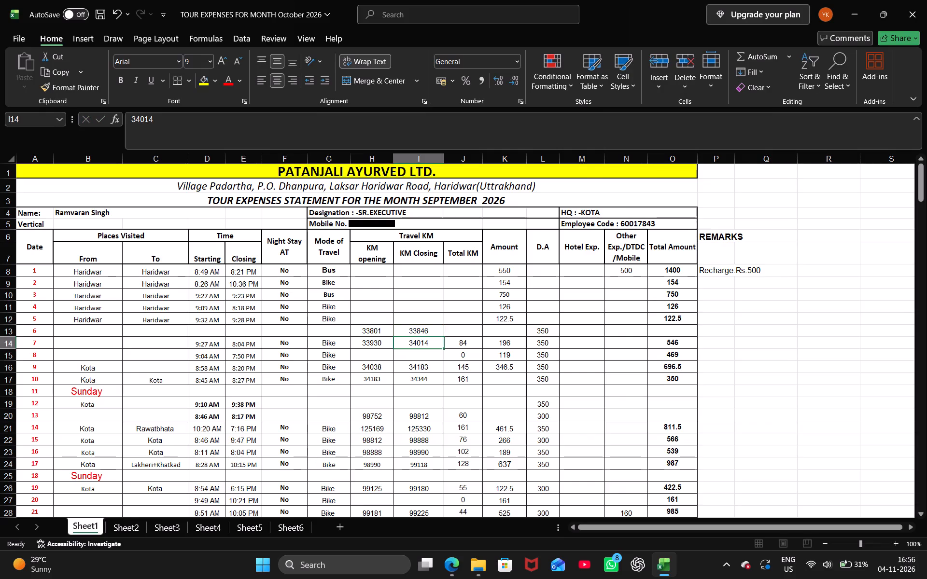
pyautogui.press('0')
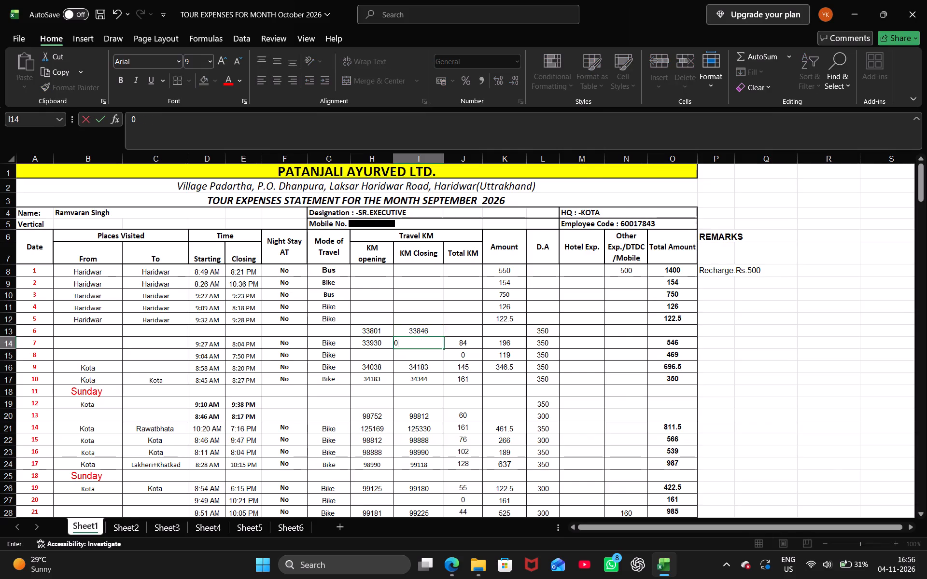
pyautogui.click(116, 17)
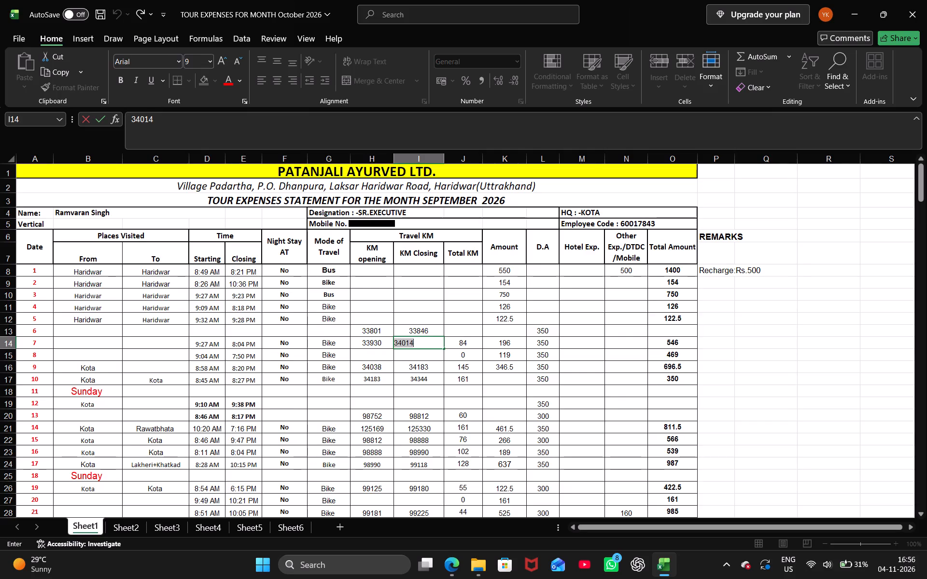
pyautogui.press('Up')
pyautogui.press('Right')
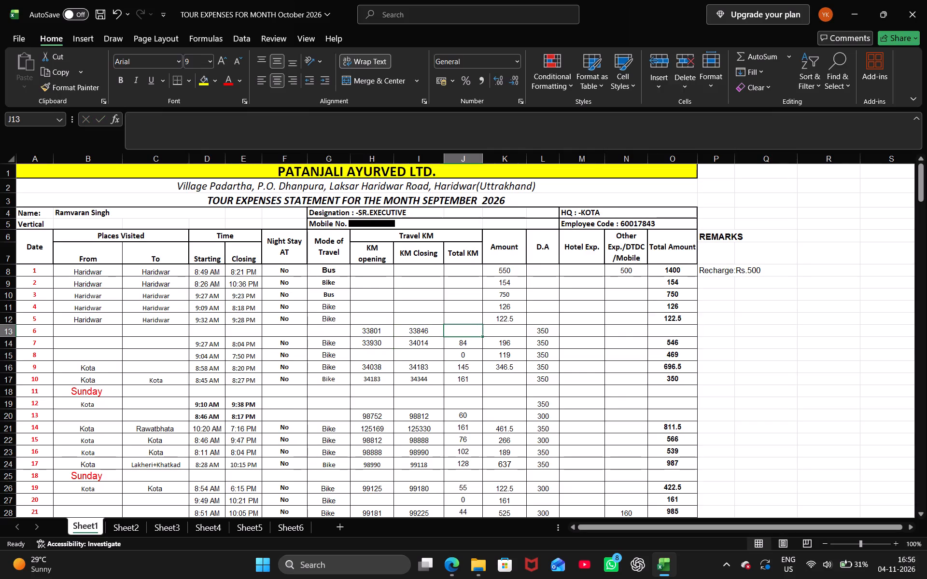
pyautogui.press('Up')
pyautogui.press('Down')
pyautogui.write('45')
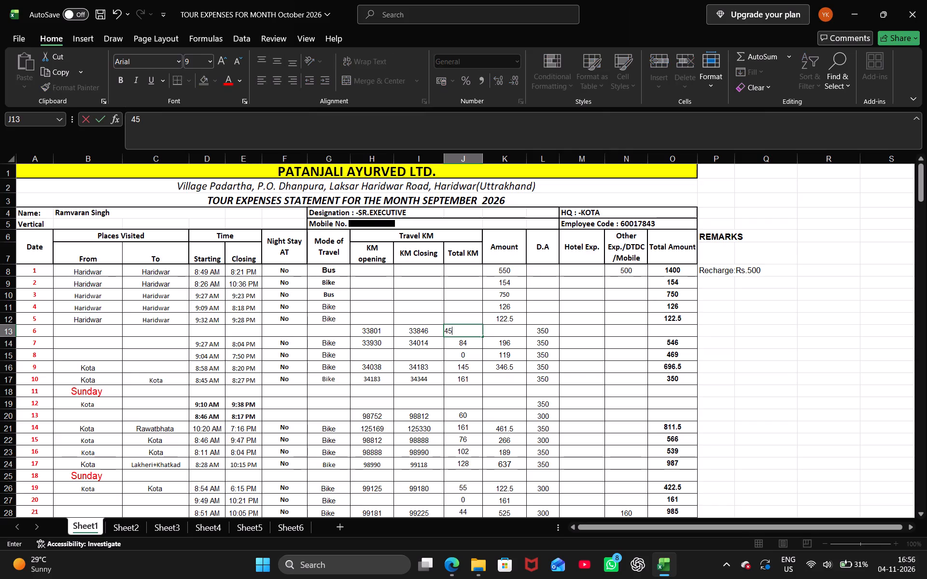
pyautogui.press('Down')
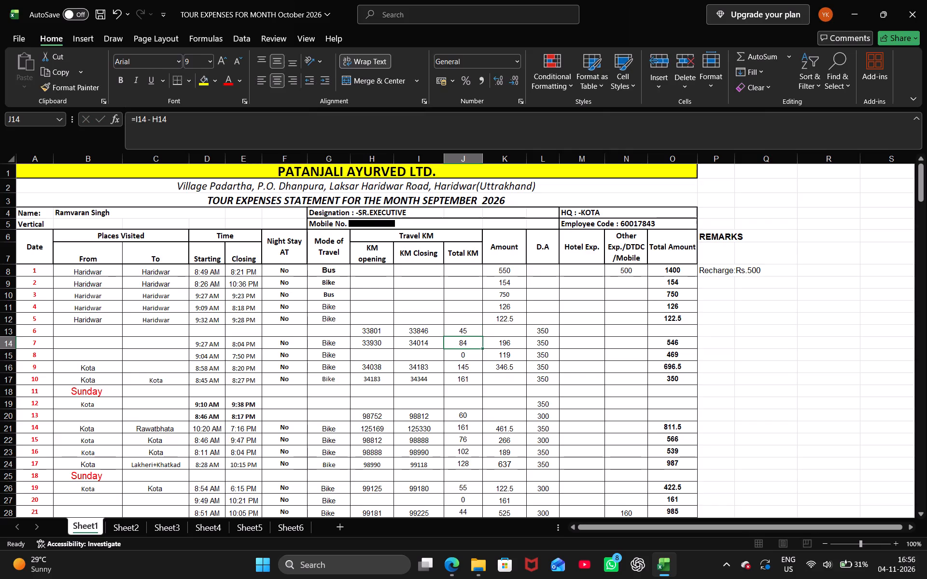
# Enter `157.5 in the Amount cell for date 6.
pyautogui.press('Left')
pyautogui.press('Left')
pyautogui.press('Down')
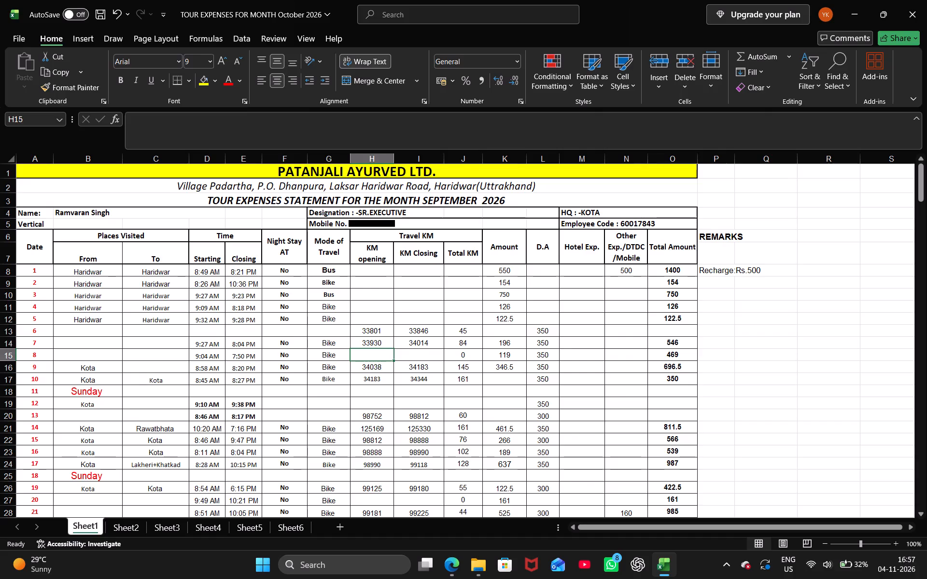
pyautogui.press('Right')
pyautogui.press('Right')
pyautogui.press('Right')
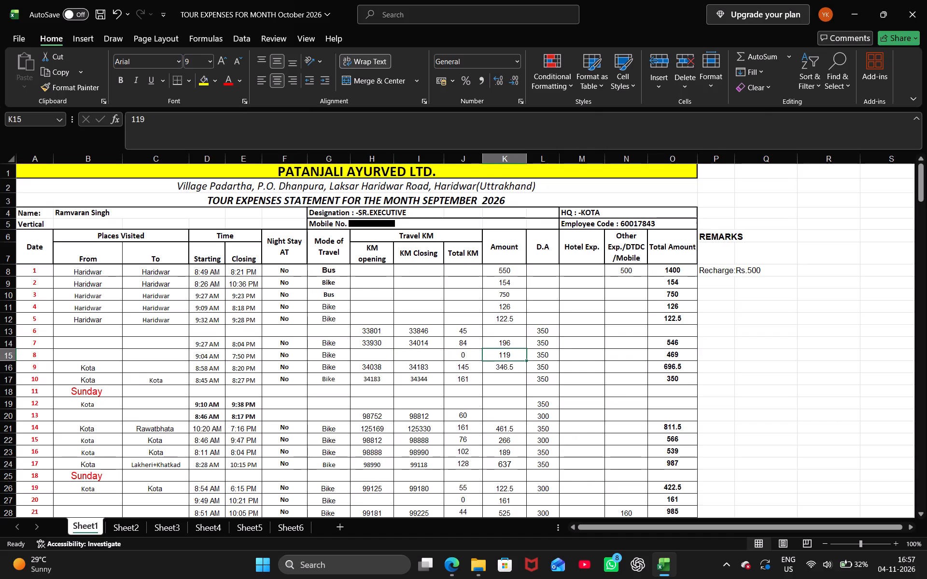
pyautogui.press('Up')
pyautogui.press('Up')
pyautogui.write('`157.')
pyautogui.press('5')
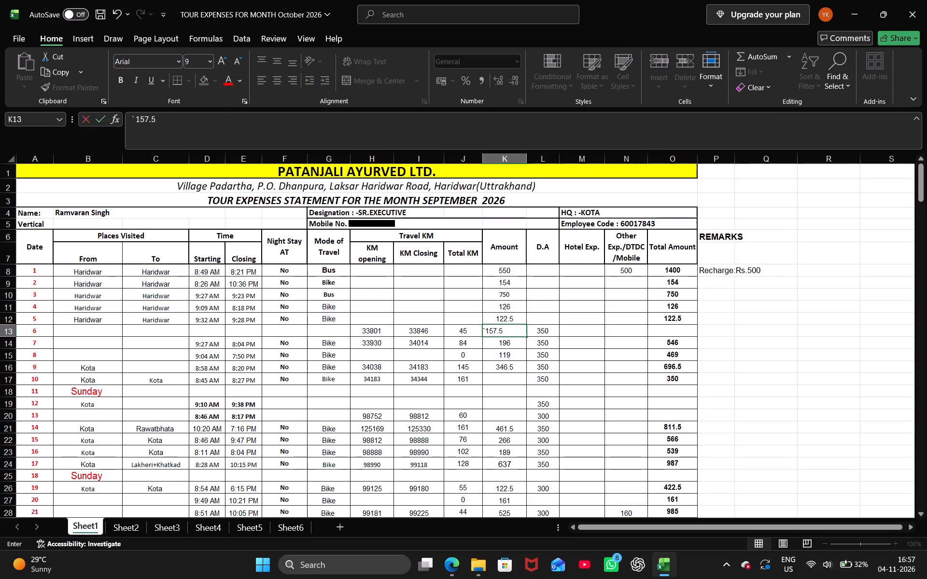
pyautogui.press('Right')
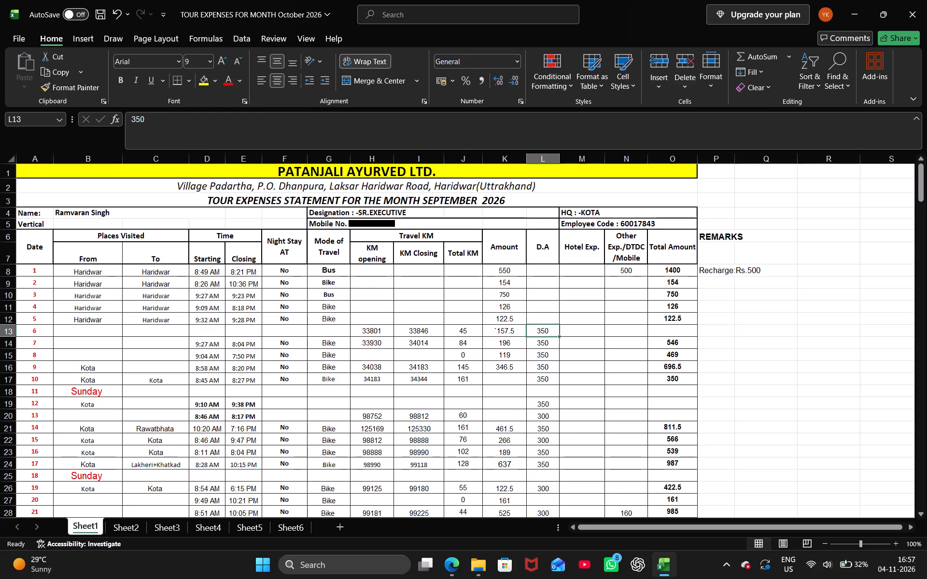
# Enter Bharatpur as the From place visited for date 6.
pyautogui.press('Right')
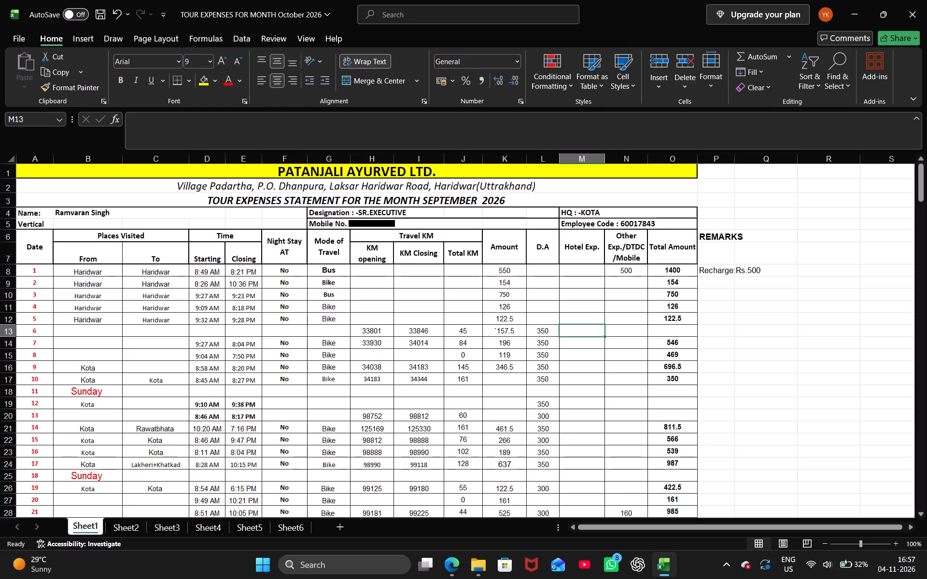
pyautogui.press('Right')
pyautogui.press('Right')
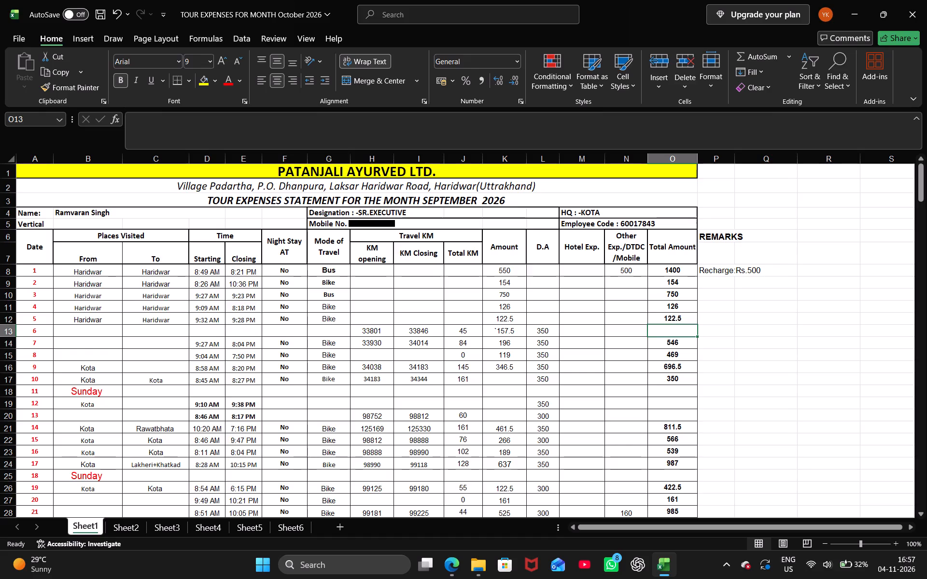
pyautogui.press('Left')
pyautogui.press('Left')
pyautogui.press('Left')
pyautogui.press('Left')
pyautogui.press('Left')
pyautogui.press('Left')
pyautogui.press('Left')
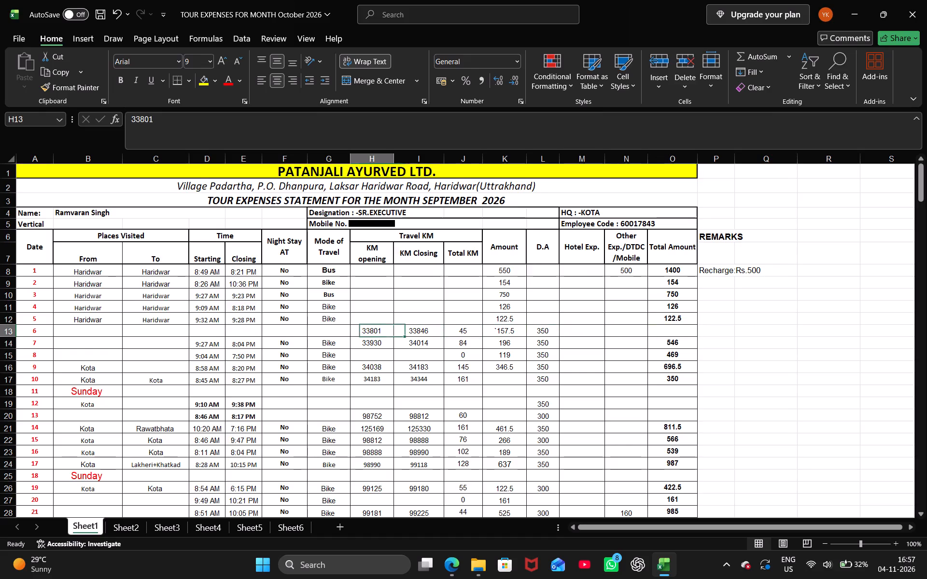
pyautogui.press('Left')
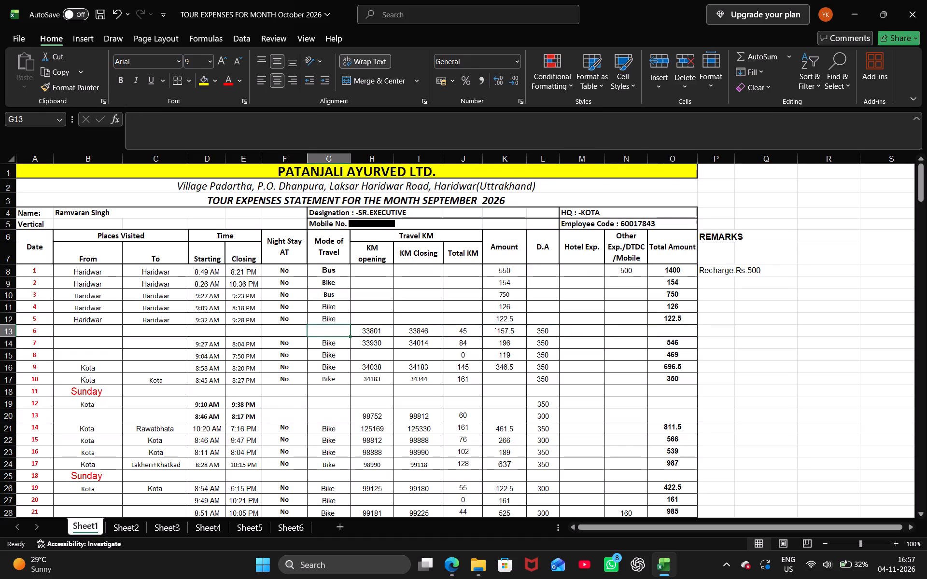
pyautogui.press('Left')
pyautogui.press('Left')
pyautogui.press('Left')
pyautogui.press('Left')
pyautogui.press('Left')
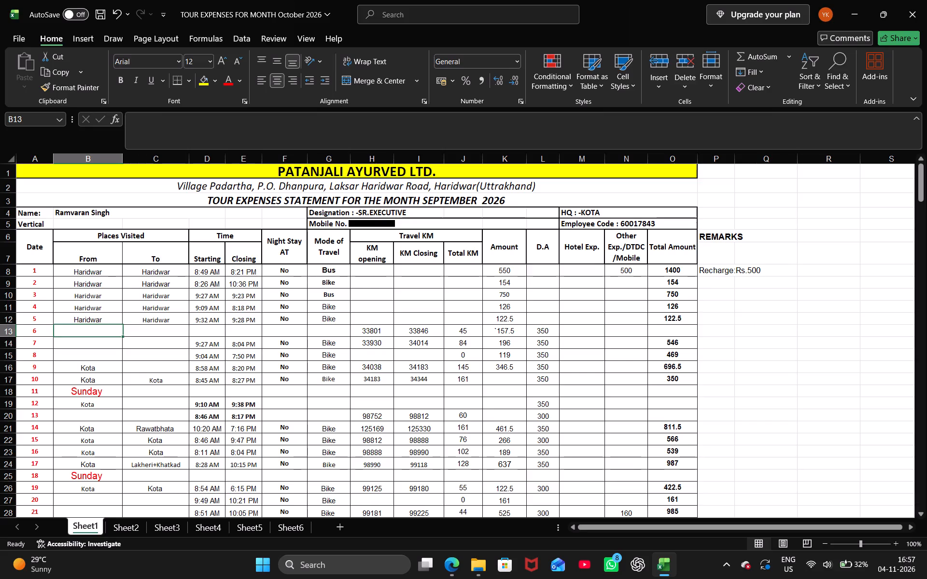
pyautogui.hotkey('shift', 'b')
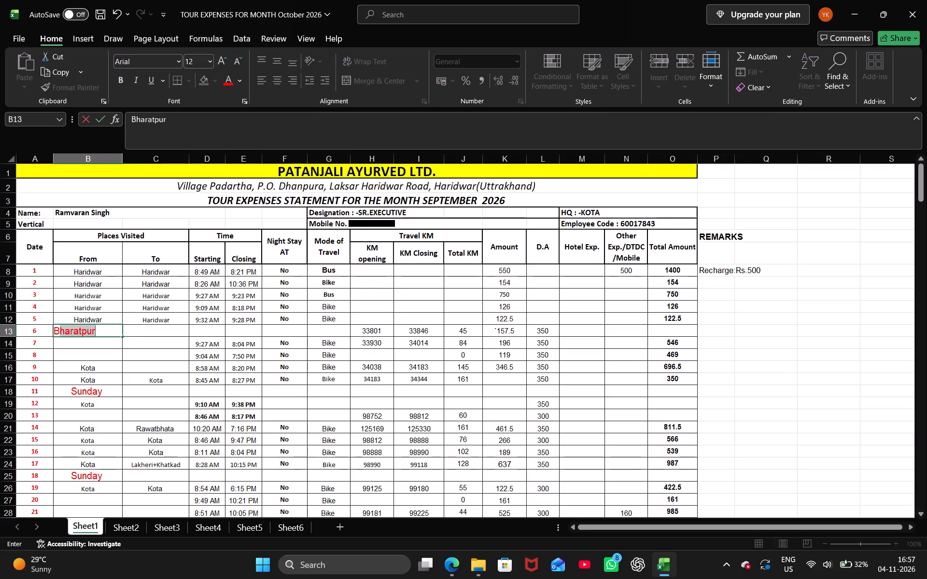
pyautogui.write('hara')
pyautogui.press('t')
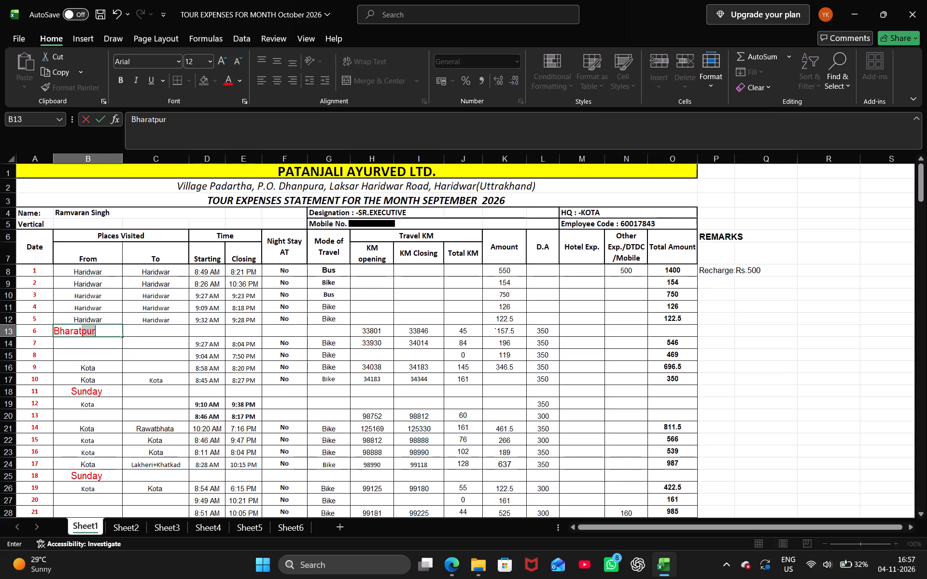
pyautogui.write('pur')
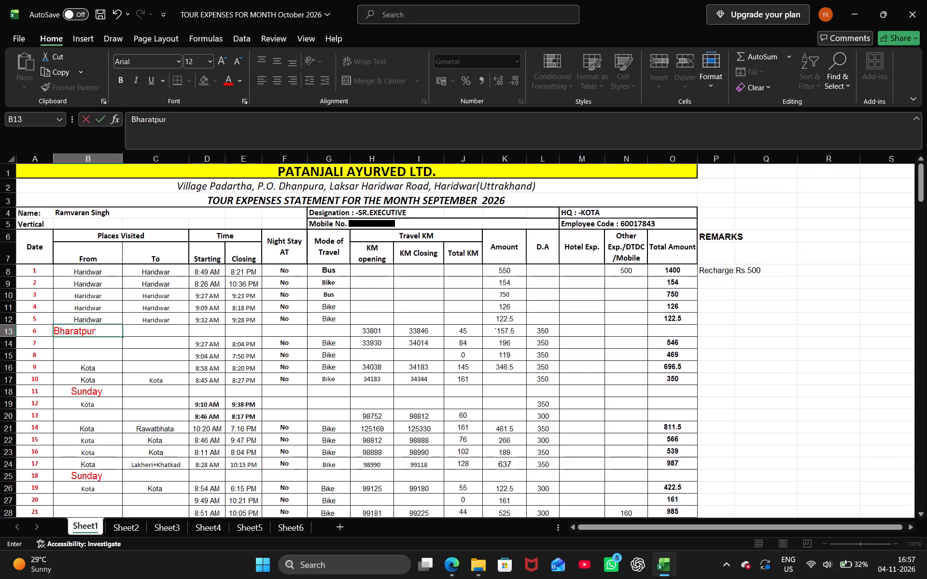
pyautogui.press('Right')
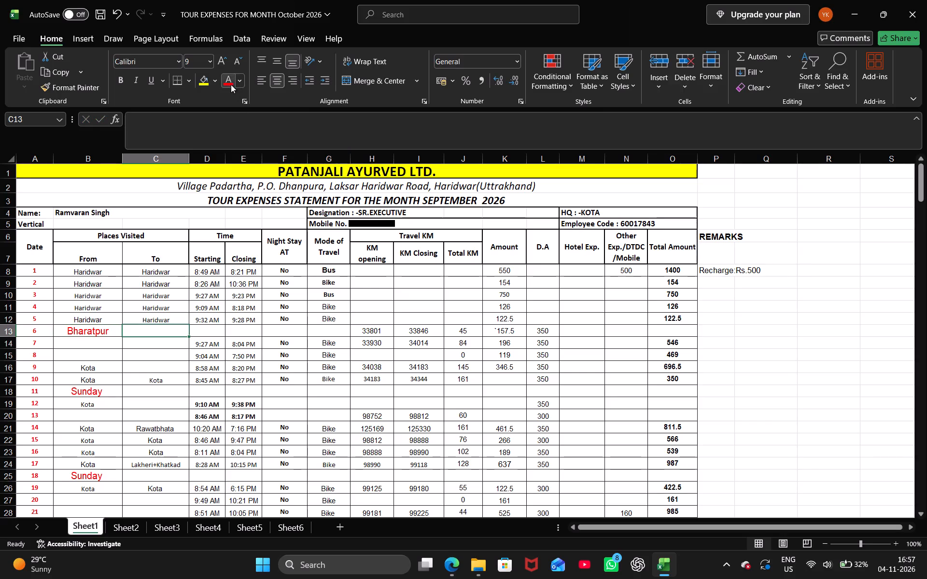
# Set the font colour of date 6's To cell to black and enter kirawali as the place visited.
pyautogui.click(241, 86)
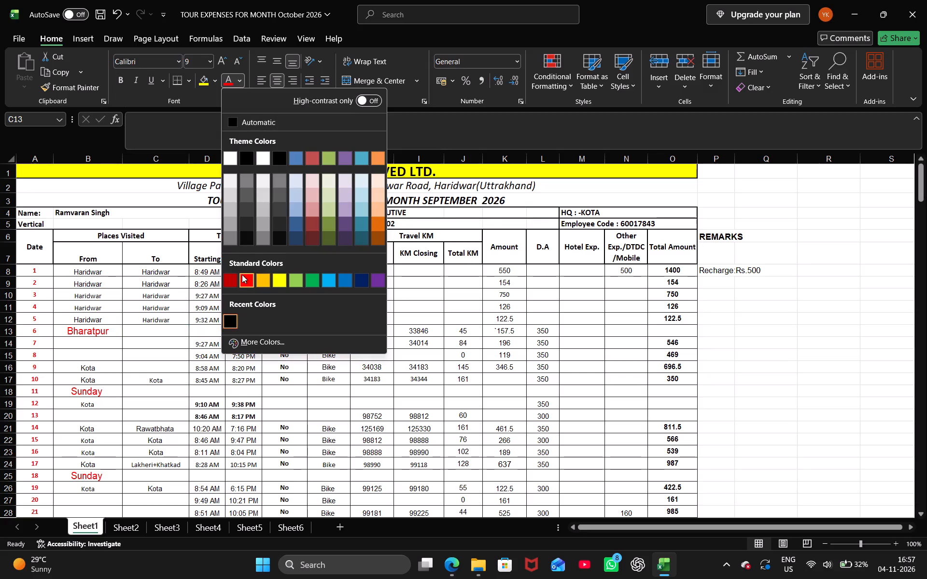
pyautogui.click(233, 321)
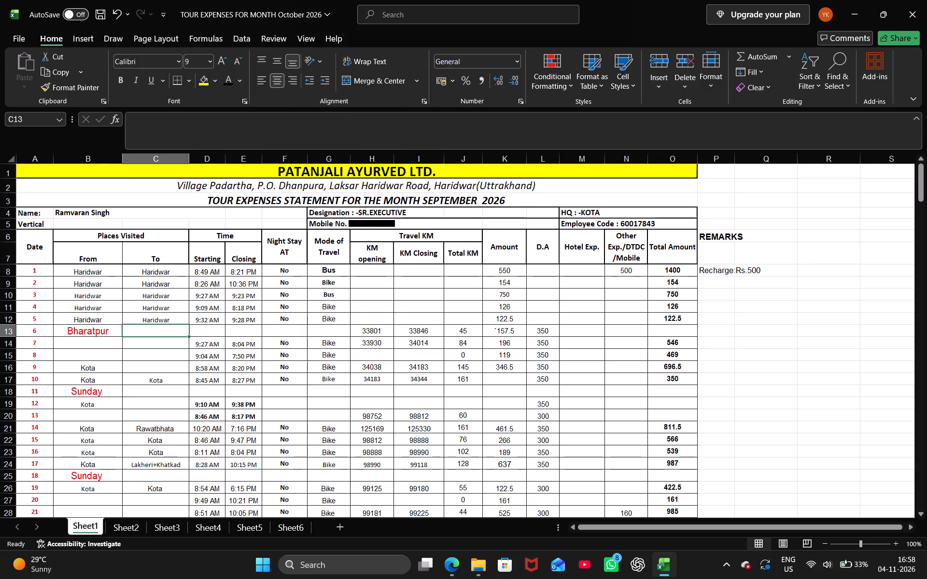
pyautogui.write('kiwa')
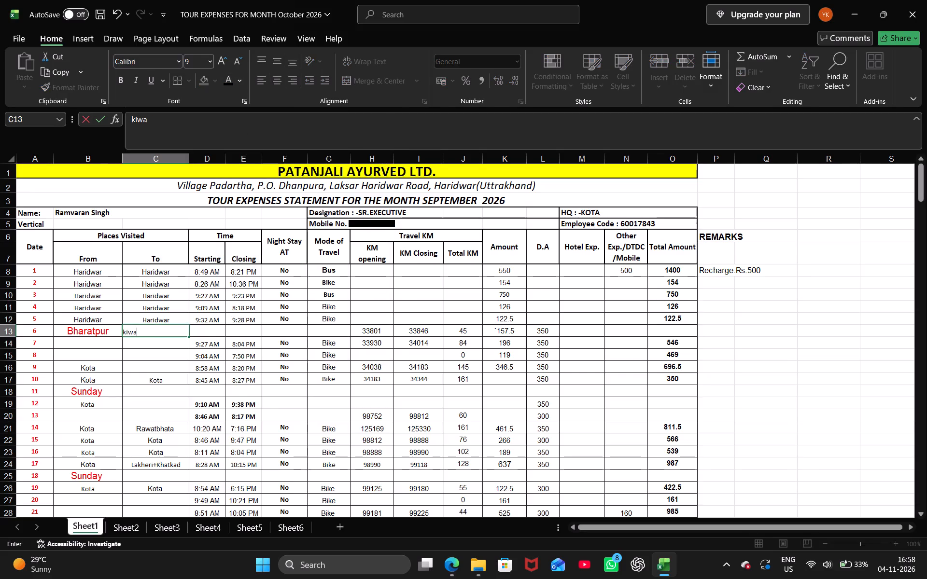
pyautogui.press('BackSpace')
pyautogui.press('BackSpace')
pyautogui.press('e')
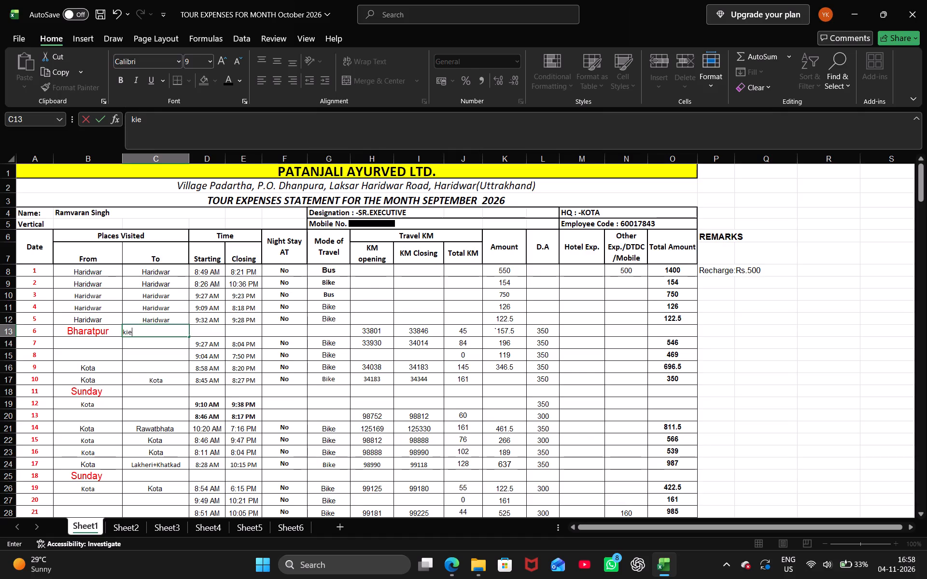
pyautogui.press('BackSpace')
pyautogui.write('rawali')
pyautogui.press('Left')
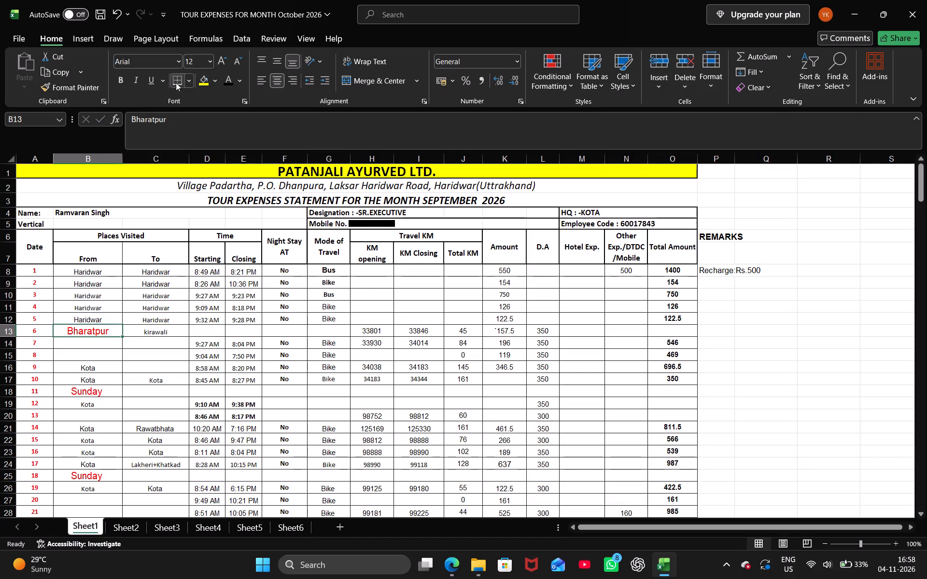
# Change the font colour of the Bharatpur entry for date 6 to black.
pyautogui.click(235, 85)
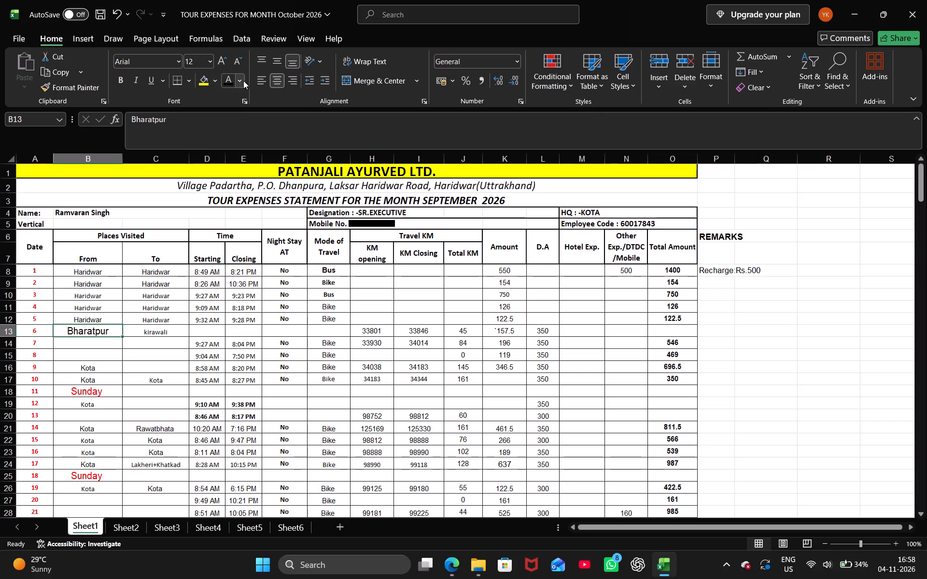
pyautogui.click(144, 331)
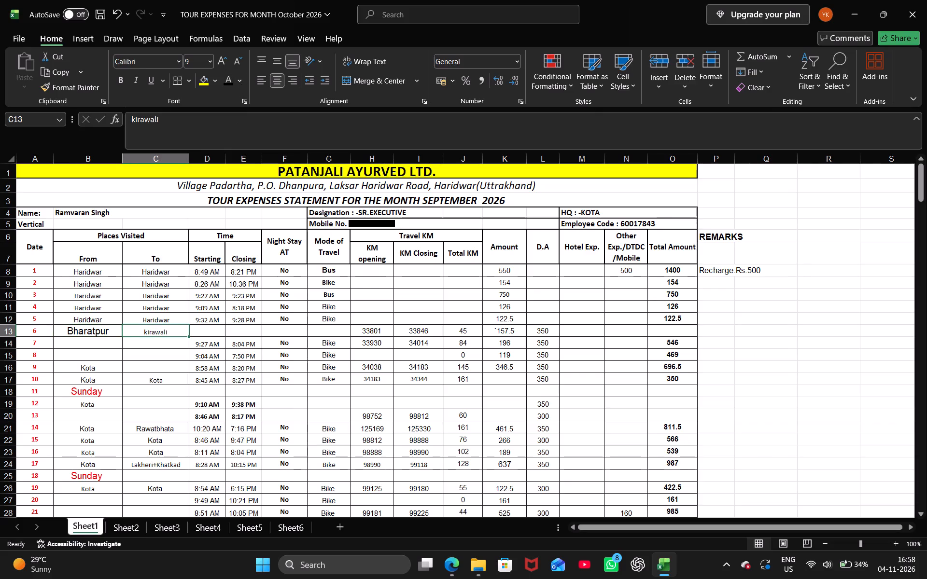
# Replace the To place visited for date 6 with the capitalised spelling Kirawali.
pyautogui.hotkey('shift', 'k')
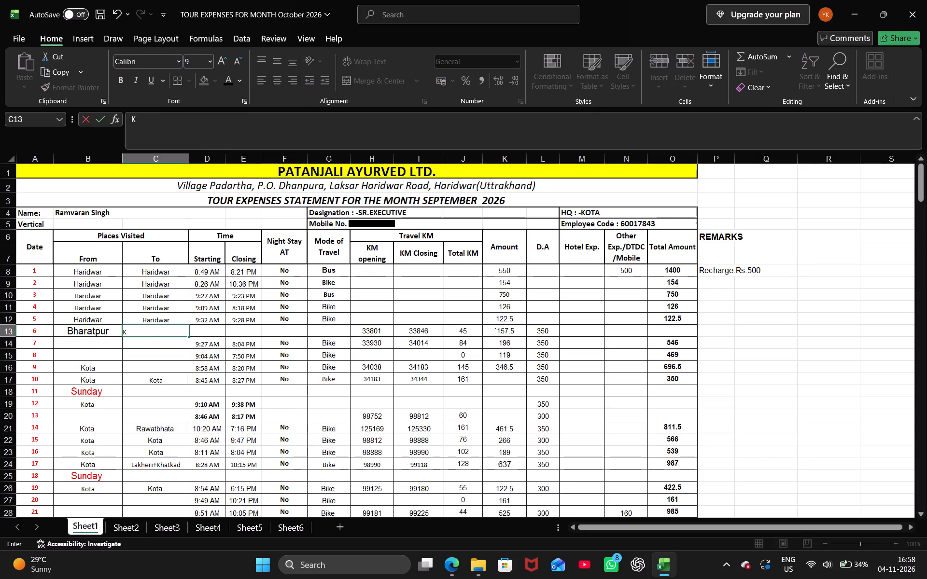
pyautogui.write('irawali')
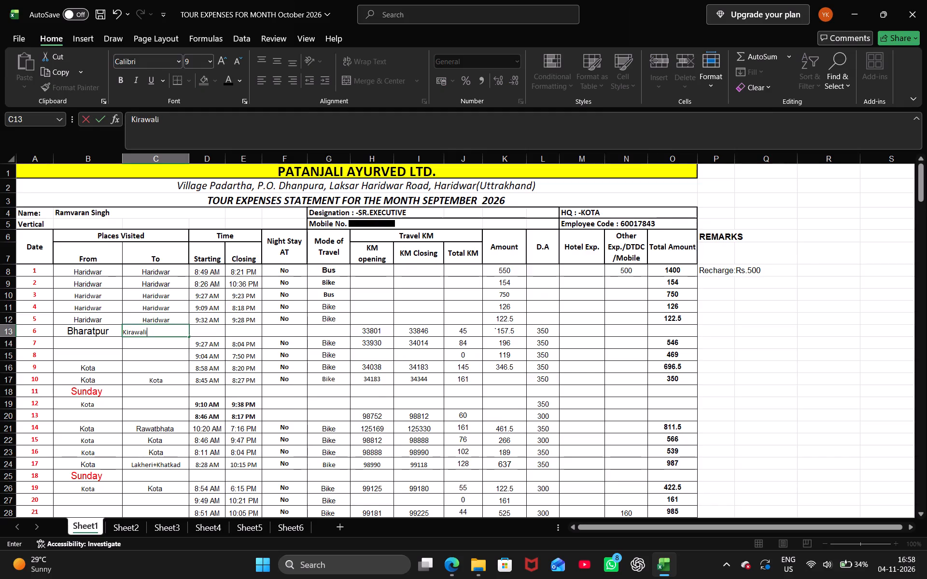
pyautogui.press('Right')
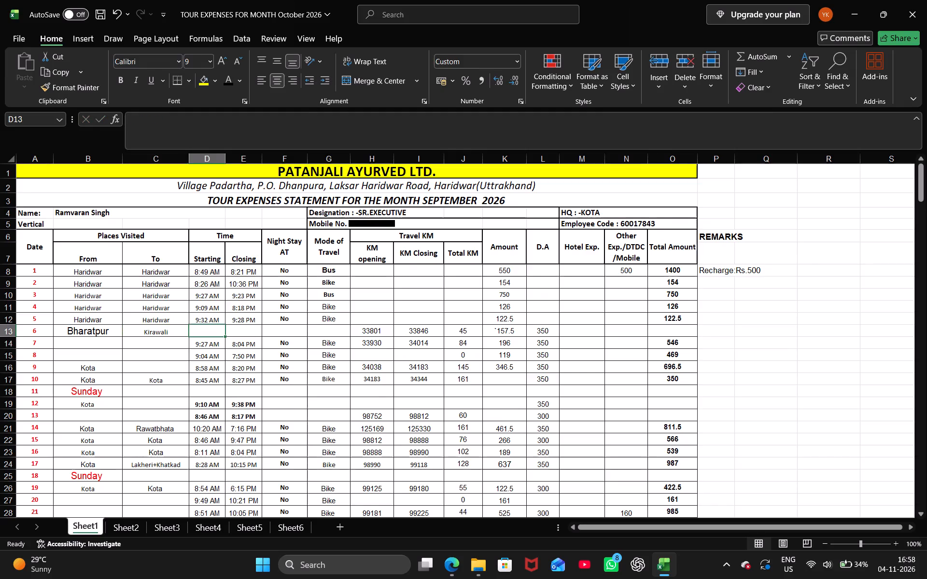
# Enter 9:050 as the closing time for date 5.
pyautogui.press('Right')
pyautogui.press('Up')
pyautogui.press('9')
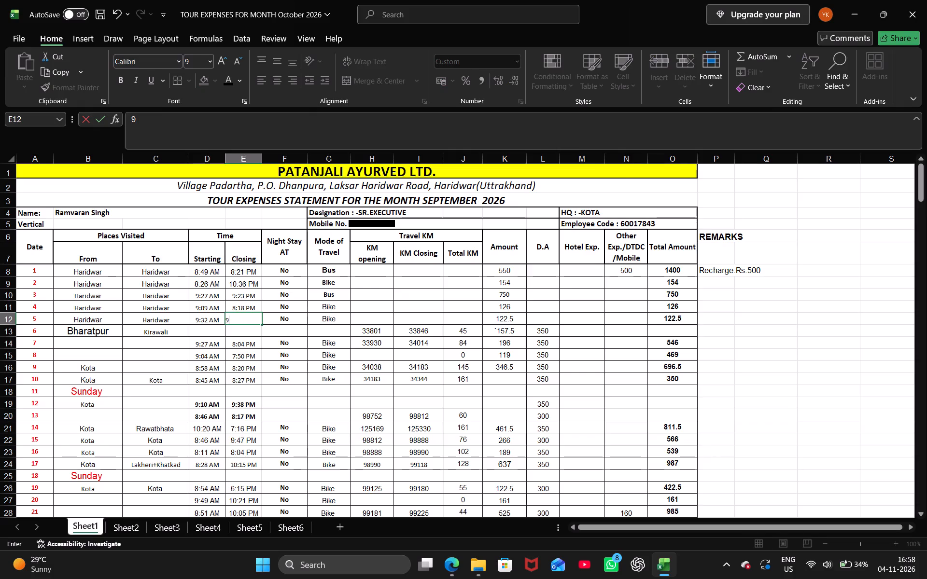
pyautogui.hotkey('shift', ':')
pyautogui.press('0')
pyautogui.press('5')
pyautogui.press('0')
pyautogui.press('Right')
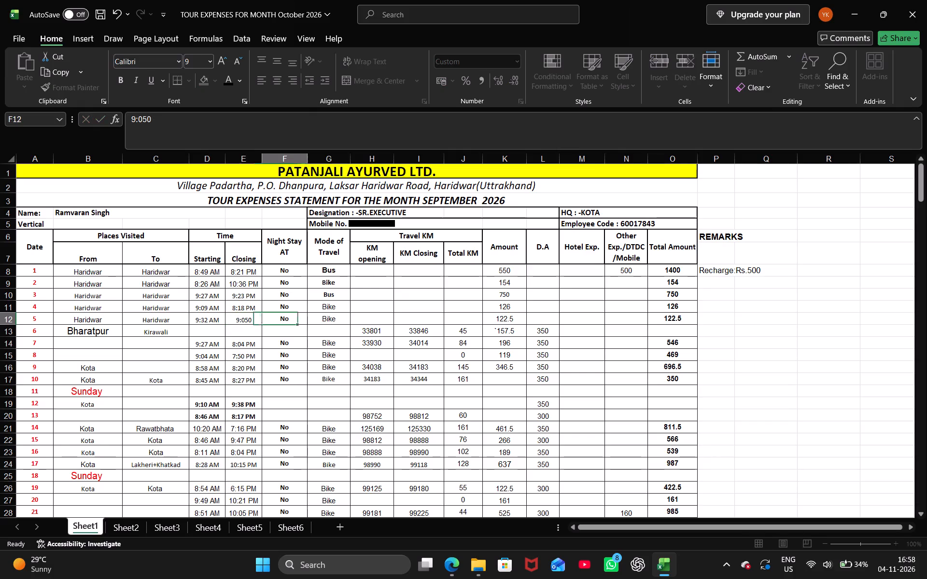
# Set the closing time for date 5 to 9:05.
pyautogui.press('Left')
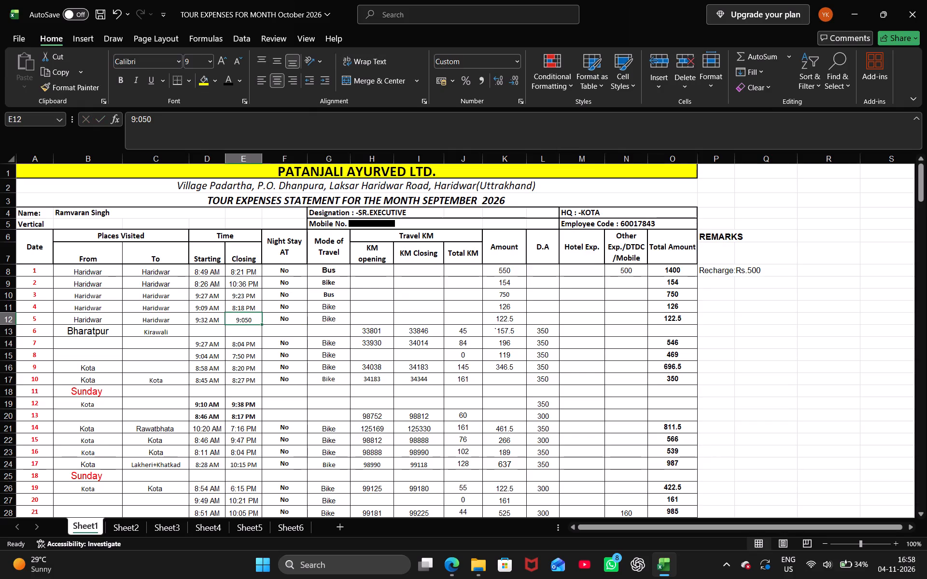
pyautogui.press('9')
pyautogui.hotkey('shift', ':')
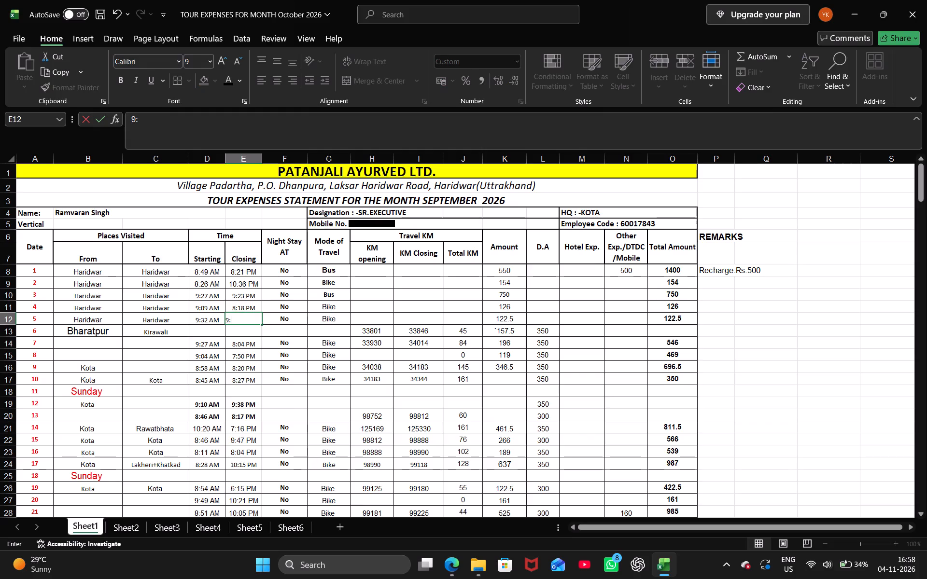
pyautogui.write('05')
pyautogui.press('Right')
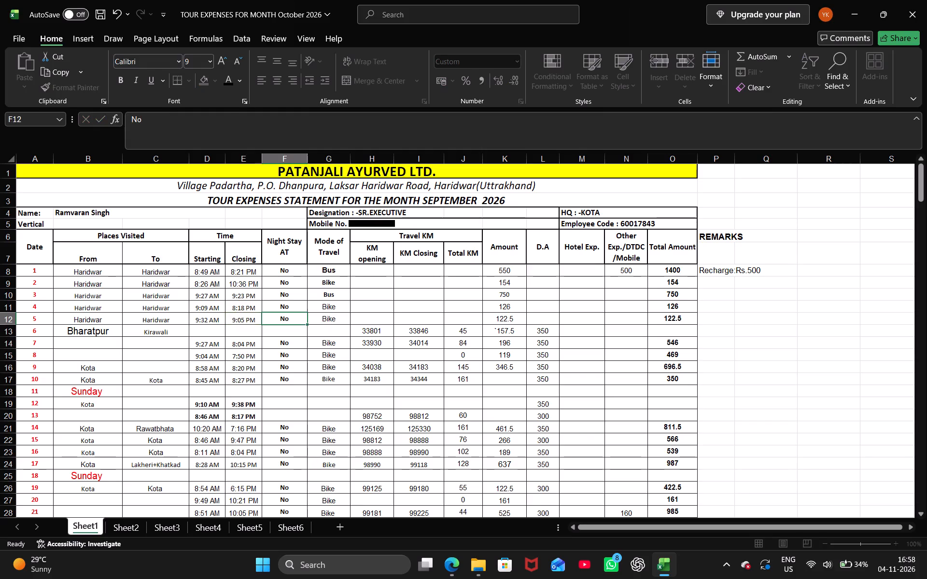
# Enter 350 in the D.A cell for date 5.
pyautogui.press('Right')
pyautogui.press('Right')
pyautogui.press('Right')
pyautogui.press('Right')
pyautogui.press('Right')
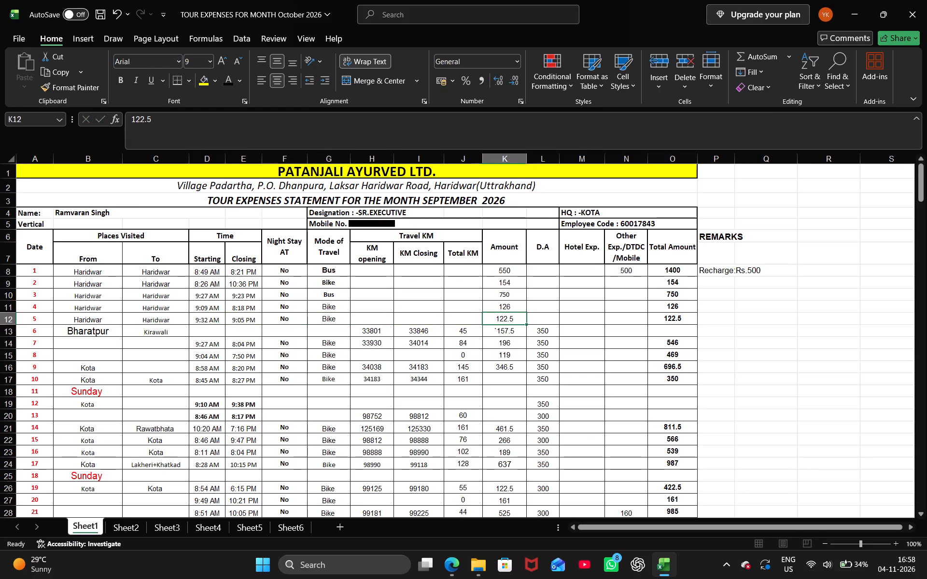
pyautogui.press('Right')
pyautogui.write('350')
pyautogui.press('Left')
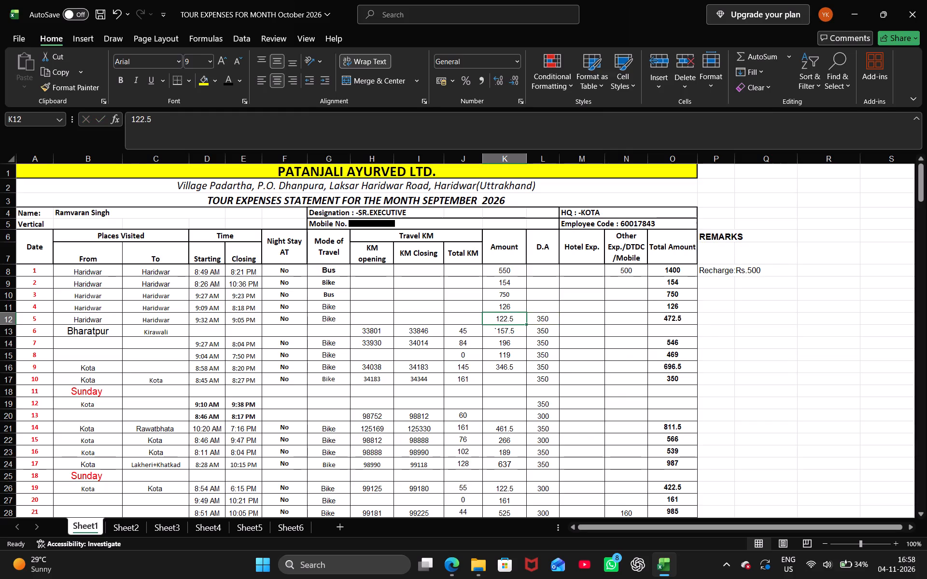
# Clear the Amount entry for date 5.
pyautogui.press('BackSpace')
pyautogui.press('Right')
pyautogui.press('Right')
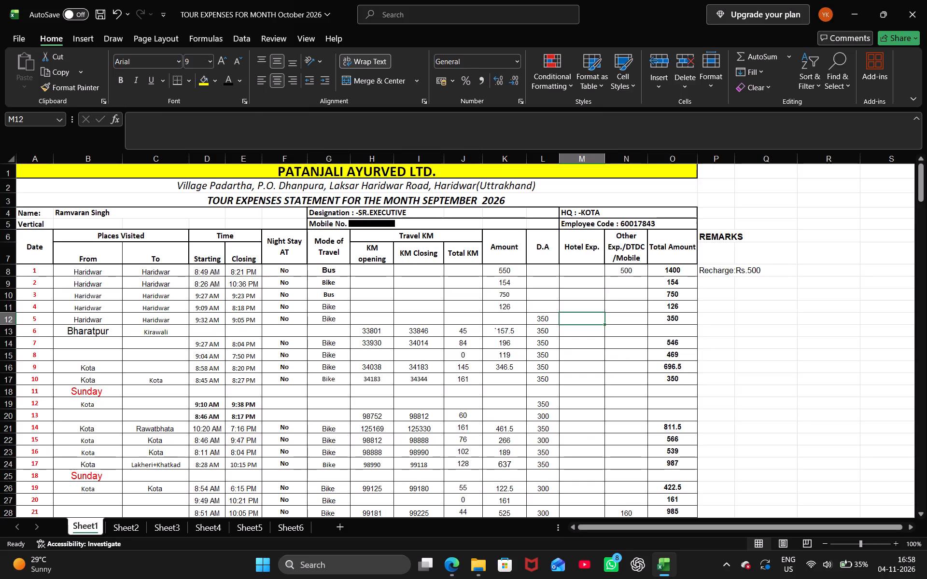
# Review the remaining date rows and the Grand Total row of the expense statement.
pyautogui.scroll(-2, 589, 371)
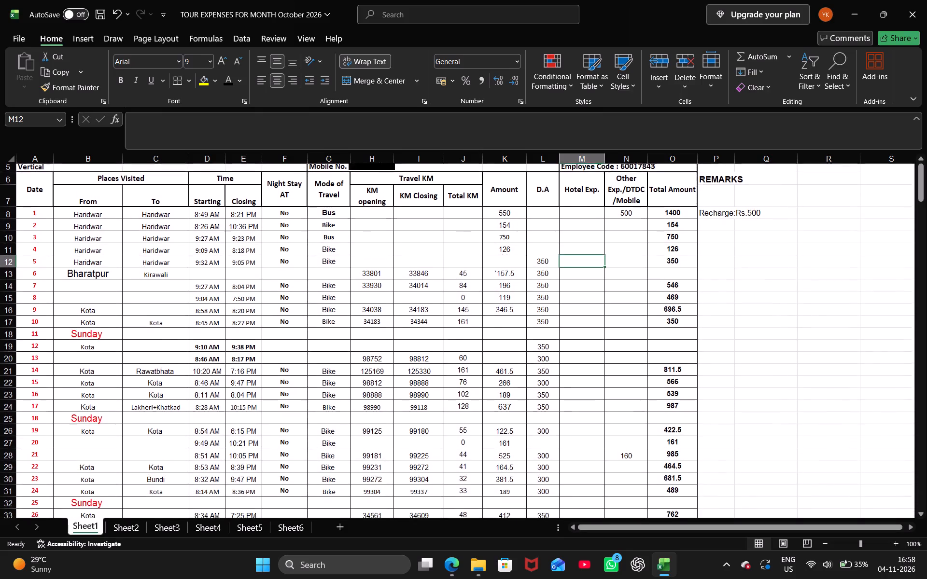
pyautogui.scroll(-3, 589, 371)
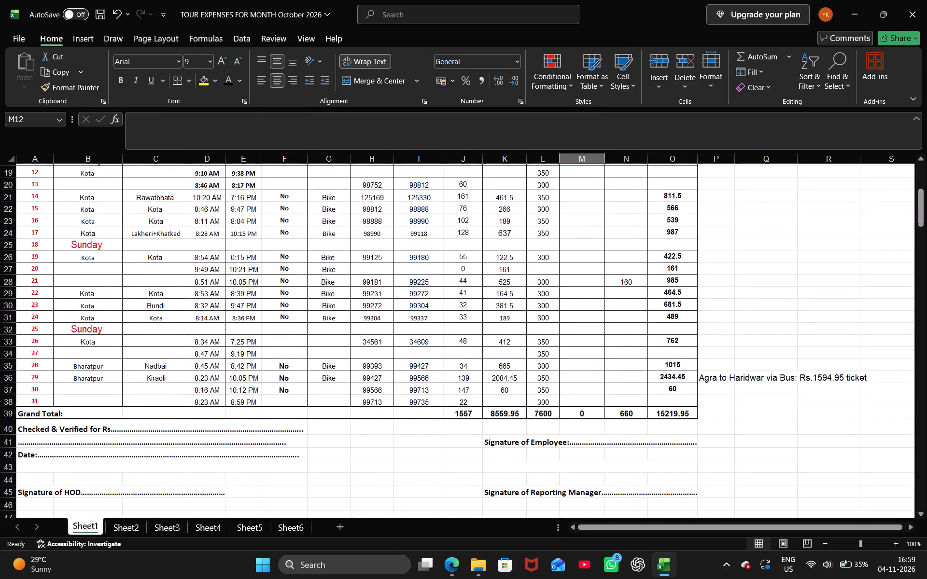
pyautogui.scroll(1, 589, 371)
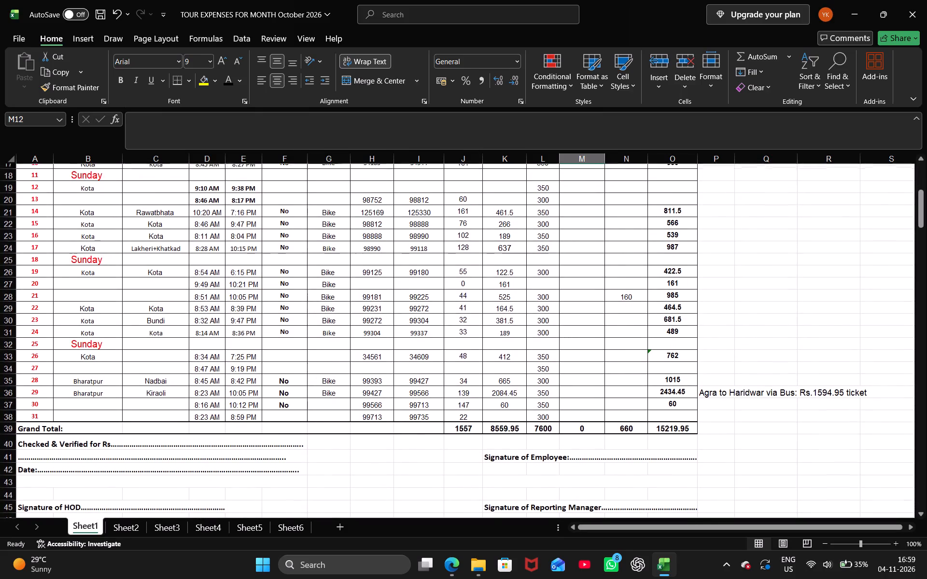
pyautogui.scroll(1, 589, 371)
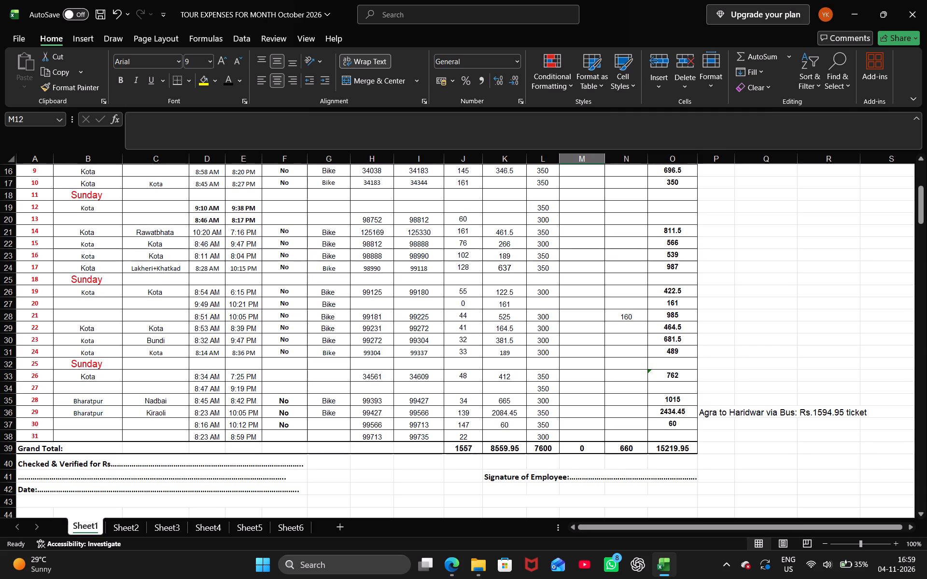
pyautogui.scroll(2, 558, 406)
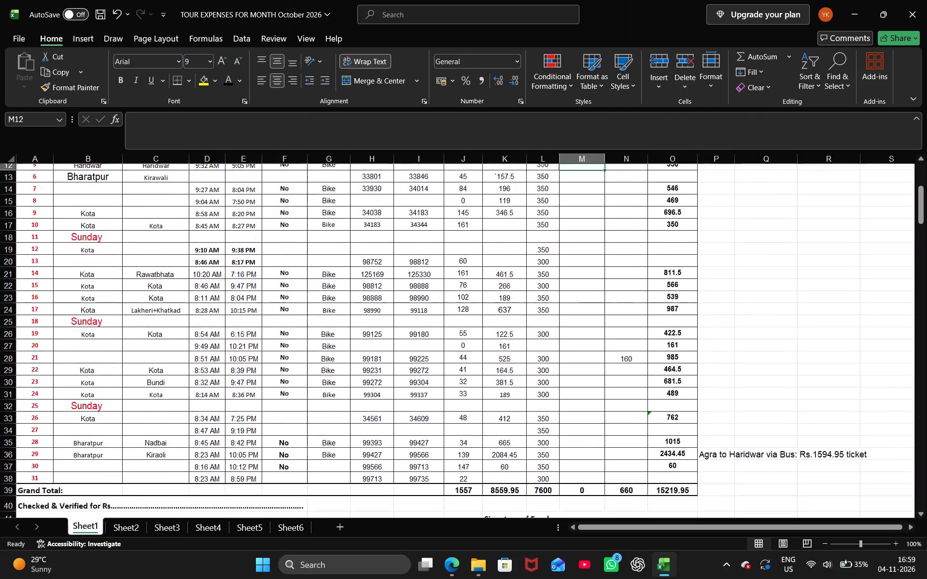
pyautogui.scroll(2, 558, 406)
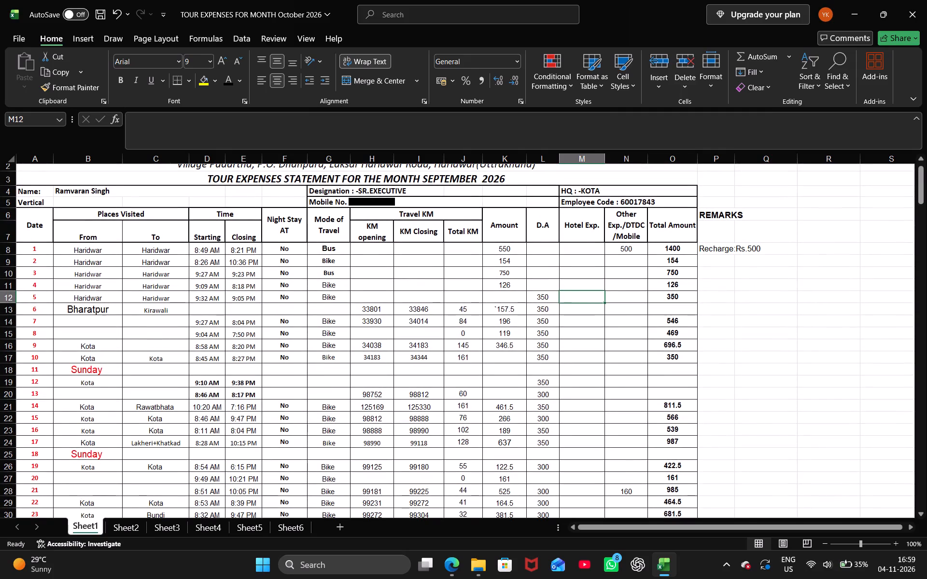
# Select the empty Amount cell for date 5.
pyautogui.click(512, 296)
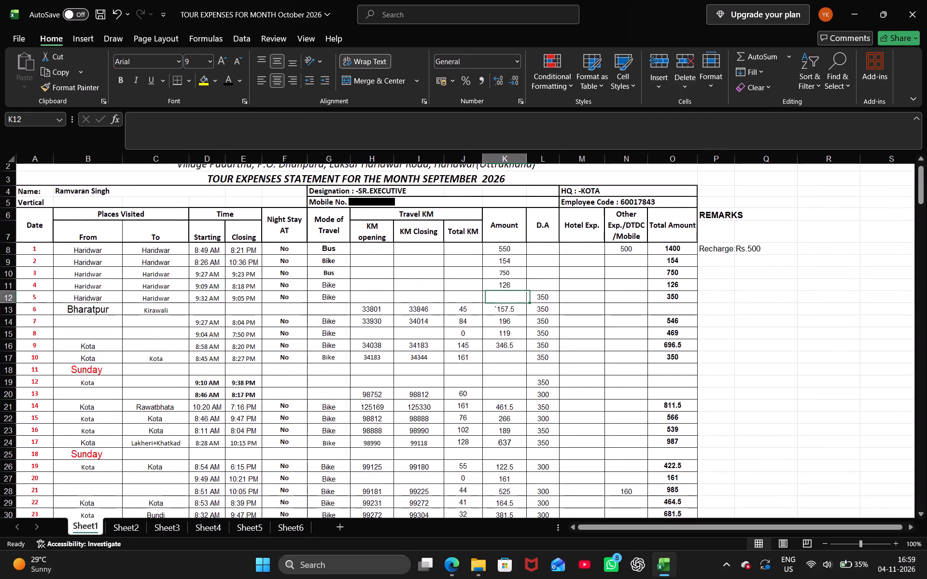
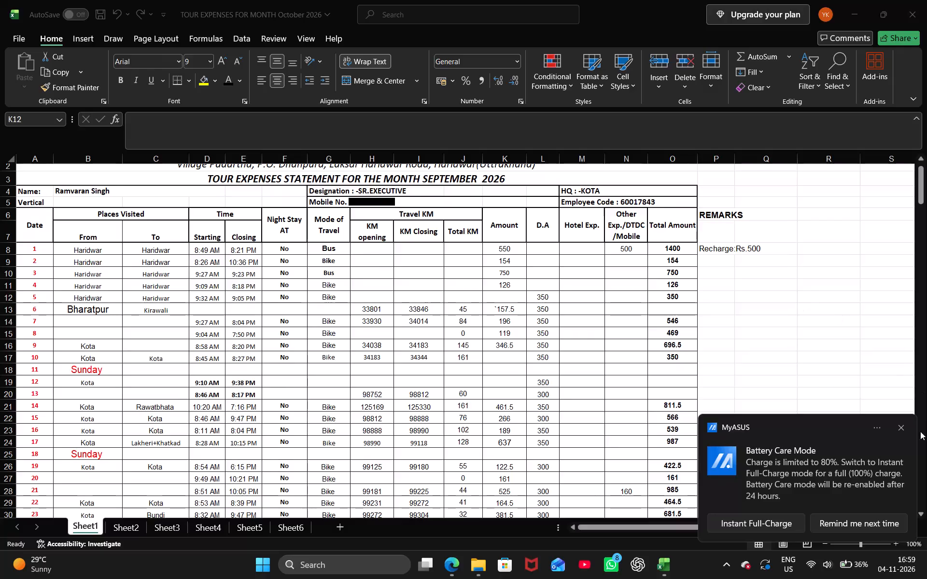
# Dismiss the Battery Care Mode notification.
pyautogui.click(900, 428)
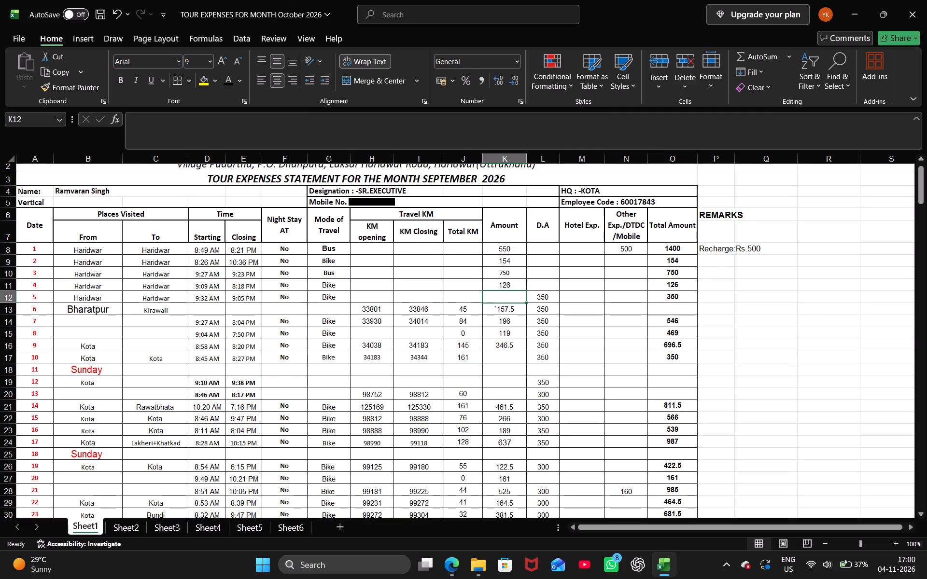
# Enter 880 in the Amount cell for date 5.
pyautogui.write('880')
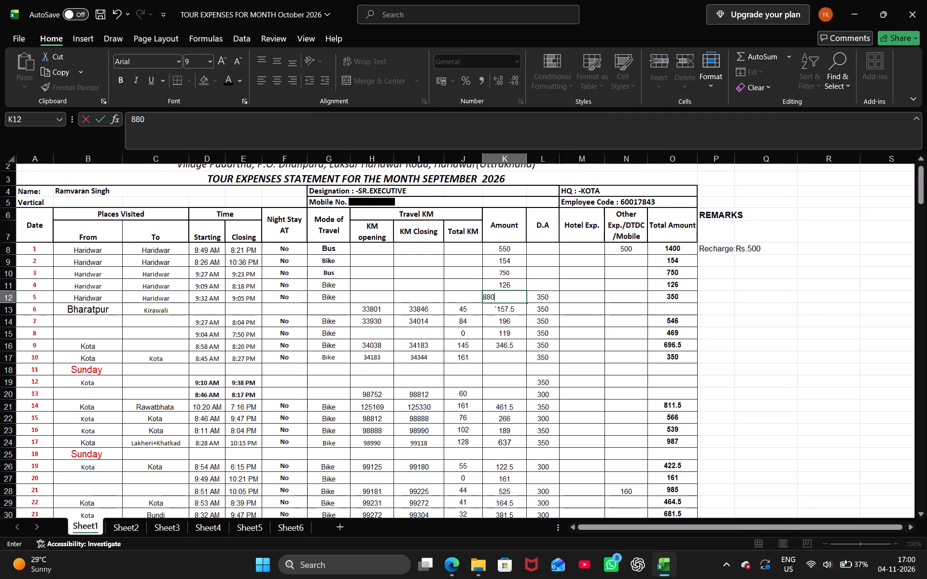
pyautogui.press('Right')
# Clear the Amount entries for dates 4, 3, 2 and 1.
pyautogui.press('Up')
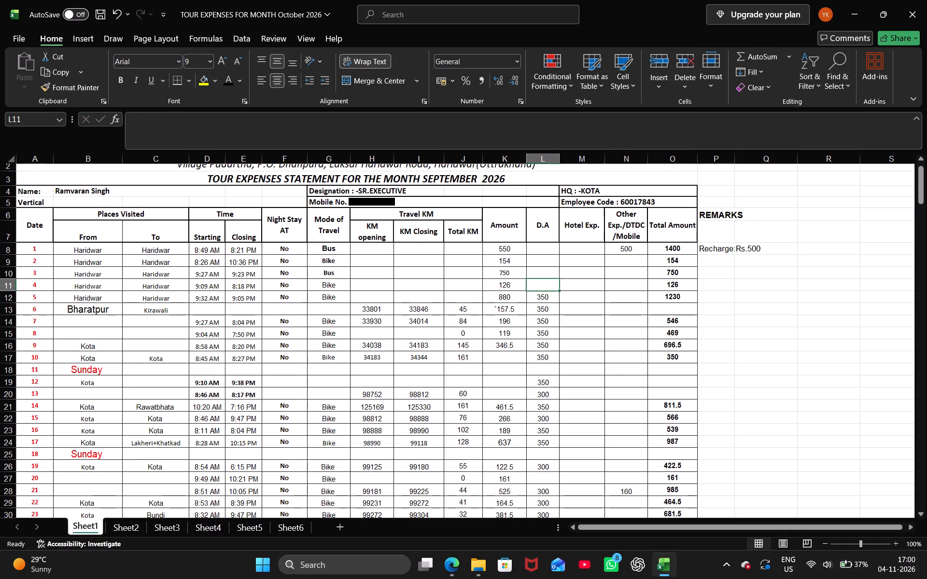
pyautogui.press('Left')
pyautogui.press('BackSpace')
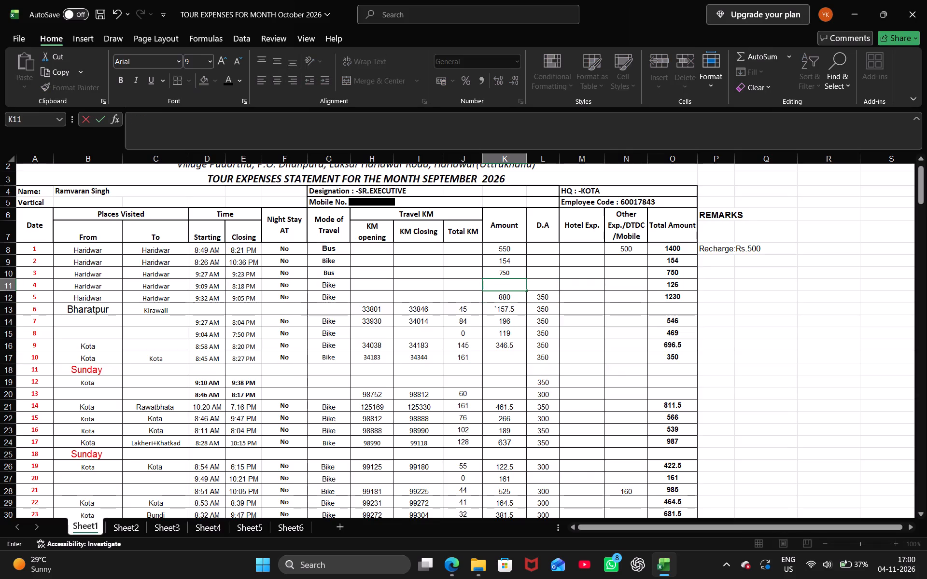
pyautogui.press('Up')
pyautogui.press('BackSpace')
pyautogui.press('Up')
pyautogui.press('BackSpace')
pyautogui.press('Up')
pyautogui.press('BackSpace')
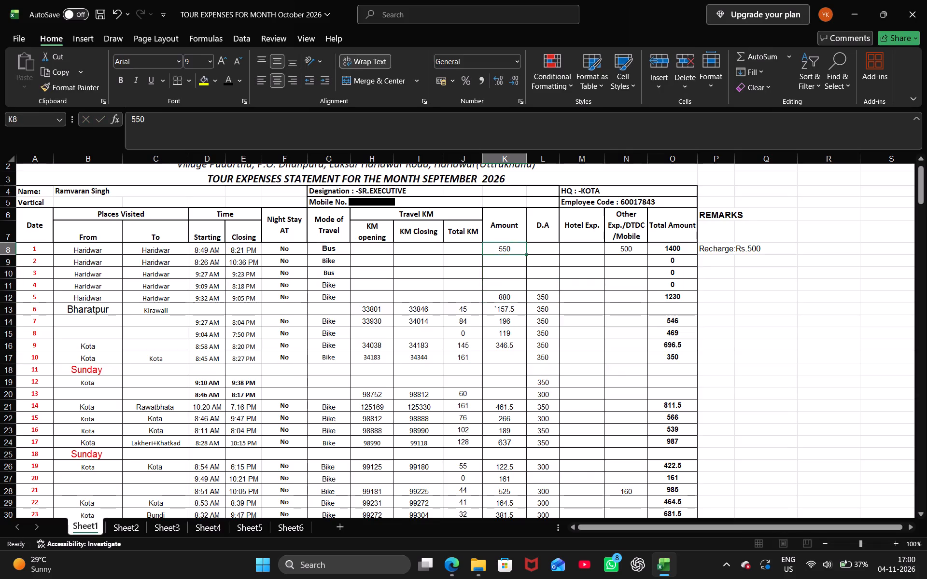
pyautogui.press('Left')
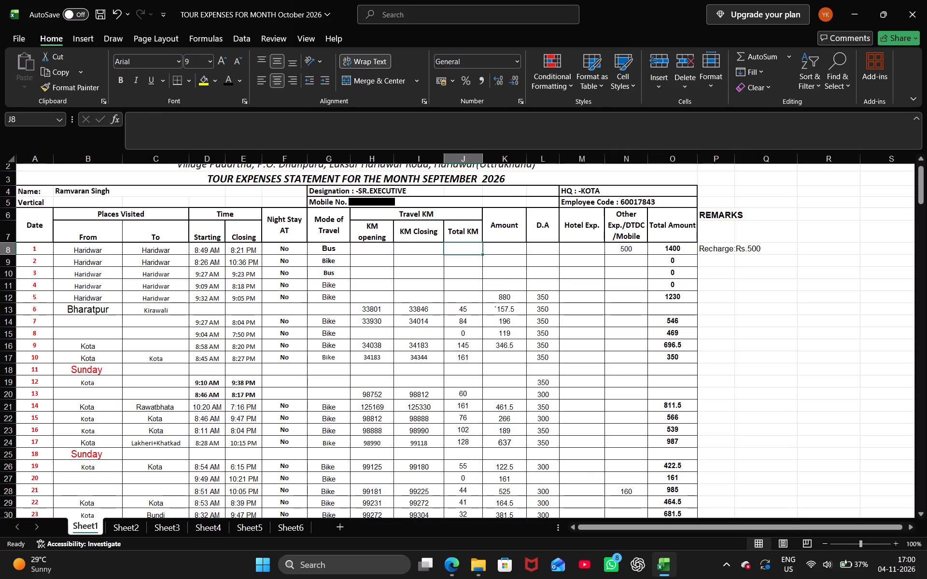
# Compare the contents of the Total Amount cells for dates 1 to 3 to see which ones use a formula.
pyautogui.press('Down')
pyautogui.press('Down')
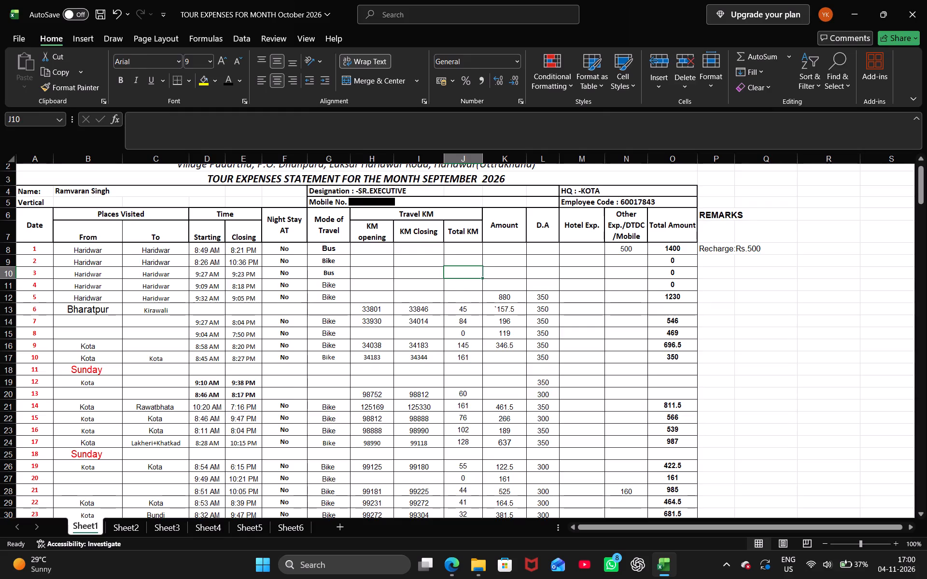
pyautogui.press('Right')
pyautogui.press('Right')
pyautogui.press('Right')
pyautogui.press('Right')
pyautogui.press('Right')
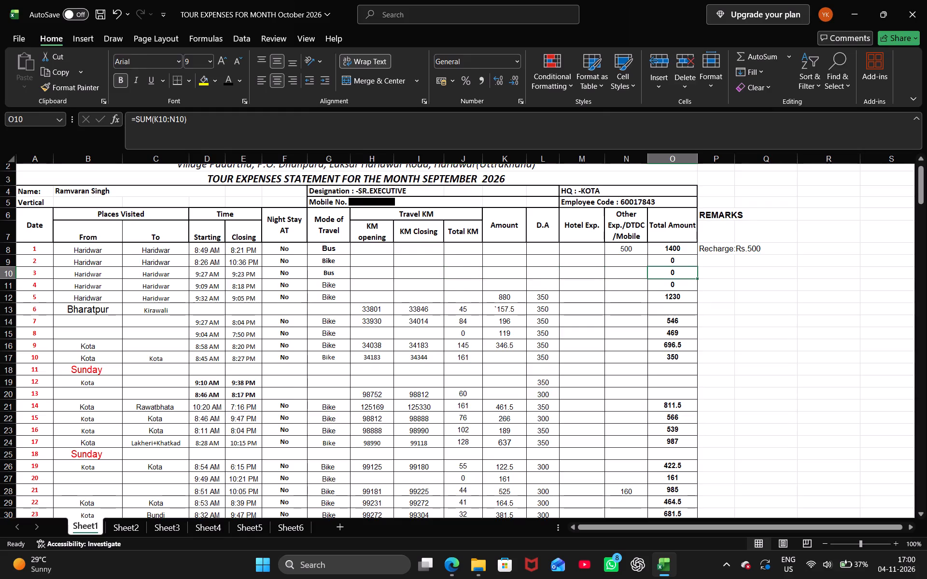
pyautogui.press('Up')
pyautogui.press('Up')
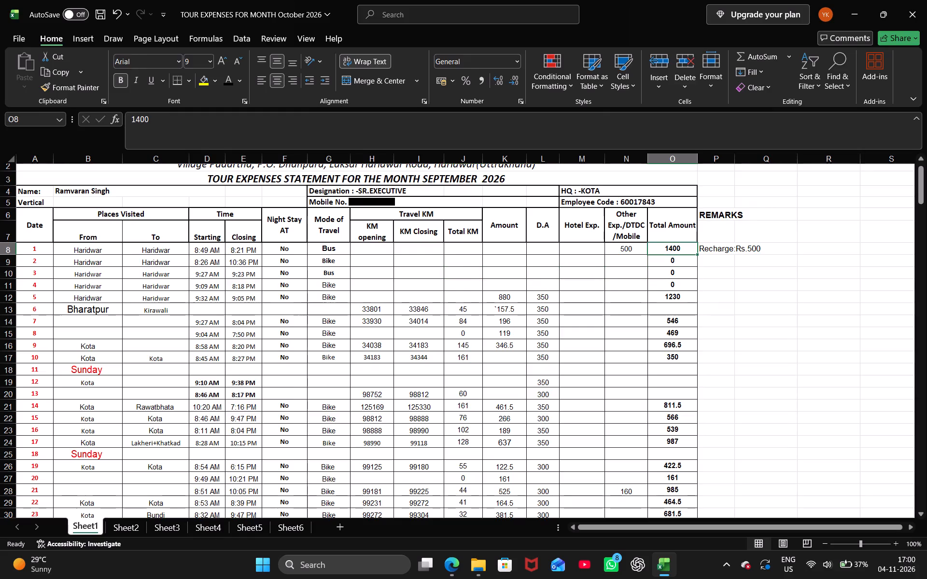
pyautogui.press('Down')
pyautogui.press('Up')
pyautogui.press('Down')
pyautogui.press('Down')
pyautogui.press('Up')
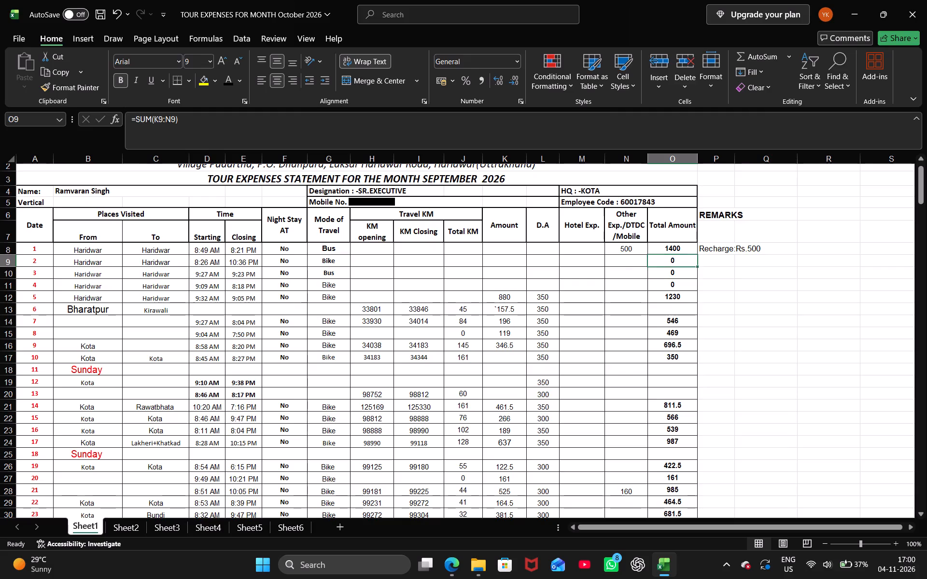
pyautogui.press('Up')
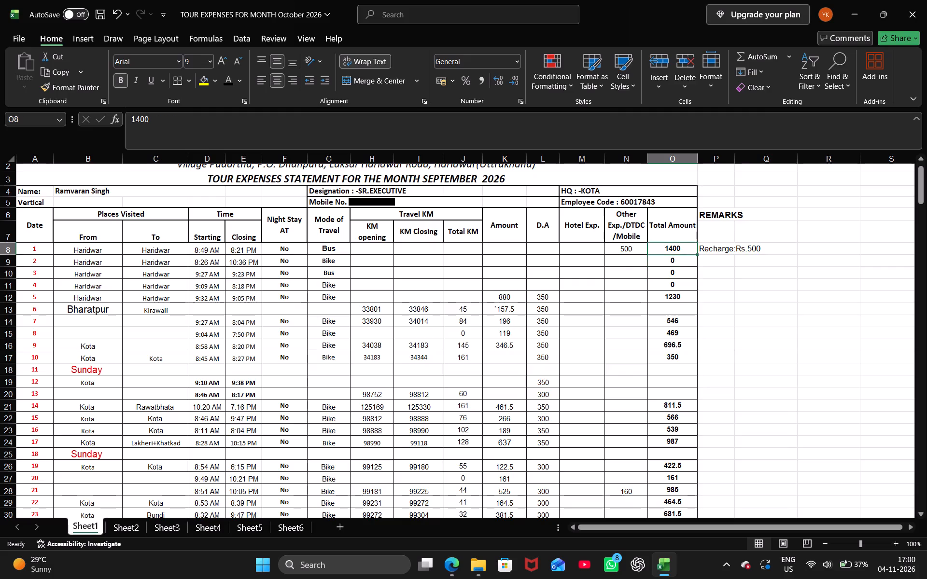
pyautogui.press('Down')
pyautogui.press('Up')
pyautogui.press('Down')
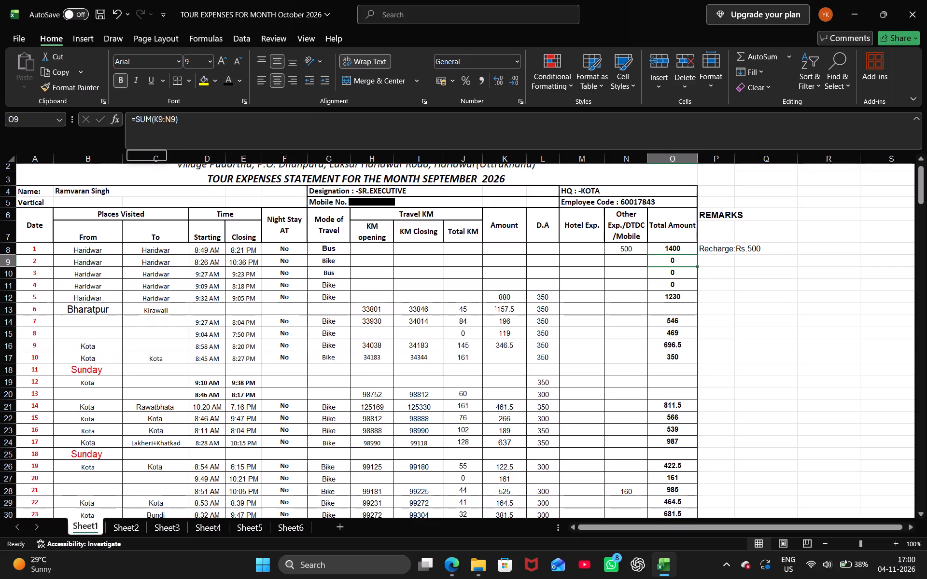
# Copy the formula text =SUM(K9:N9) from the Total Amount cell for date 2.
pyautogui.click(131, 121)
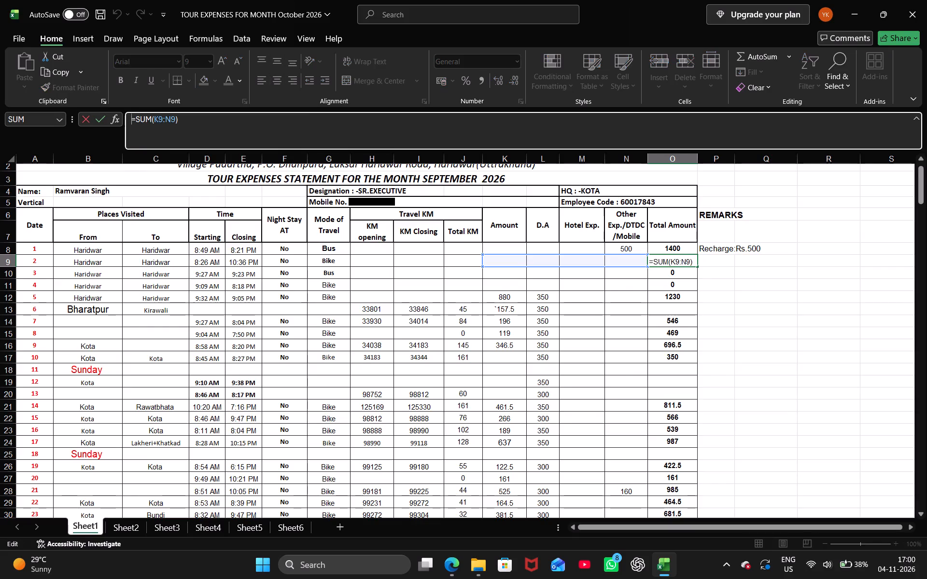
pyautogui.moveTo(131, 121); pyautogui.dragTo(188, 121)
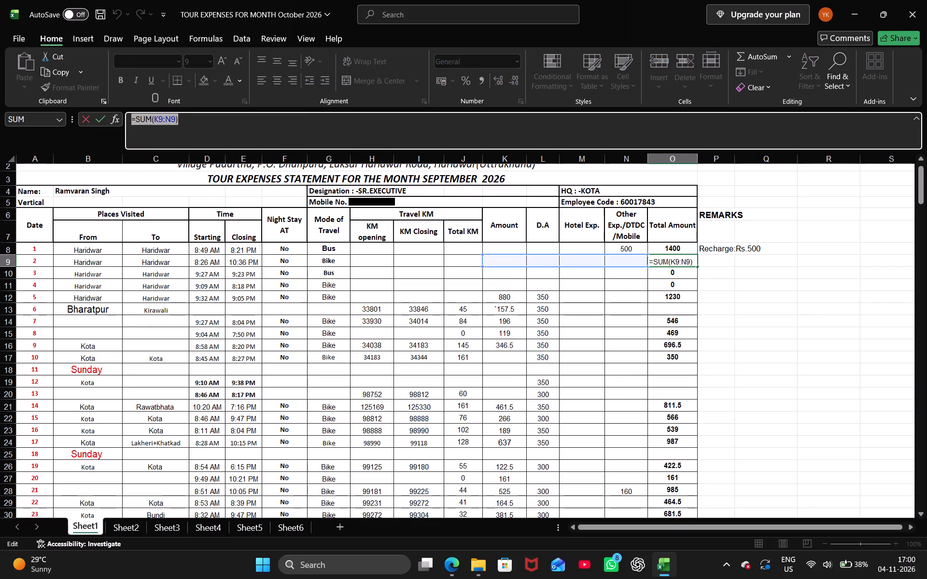
pyautogui.hotkey('ctrl', 'c')
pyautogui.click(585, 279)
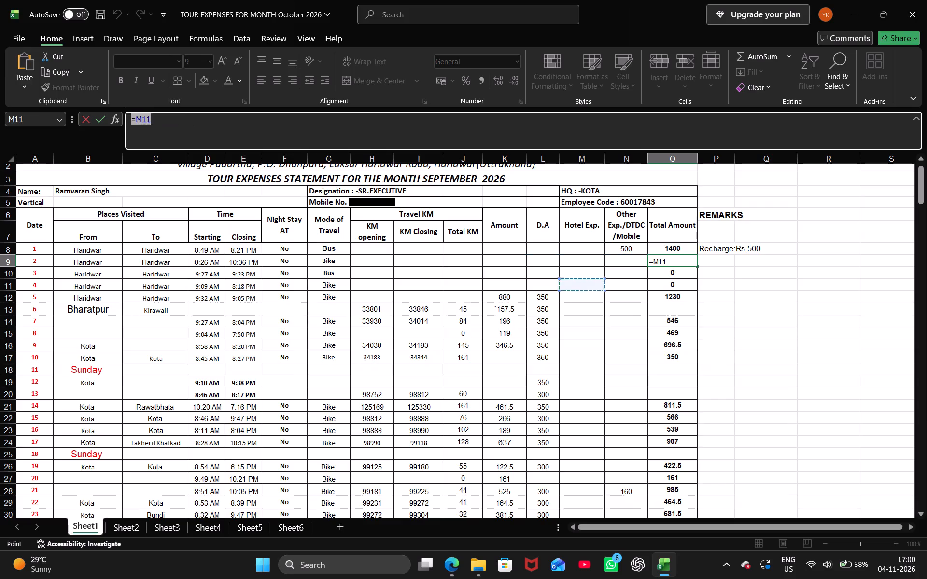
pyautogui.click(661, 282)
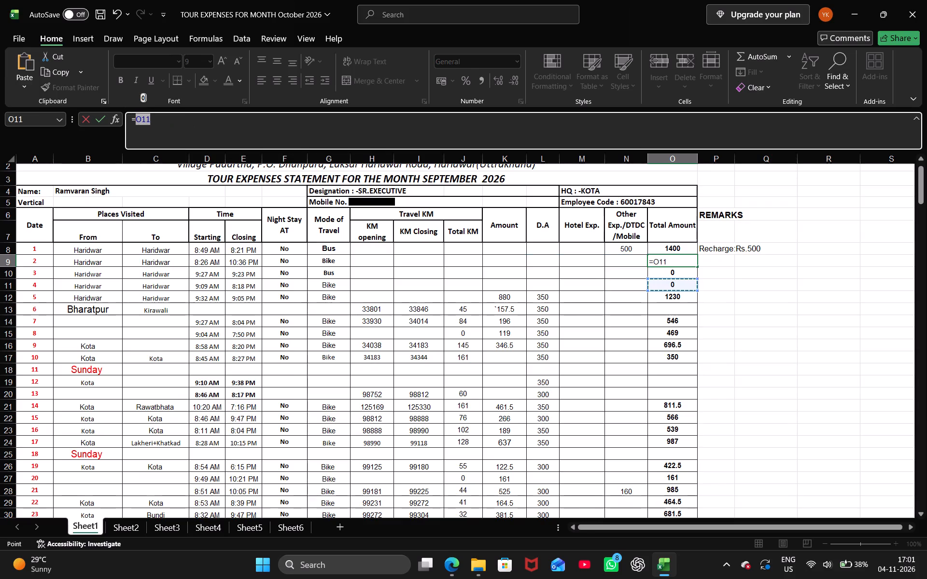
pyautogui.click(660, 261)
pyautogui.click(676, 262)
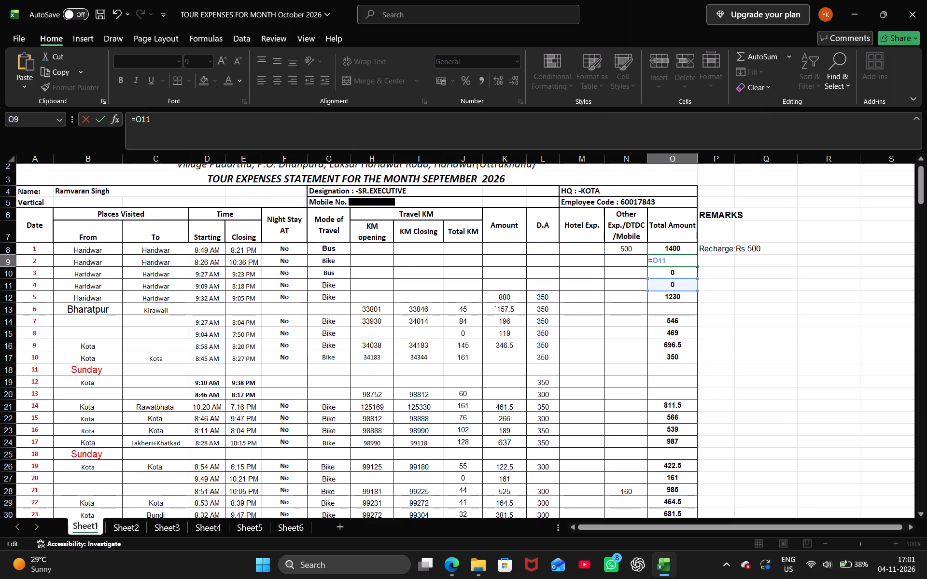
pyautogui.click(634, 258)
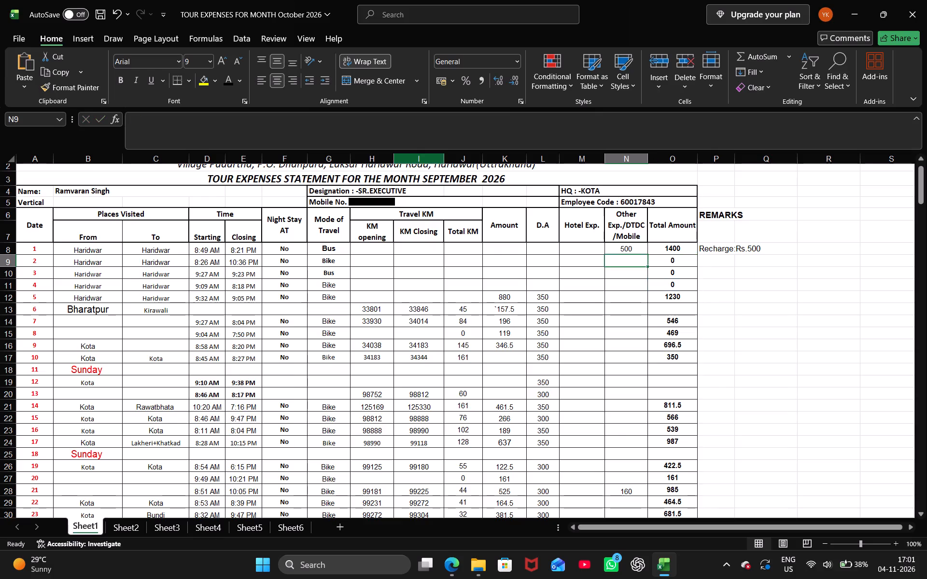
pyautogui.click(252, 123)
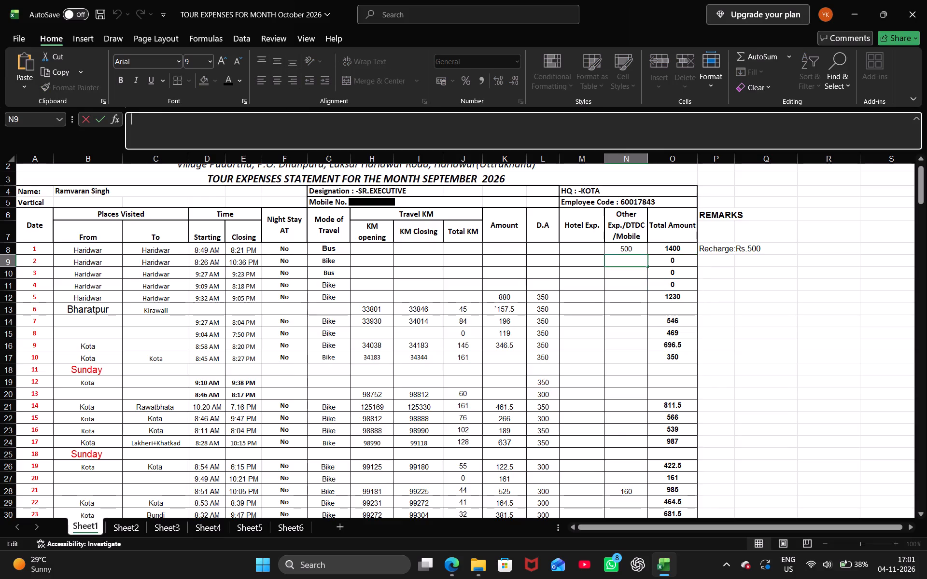
# Replace the fixed Total Amount for date 1 with the copied formula, adjusted to =SUM(K8:N8).
pyautogui.click(674, 250)
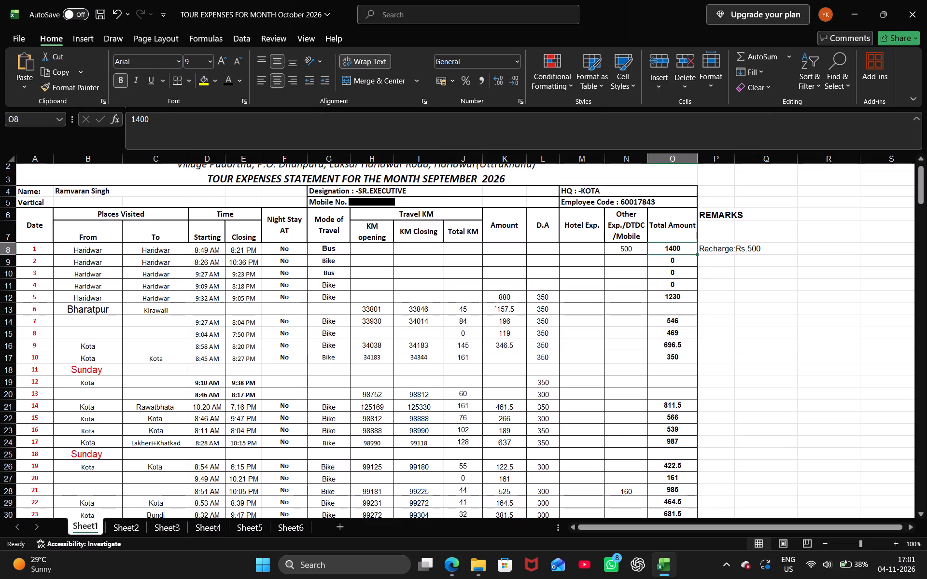
pyautogui.click(230, 132)
pyautogui.press('BackSpace')
pyautogui.press('BackSpace')
pyautogui.press('BackSpace')
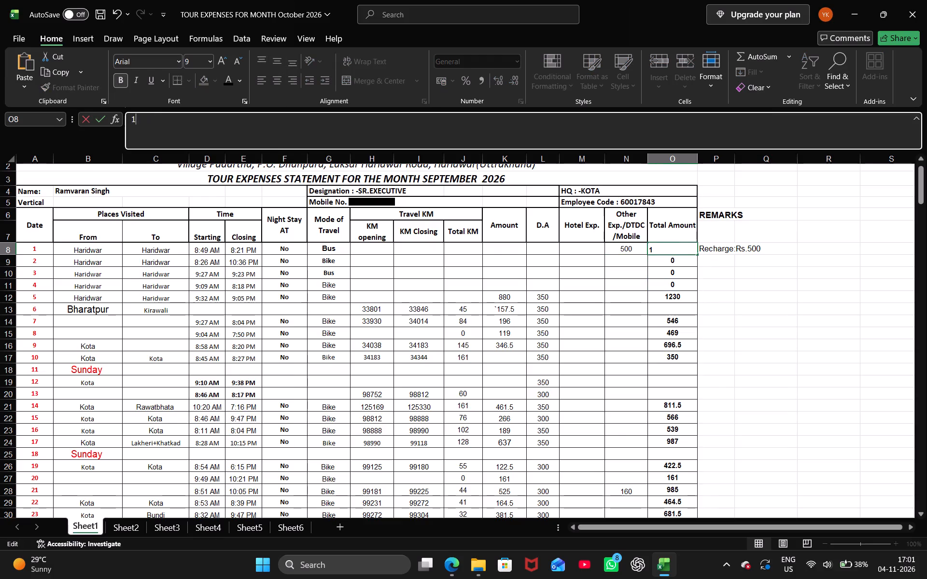
pyautogui.press('BackSpace')
pyautogui.hotkey('ctrl', 'v')
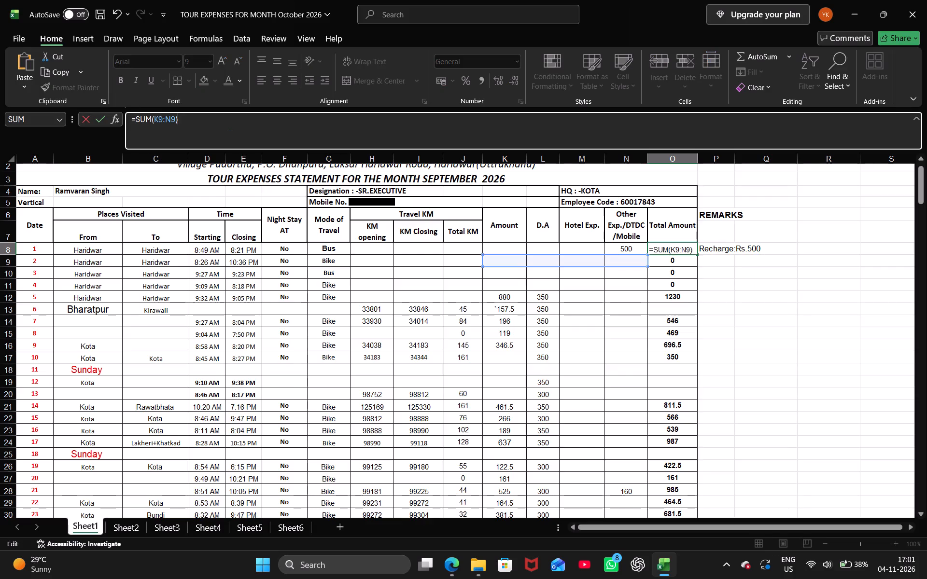
pyautogui.press('Left')
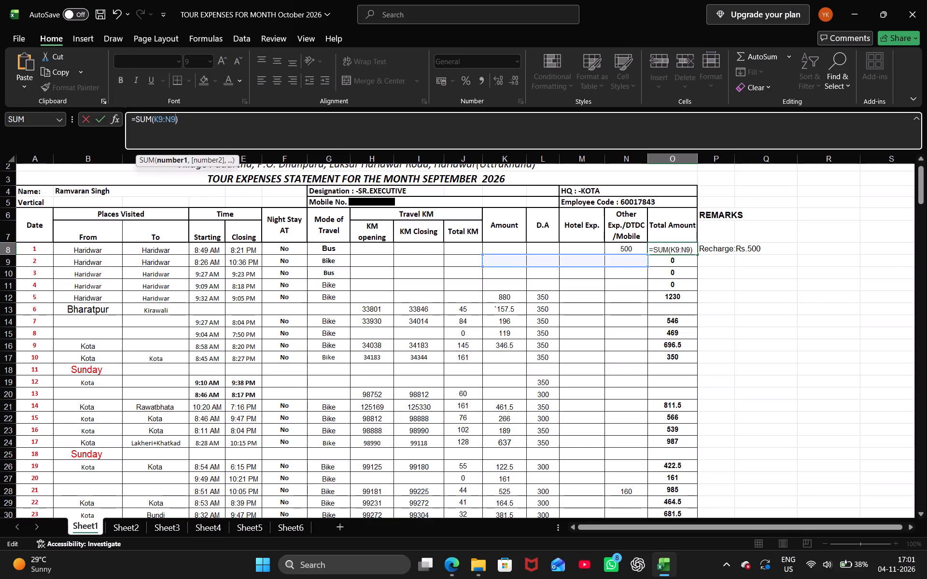
pyautogui.press('BackSpace')
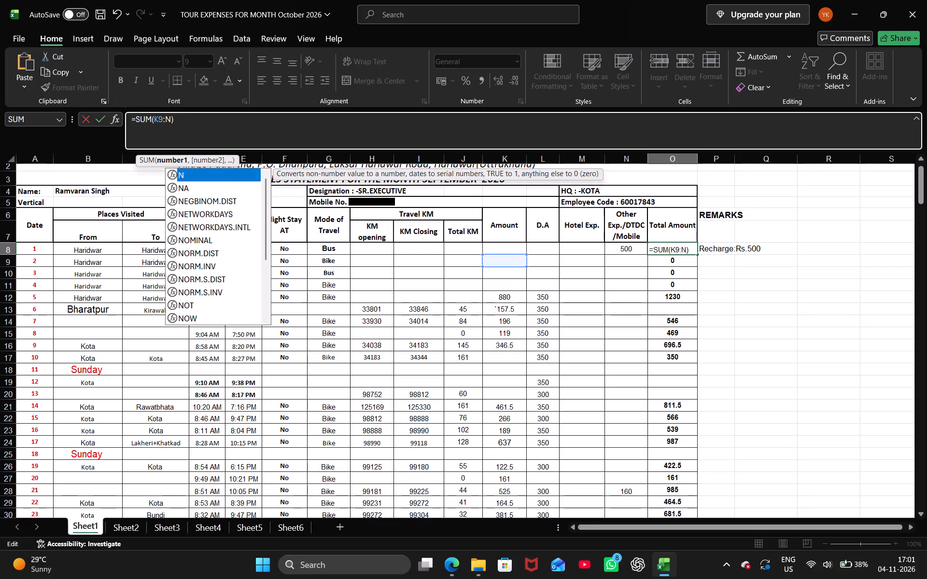
pyautogui.press('8')
pyautogui.press('Left')
pyautogui.press('Left')
pyautogui.press('Left')
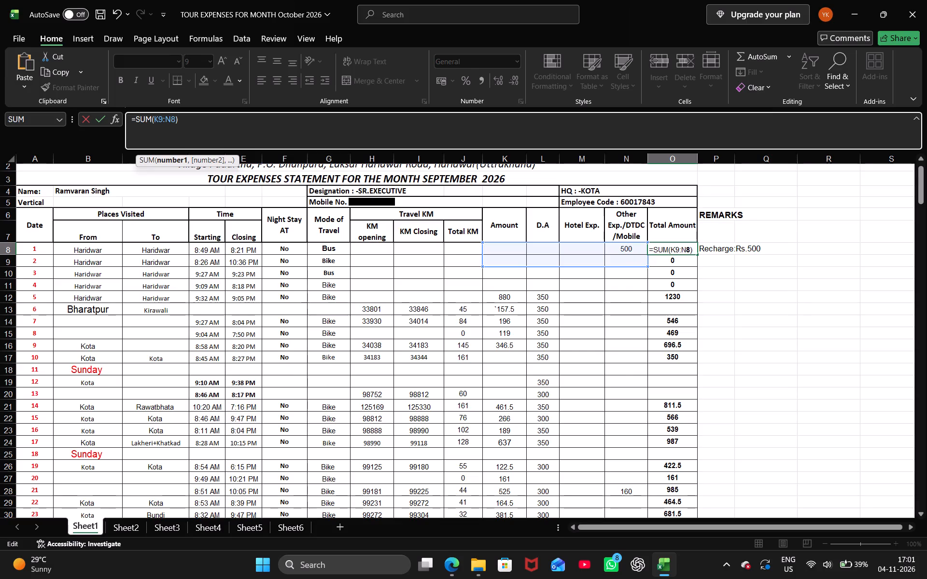
pyautogui.press('BackSpace')
pyautogui.press('8')
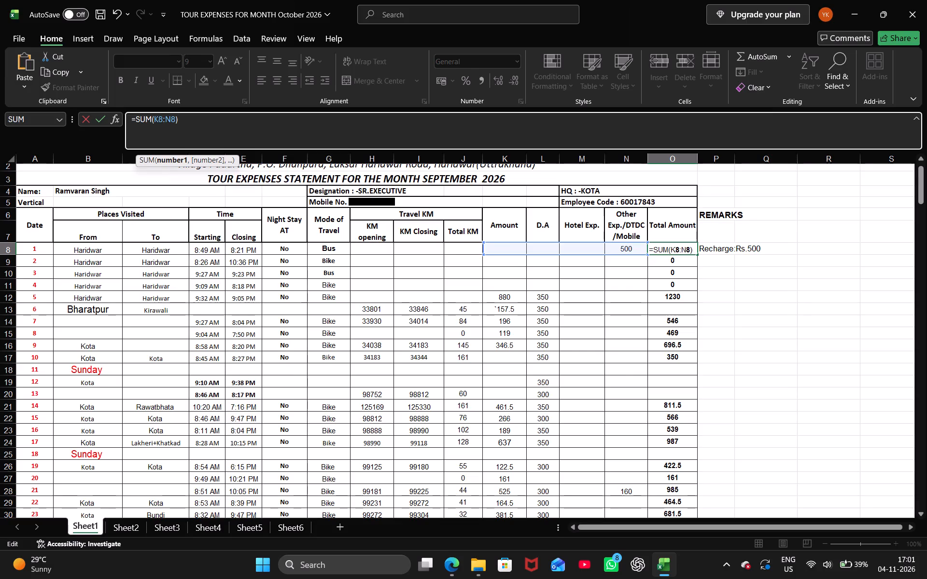
pyautogui.press('Right')
pyautogui.press('Right')
pyautogui.press('Right')
pyautogui.press('Right')
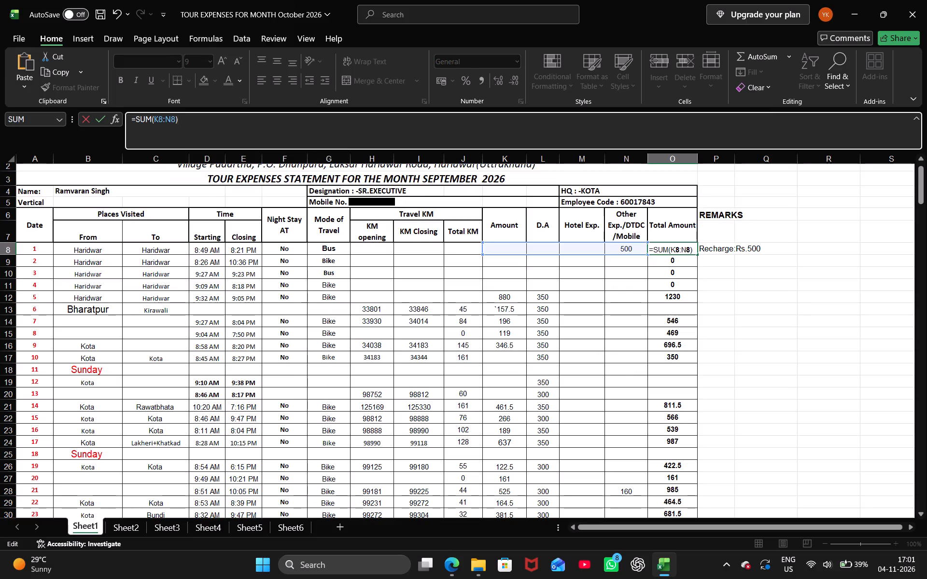
pyautogui.press('Return')
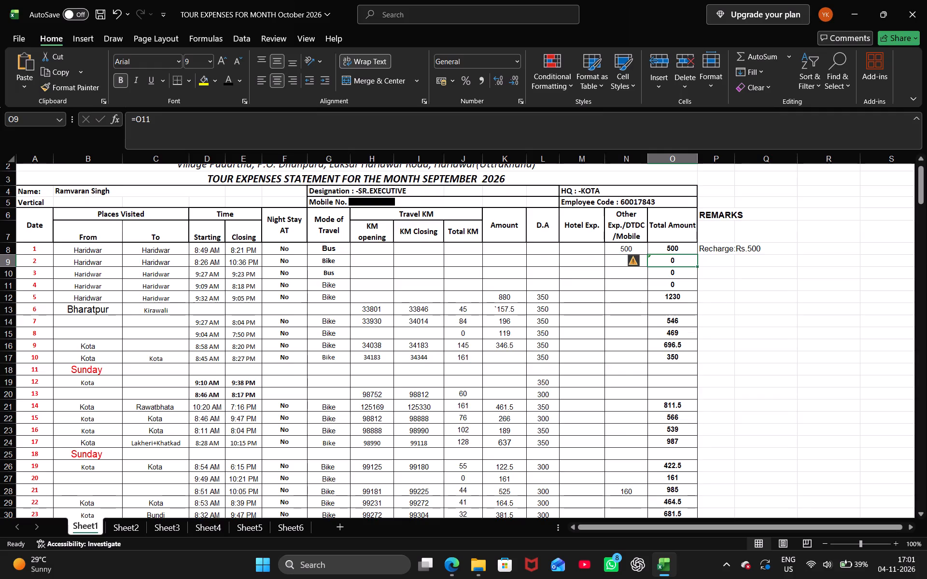
# Replace the Total Amount formula for date 2 with the copied =SUM(K9:N9).
pyautogui.click(230, 132)
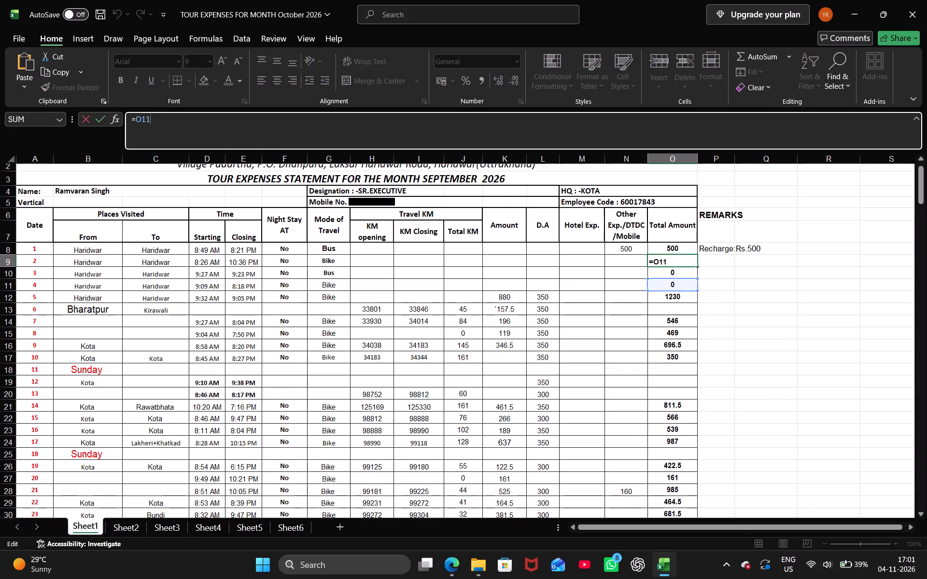
pyautogui.press('BackSpace')
pyautogui.press('BackSpace')
pyautogui.press('BackSpace')
pyautogui.press('BackSpace')
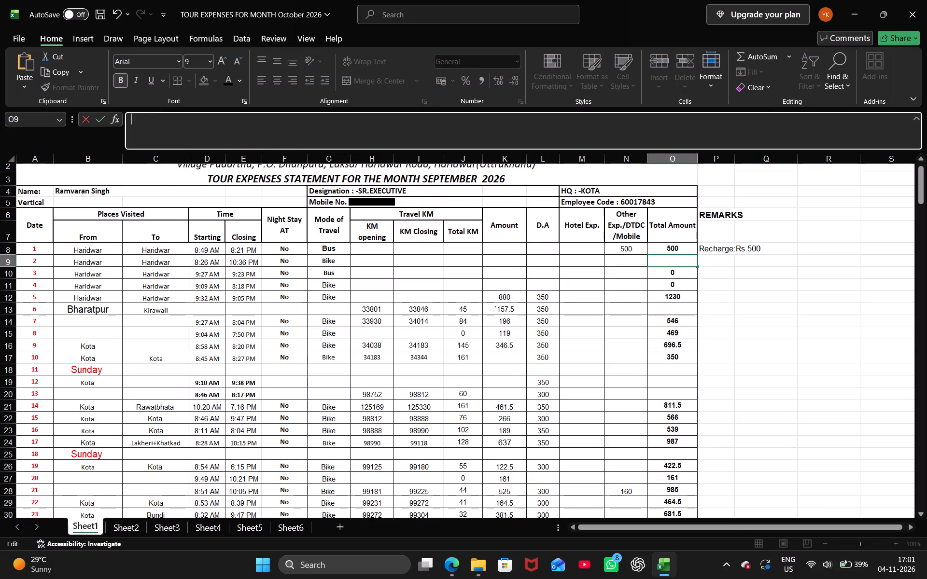
pyautogui.hotkey('ctrl', 'v')
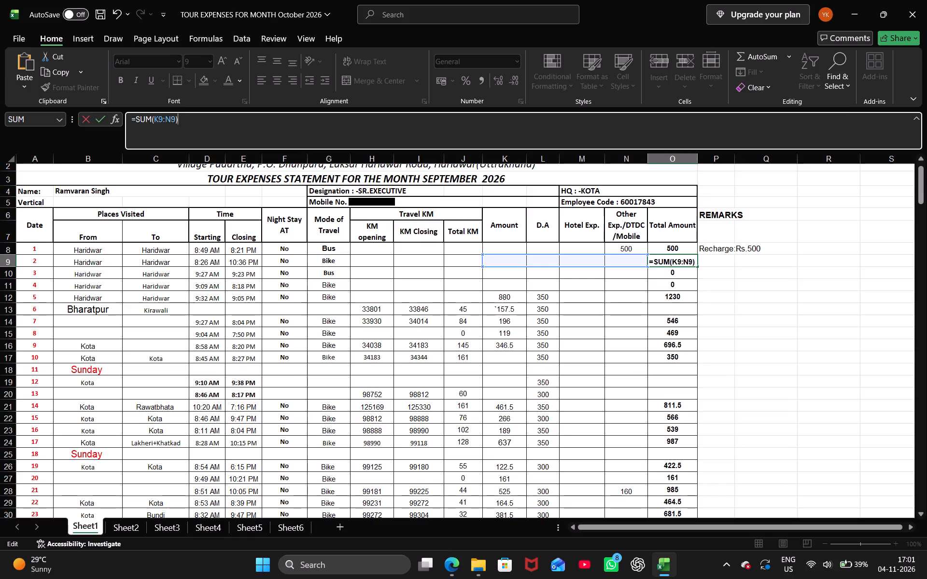
pyautogui.press('Return')
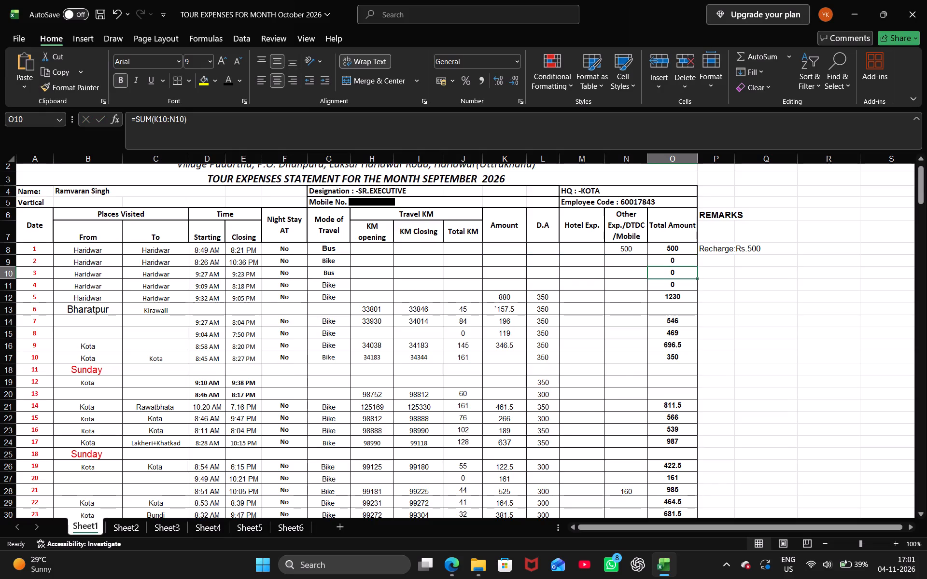
# Enter Bike as the mode of travel for date 6.
pyautogui.press('Down')
pyautogui.press('Left')
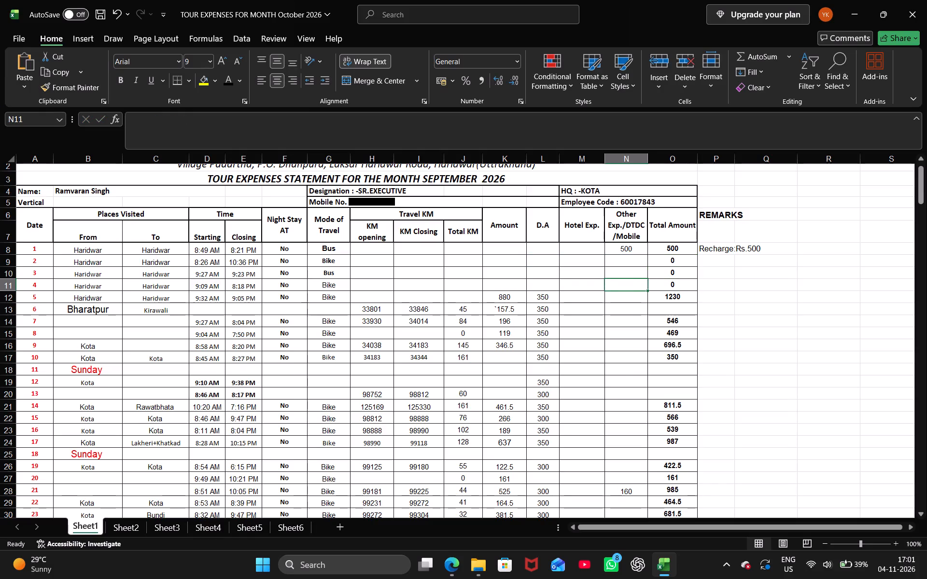
pyautogui.press('Left')
pyautogui.press('Left')
pyautogui.press('Left')
pyautogui.press('Left')
pyautogui.press('Left')
pyautogui.press('Left')
pyautogui.press('Left')
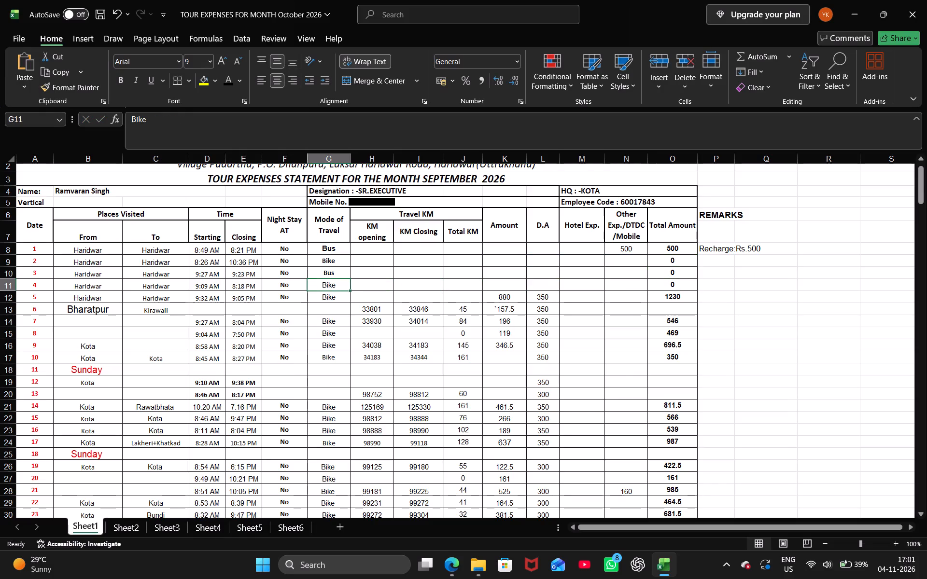
pyautogui.press('Down')
pyautogui.press('Down')
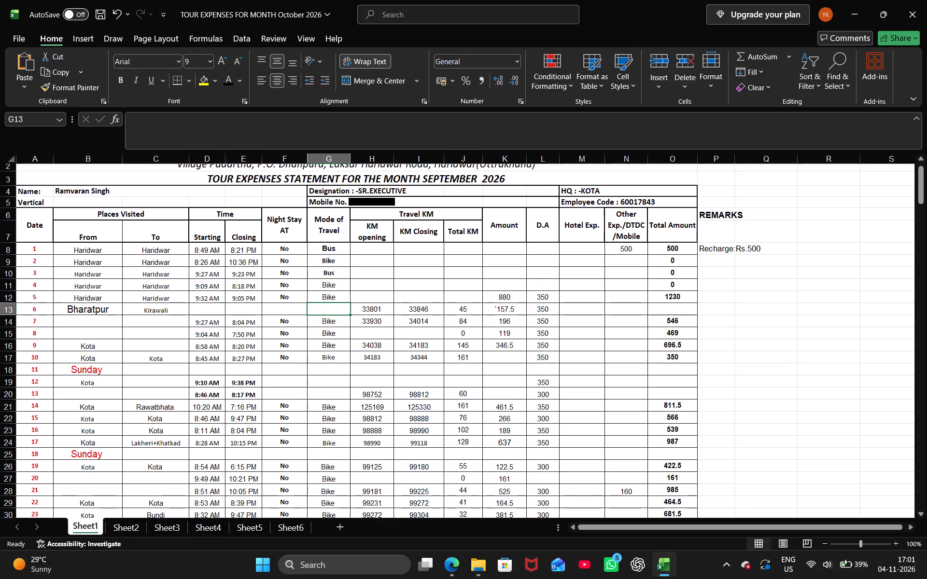
pyautogui.hotkey('shift', 'b')
pyautogui.write('ik')
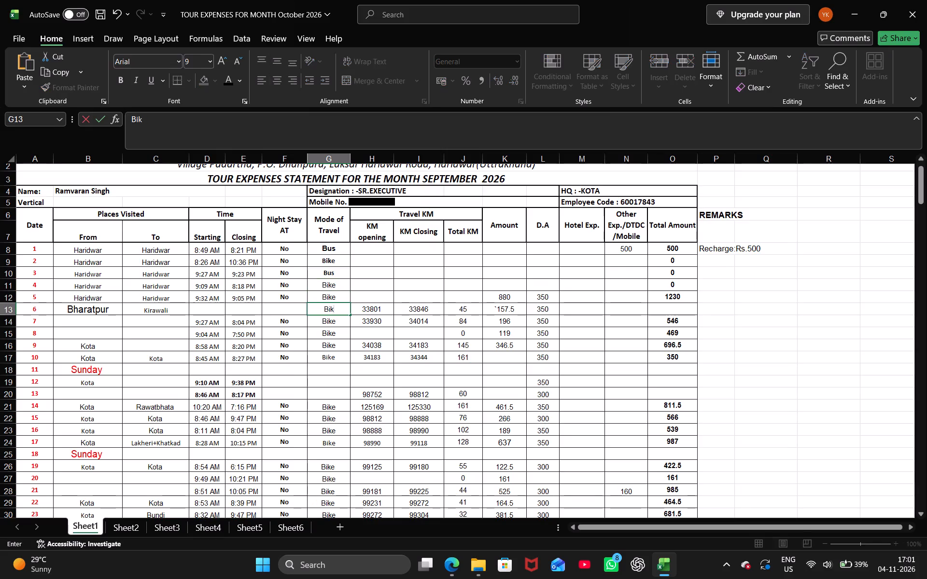
pyautogui.press('e')
pyautogui.press('Left')
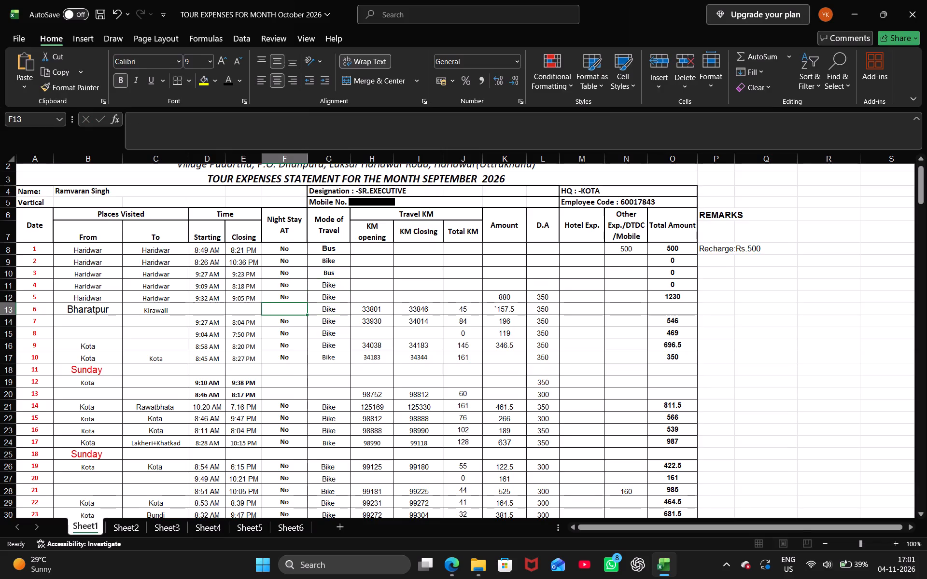
# Enter No as the Night Stay value for date 6.
pyautogui.hotkey('shift', 'n')
pyautogui.press('o')
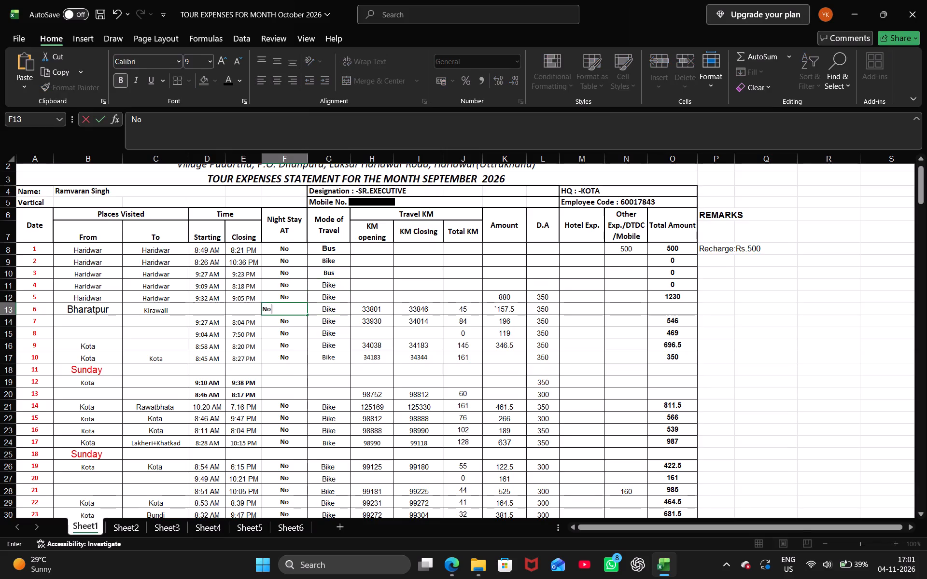
pyautogui.press('Left')
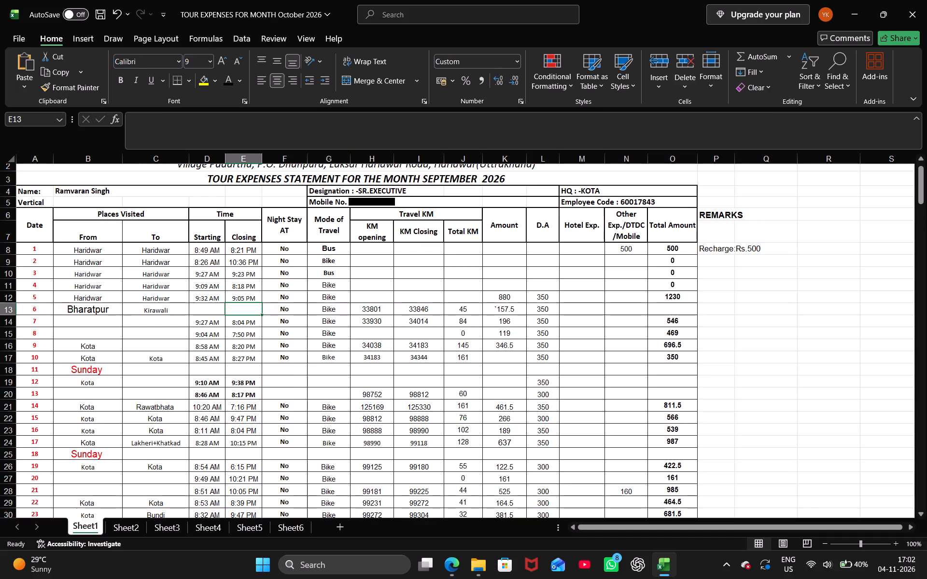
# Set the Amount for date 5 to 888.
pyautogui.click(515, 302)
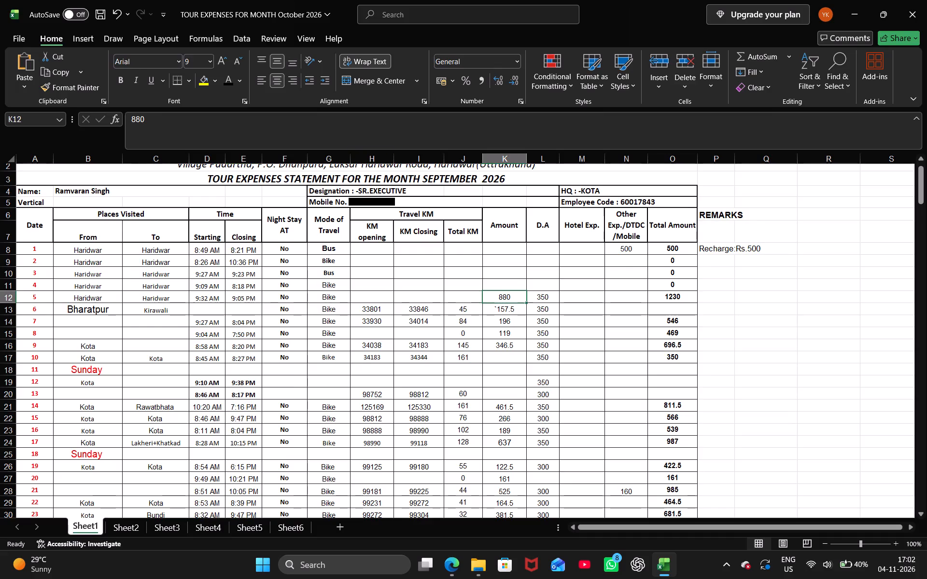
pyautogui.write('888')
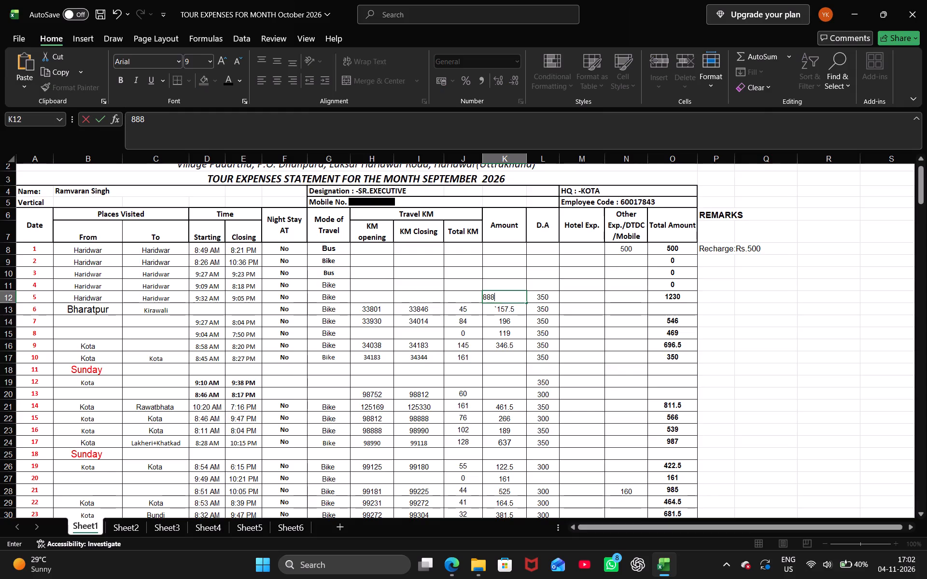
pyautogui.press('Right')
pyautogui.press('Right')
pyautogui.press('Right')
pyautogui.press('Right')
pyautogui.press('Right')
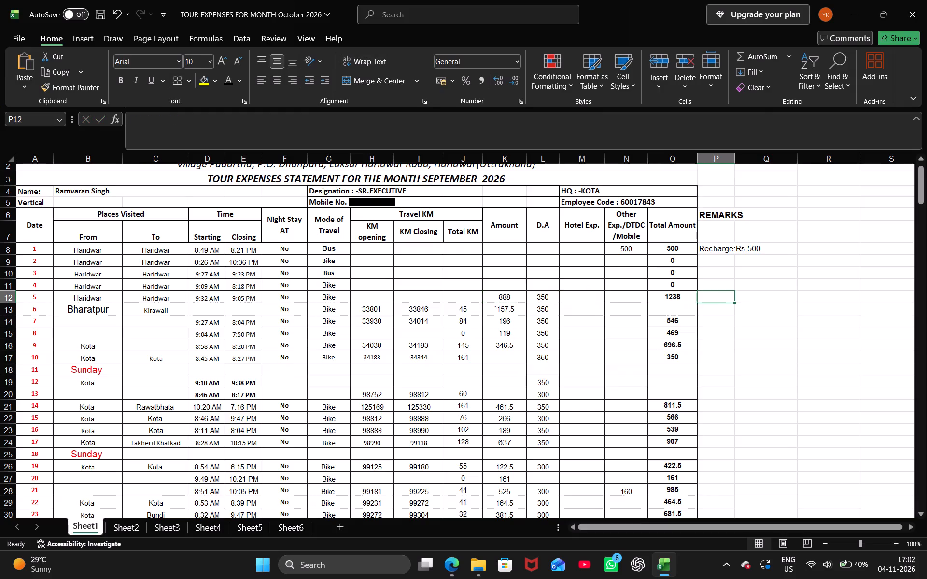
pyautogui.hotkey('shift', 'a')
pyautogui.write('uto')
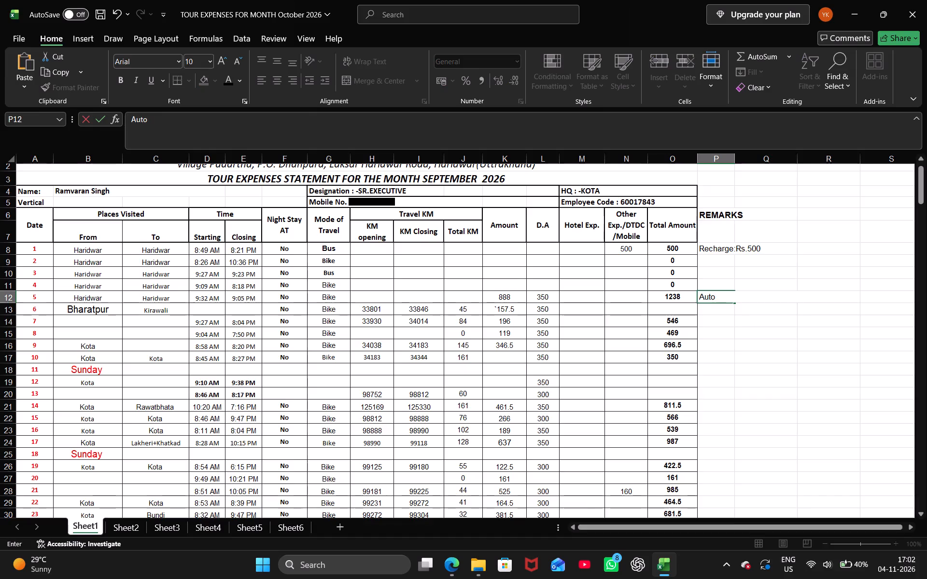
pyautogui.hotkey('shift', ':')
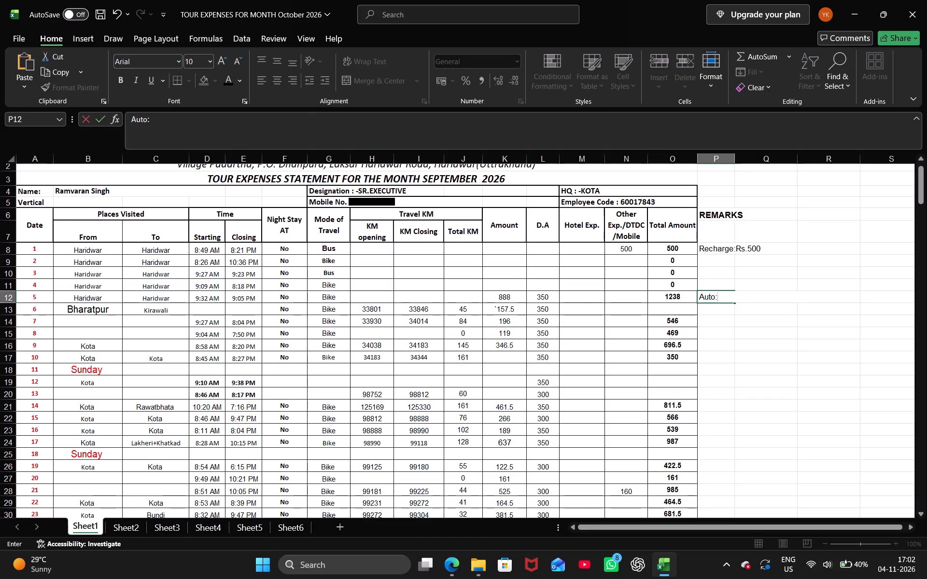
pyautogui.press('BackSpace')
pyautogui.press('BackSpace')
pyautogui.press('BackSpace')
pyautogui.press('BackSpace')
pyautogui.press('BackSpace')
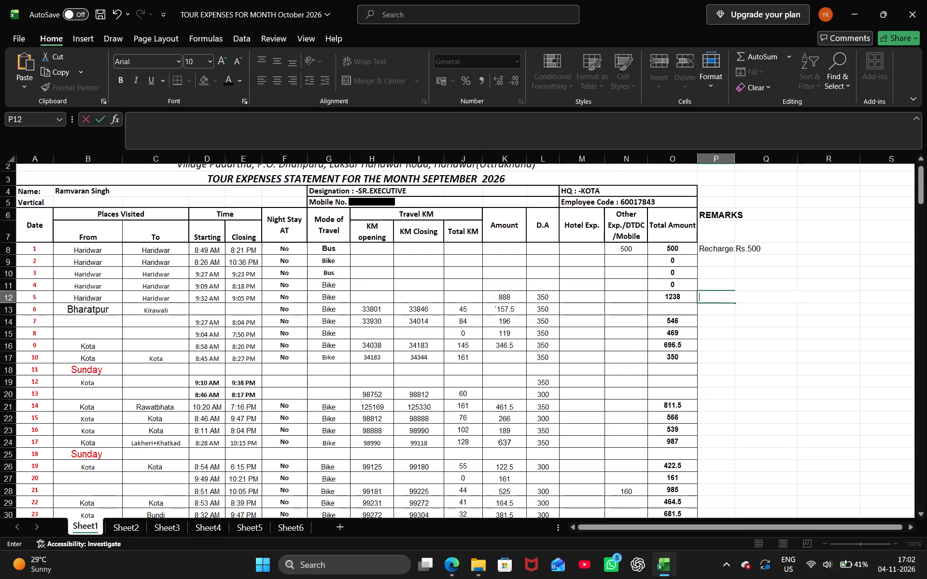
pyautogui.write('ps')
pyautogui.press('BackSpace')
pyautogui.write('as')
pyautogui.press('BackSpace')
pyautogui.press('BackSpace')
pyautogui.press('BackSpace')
# Enter "phase1 to hariidwar" in the Remarks column for date 5.
pyautogui.write('phase')
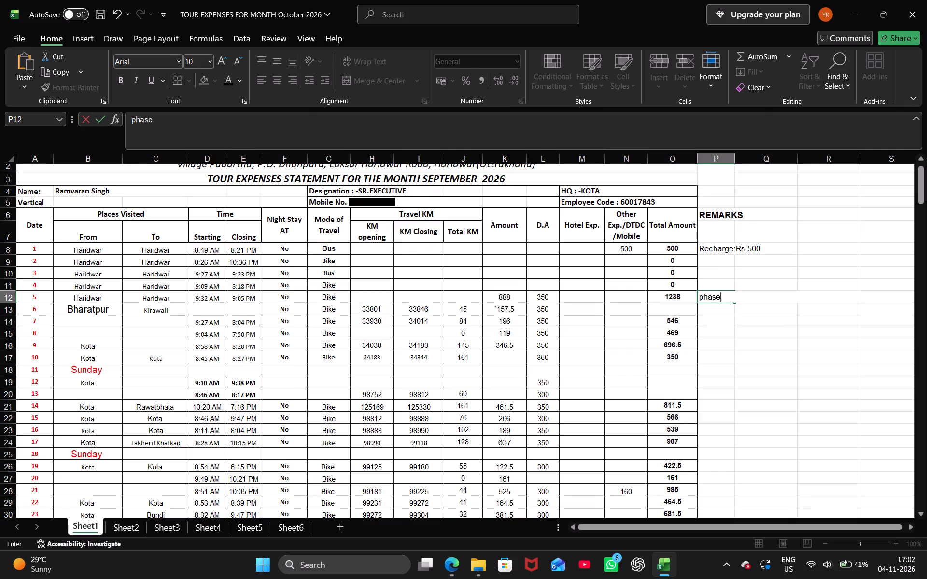
pyautogui.write('1 r')
pyautogui.press('BackSpace')
pyautogui.write('to')
pyautogui.press('space')
pyautogui.write('har')
pyautogui.write('iidwar')
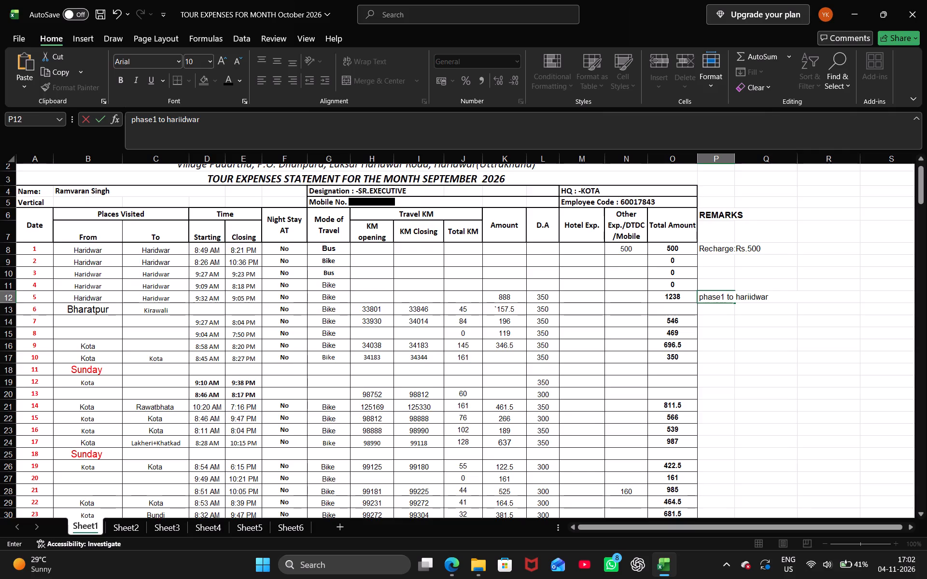
pyautogui.press('Left')
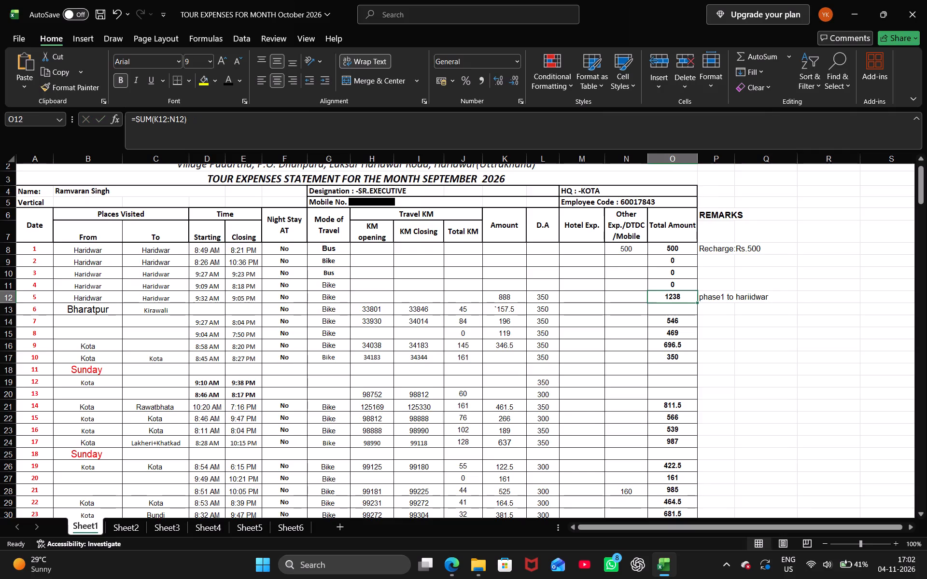
# Correct the place name in the date 5 remark to "haridwar".
pyautogui.press('Right')
pyautogui.press('Right')
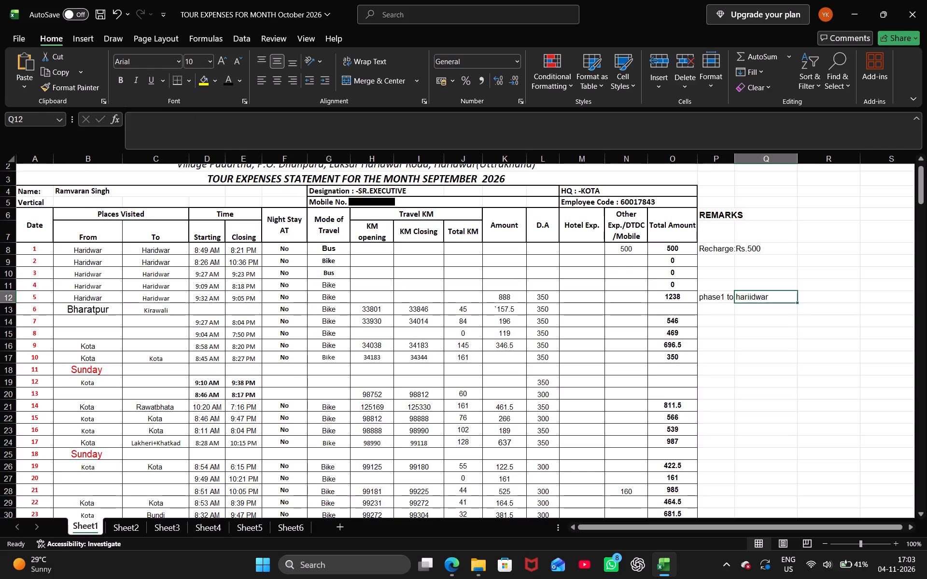
pyautogui.press('Left')
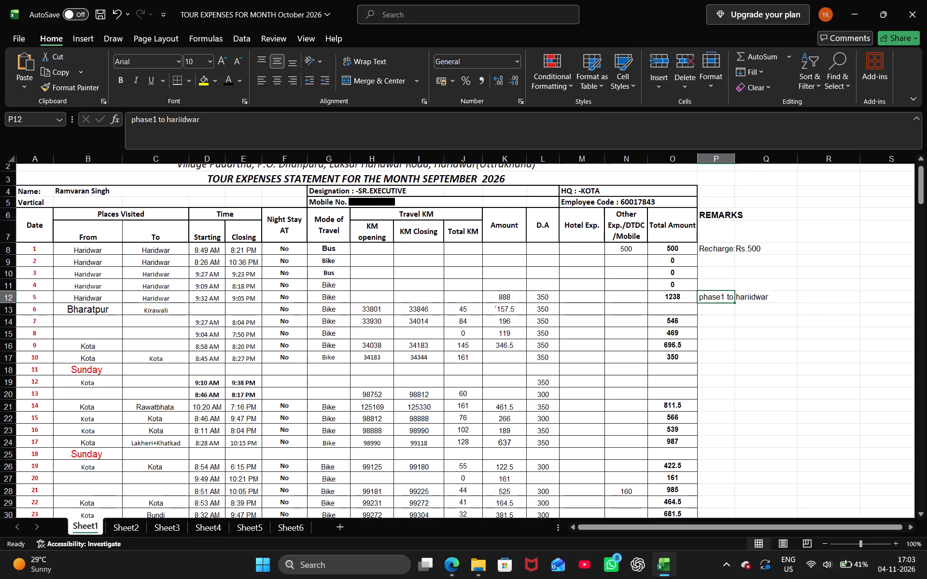
pyautogui.click(182, 122)
pyautogui.press('BackSpace')
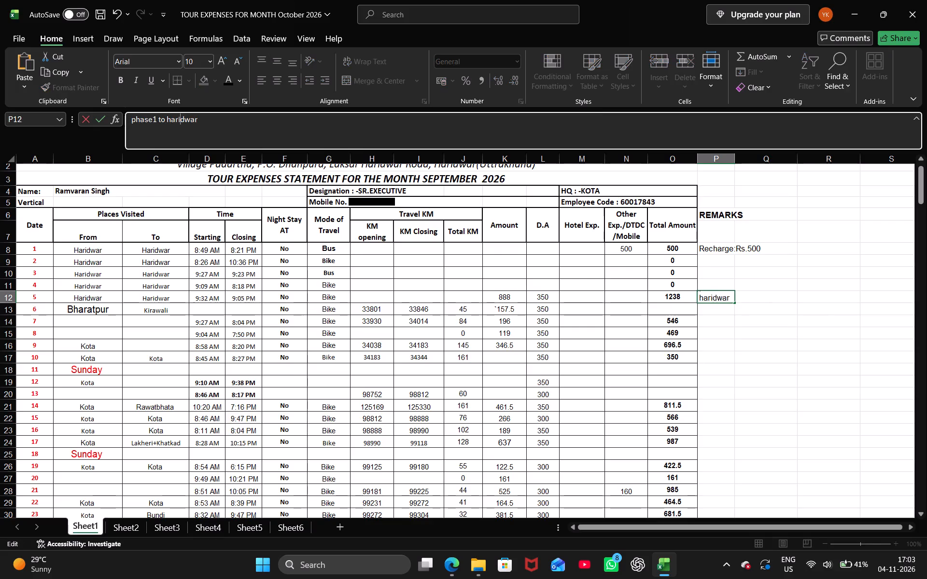
# Add the auto fare to the end of the date 5 remark as "auto:400".
pyautogui.press('Right')
pyautogui.press('Right')
pyautogui.press('Right')
pyautogui.press('Right')
pyautogui.press('space')
pyautogui.write('auto')
pyautogui.hotkey('shift', ':')
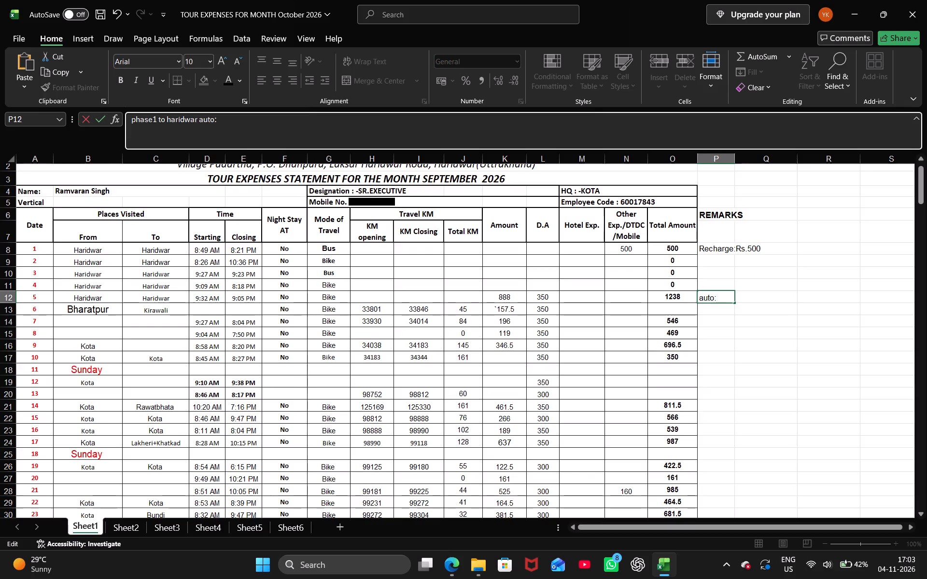
pyautogui.write('400')
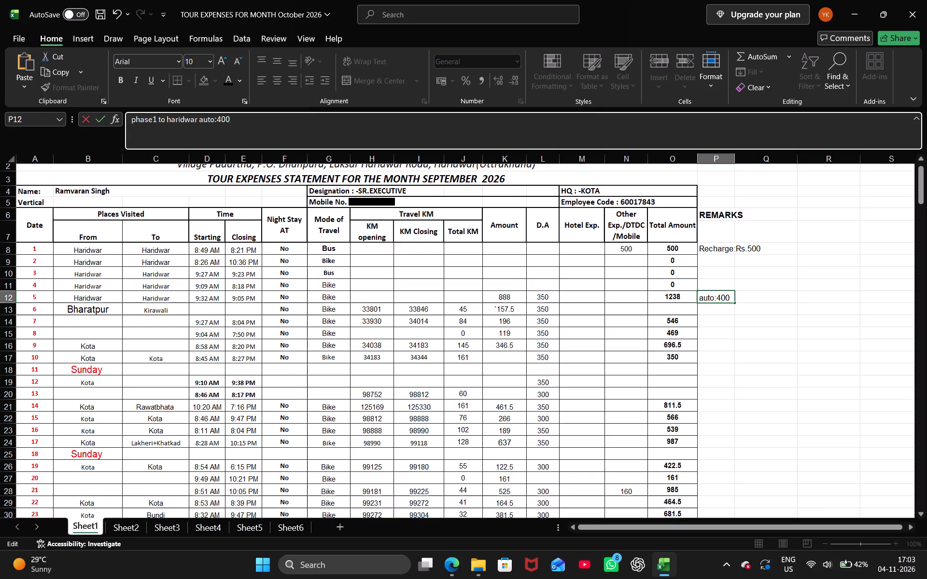
# Extend the date 5 remark with ", bust stand to room auto :150".
pyautogui.write(',')
pyautogui.press('space')
pyautogui.write('bust stand tp')
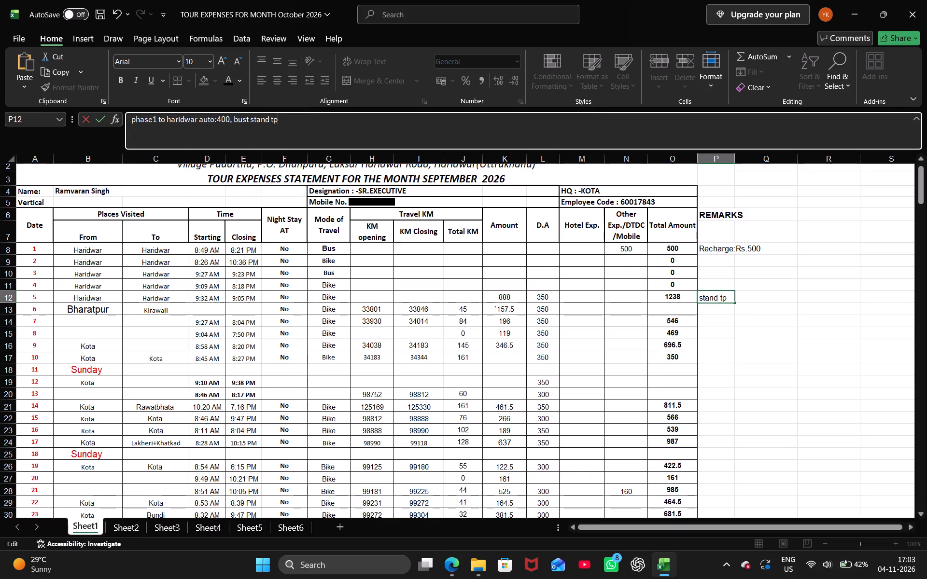
pyautogui.press('BackSpace')
pyautogui.press('o')
pyautogui.press('space')
pyautogui.write('room')
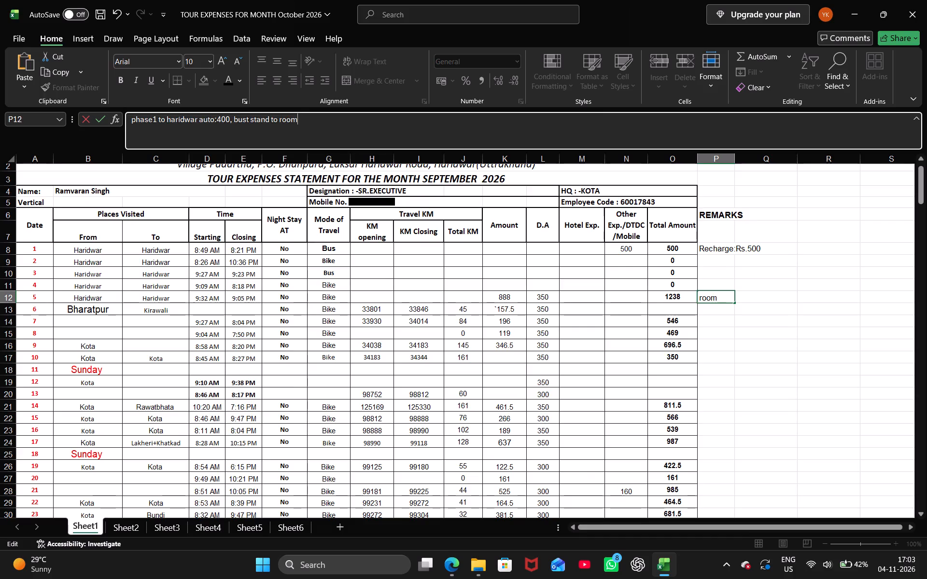
pyautogui.press('space')
pyautogui.write('auto')
pyautogui.press('space')
pyautogui.write(':150')
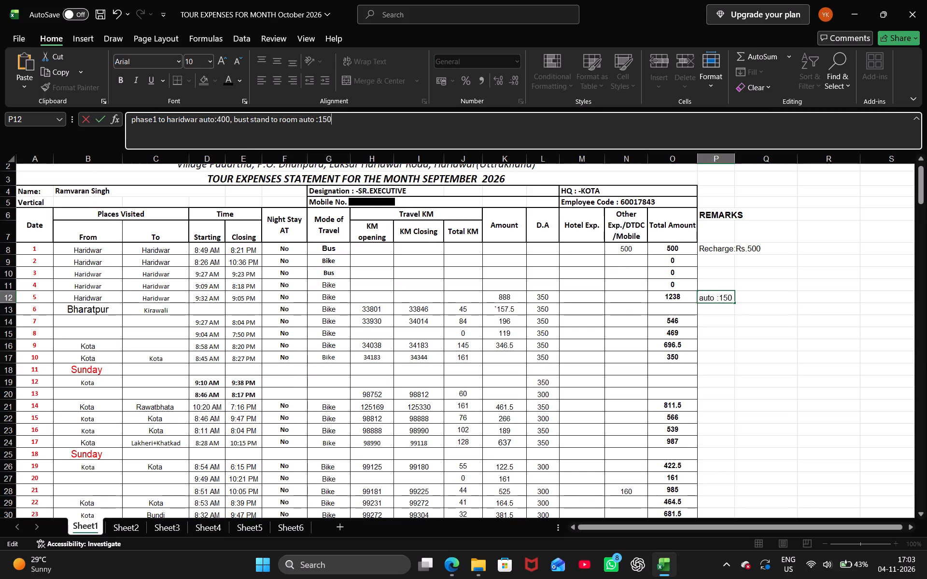
pyautogui.press('Return')
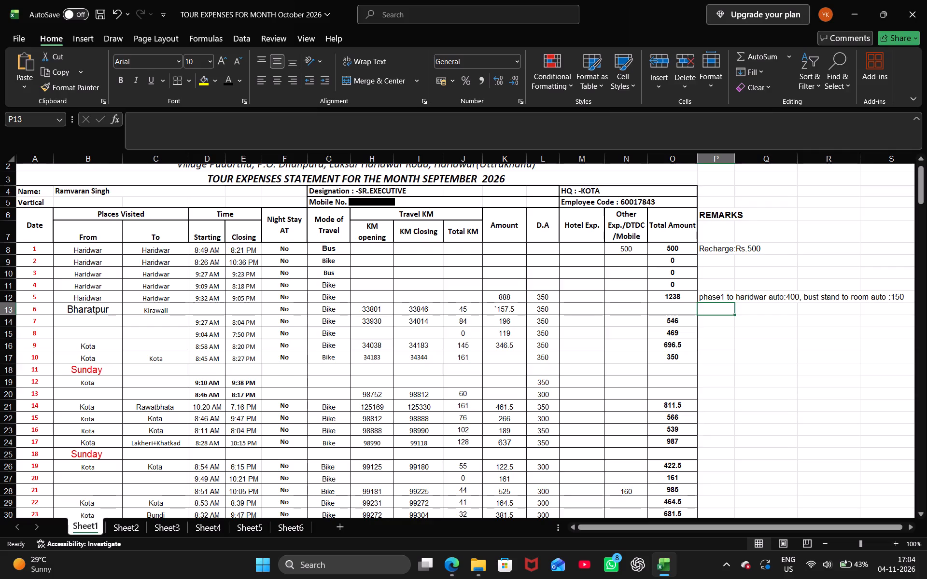
# Set the travel Amount for date 5 to 1438.
pyautogui.click(516, 299)
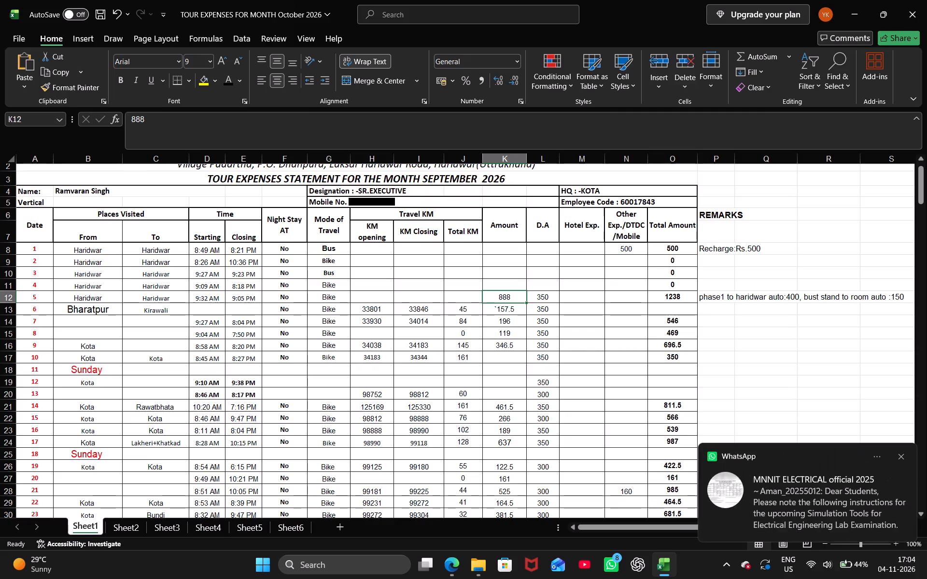
pyautogui.click(516, 299)
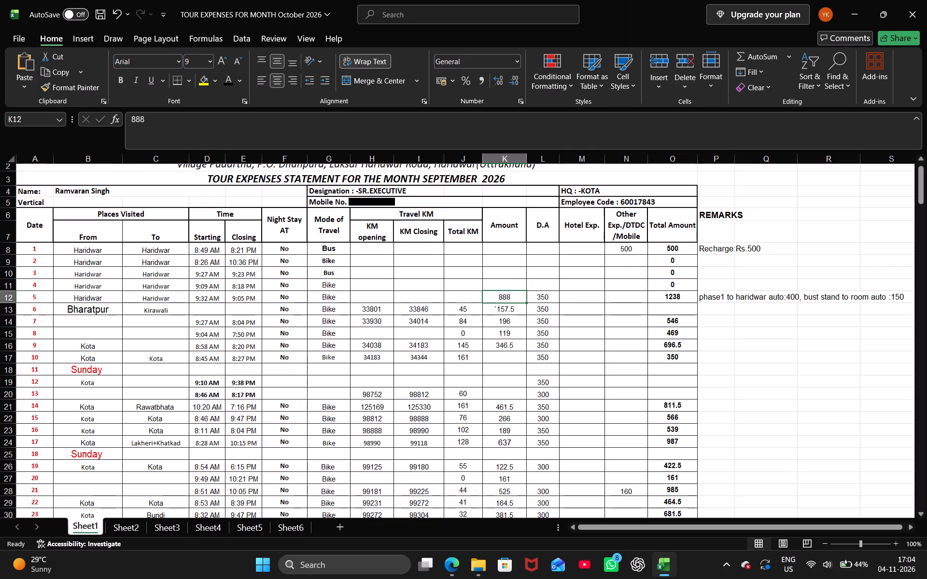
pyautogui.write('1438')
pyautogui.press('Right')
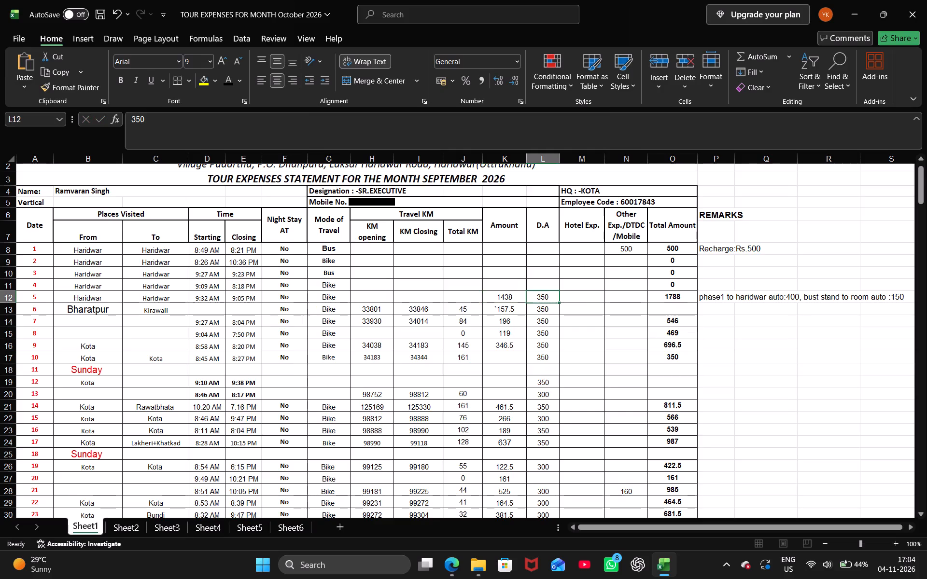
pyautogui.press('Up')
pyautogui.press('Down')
# Go to the empty Starting time cell for date 6.
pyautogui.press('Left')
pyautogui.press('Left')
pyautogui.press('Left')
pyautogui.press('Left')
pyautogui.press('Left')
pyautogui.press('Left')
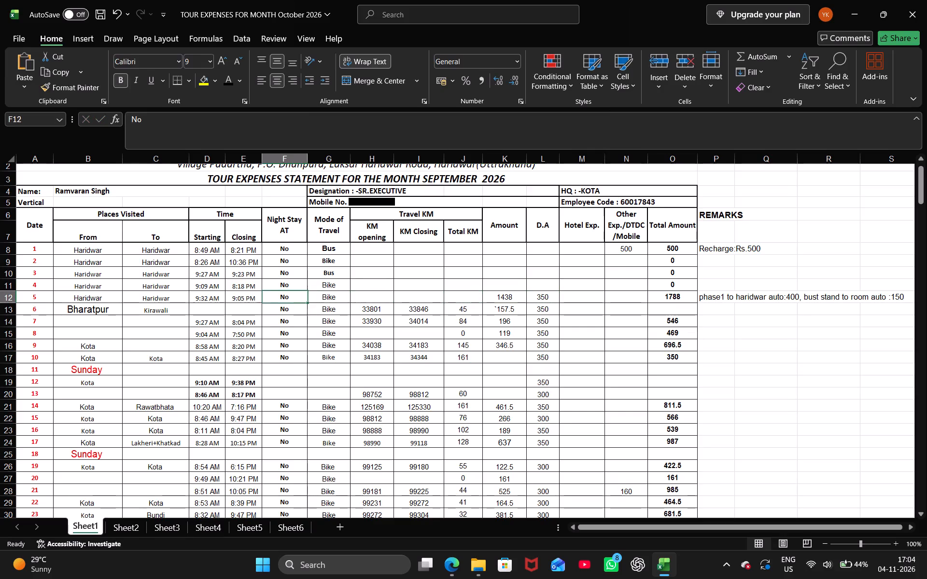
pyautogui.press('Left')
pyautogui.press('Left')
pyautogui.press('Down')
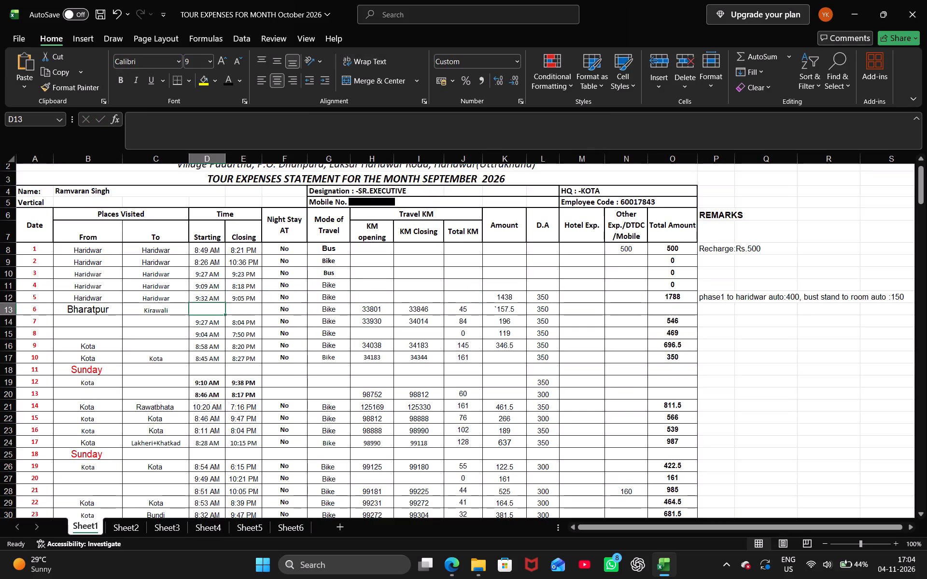
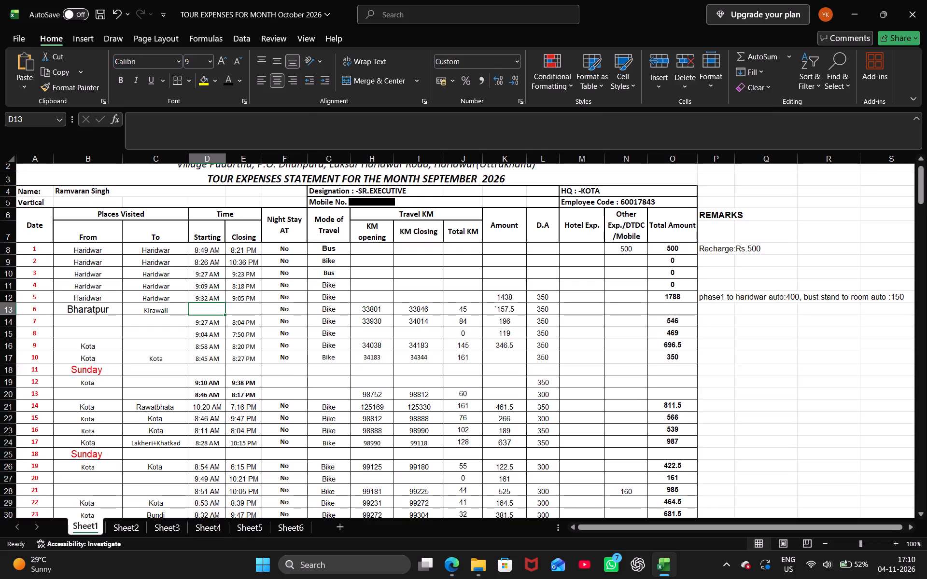
# Set the Amount for date 5 to 888 and enter 550 as its Other Exp./DTDC/Mobile value.
pyautogui.click(511, 298)
pyautogui.write('888')
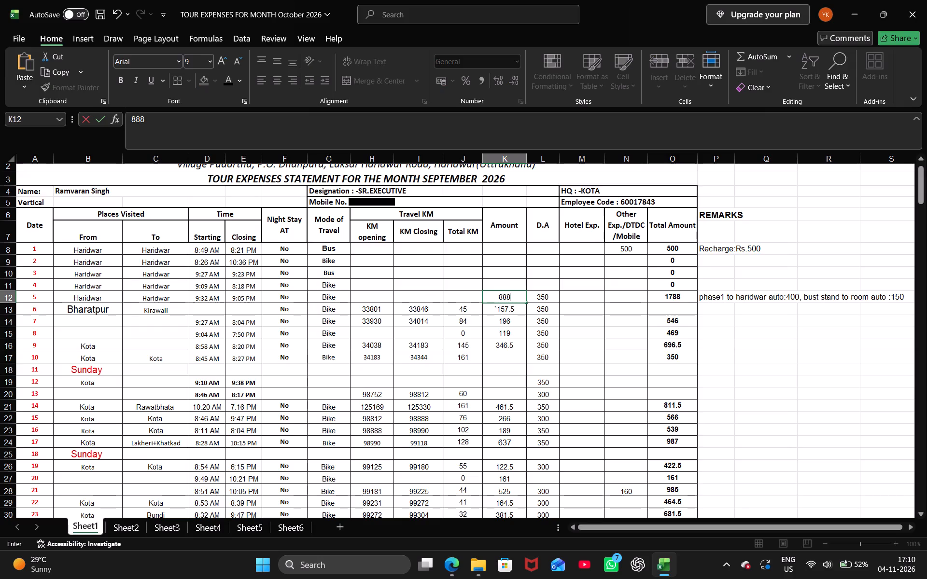
pyautogui.press('Right')
pyautogui.press('Right')
pyautogui.press('Right')
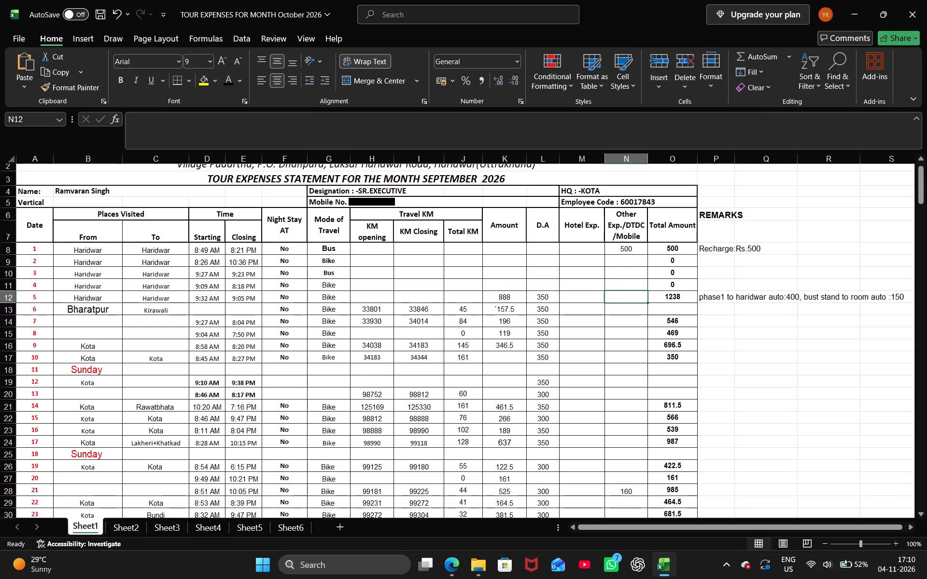
pyautogui.write('550')
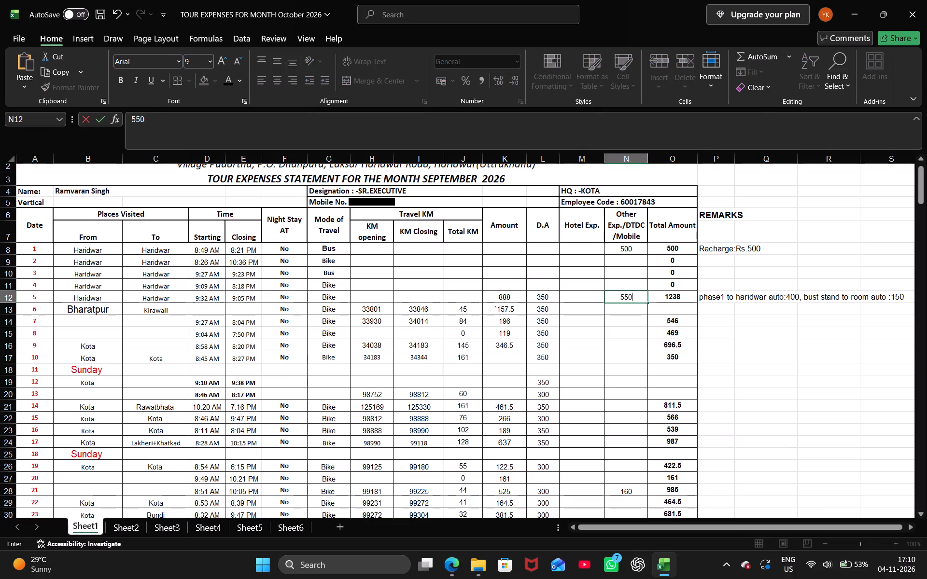
pyautogui.press('Right')
pyautogui.press('Left')
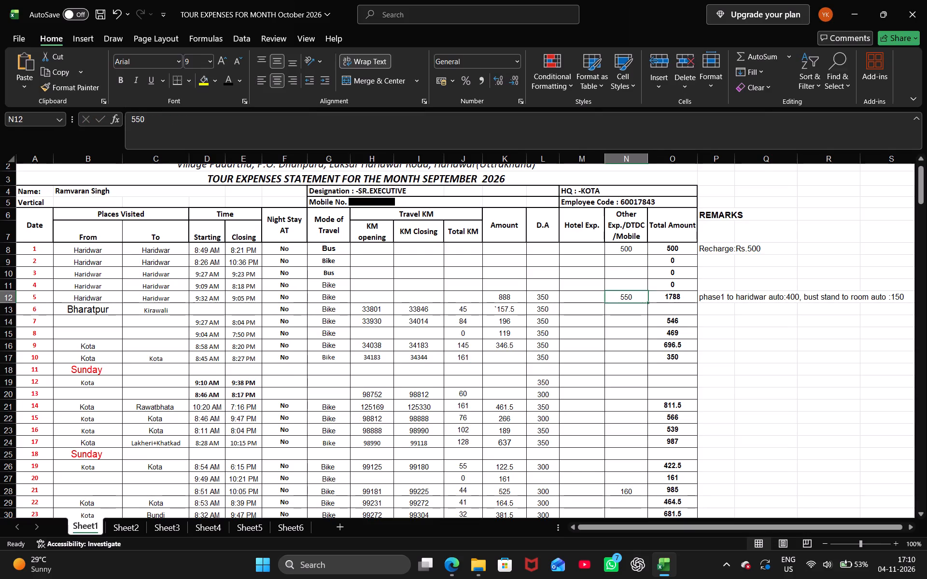
pyautogui.press('Left')
pyautogui.press('Left')
pyautogui.press('Left')
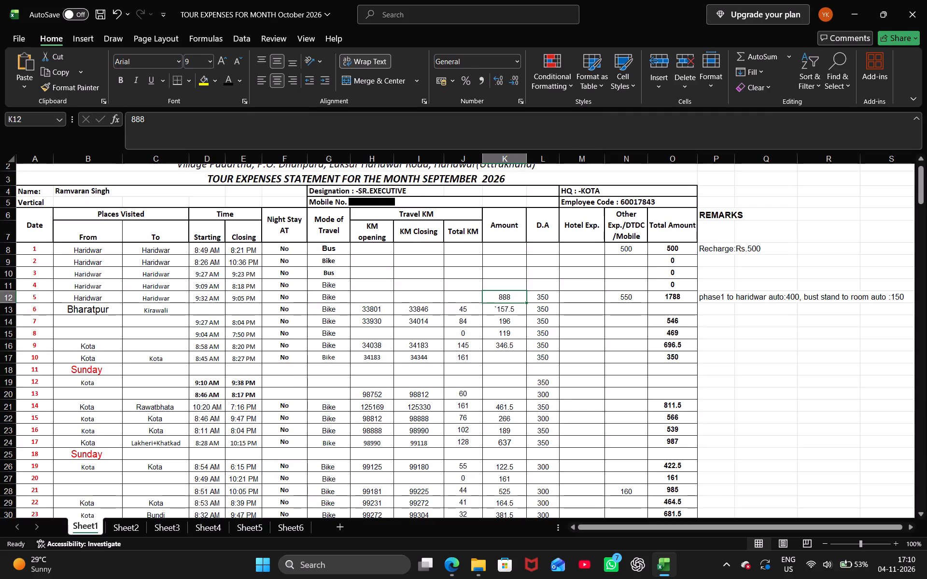
# Set the font size of Kirawali, the To place for date 6, to 10.
pyautogui.click(158, 312)
pyautogui.click(213, 61)
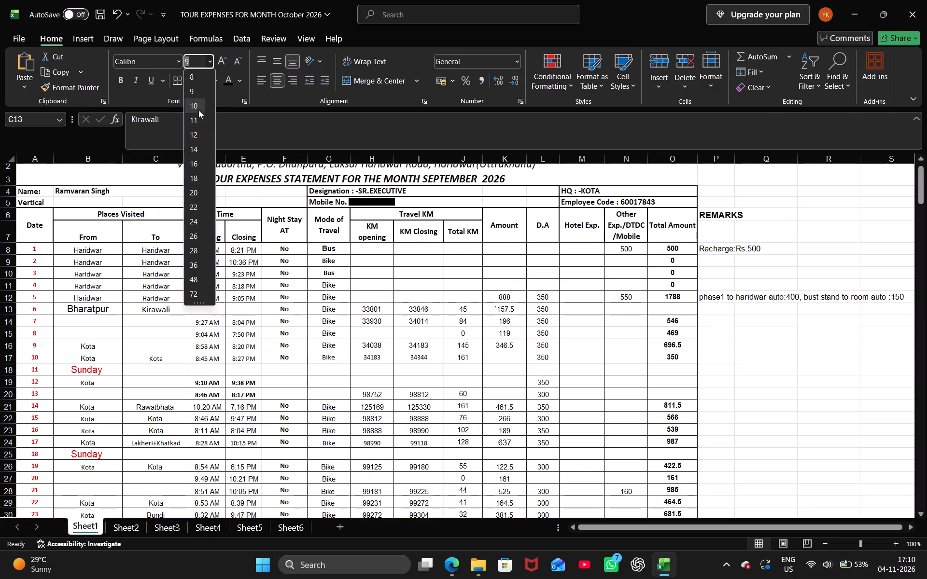
pyautogui.click(198, 109)
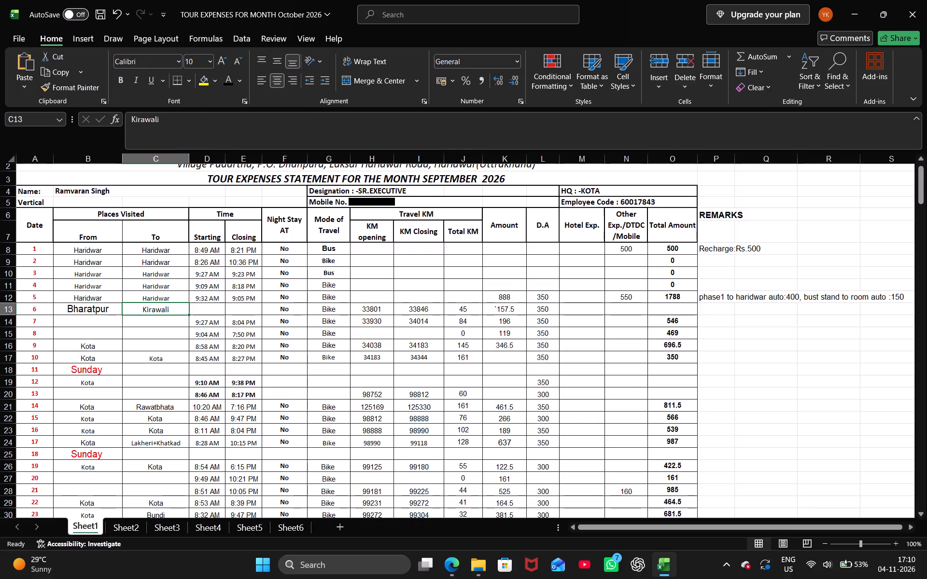
# Change Bharatpur, the From place for date 6, to the Calibri font at size 10.
pyautogui.click(104, 311)
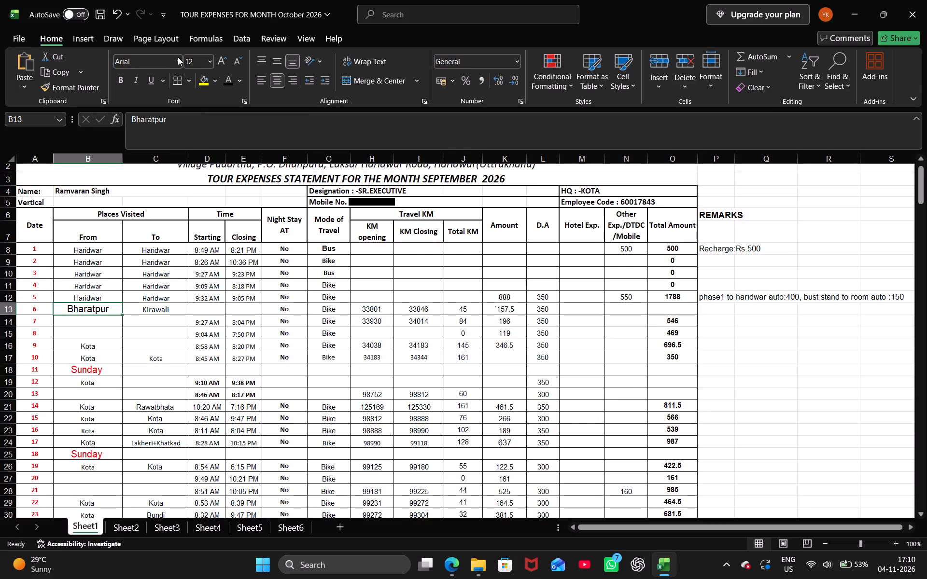
pyautogui.click(178, 57)
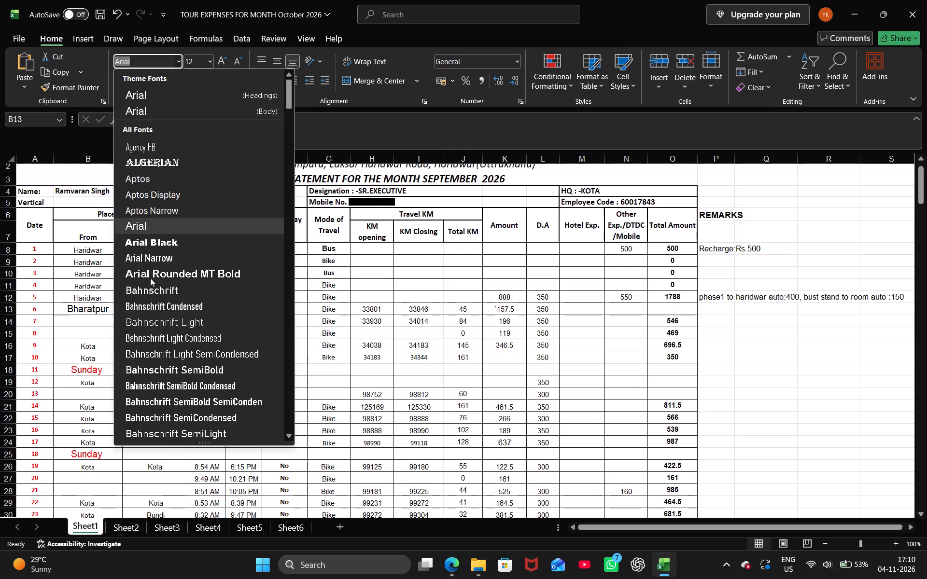
pyautogui.press('BackSpace')
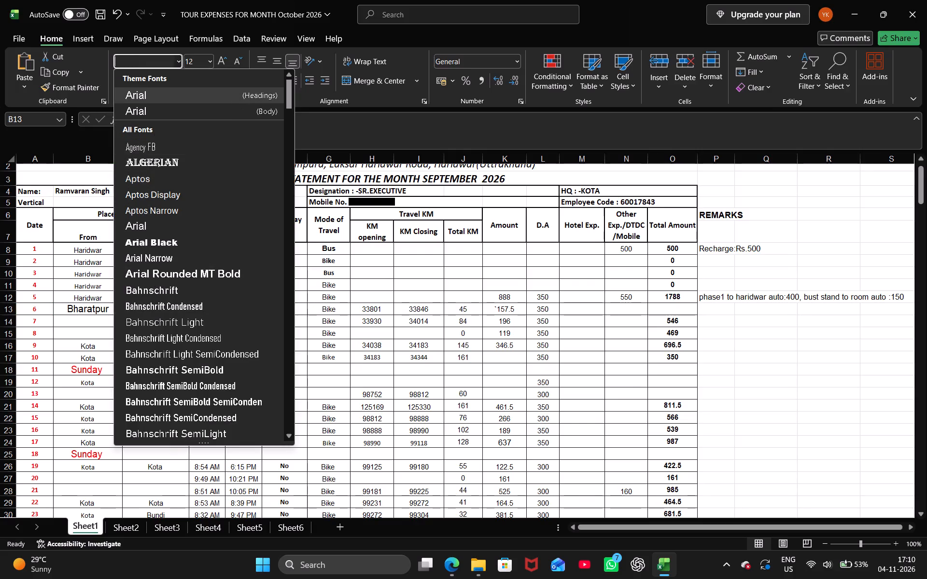
pyautogui.press('c')
pyautogui.press('Return')
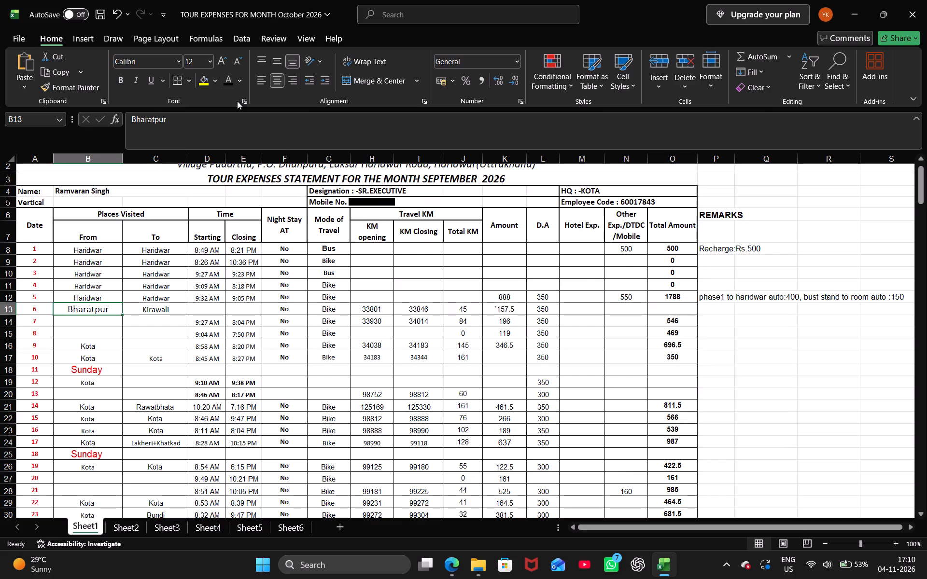
pyautogui.click(206, 66)
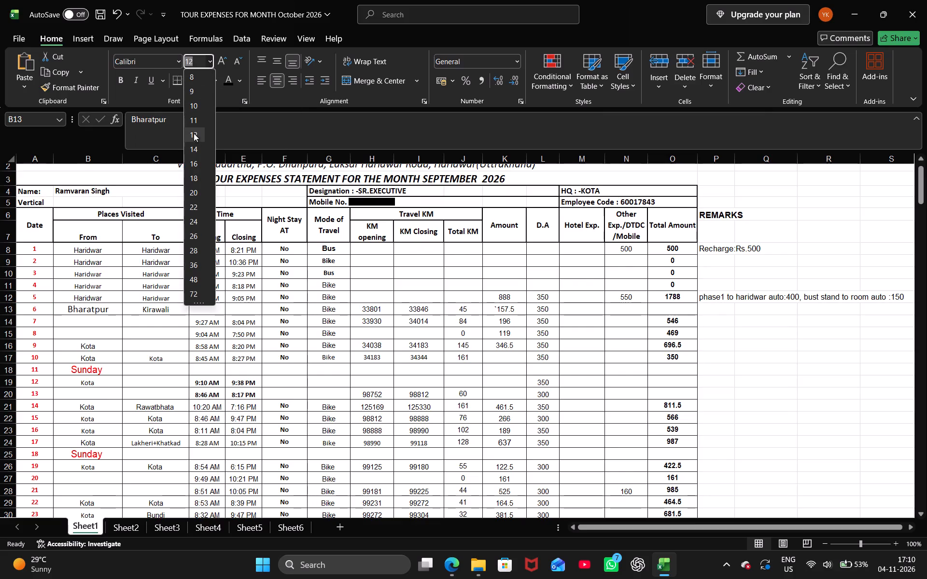
pyautogui.click(198, 99)
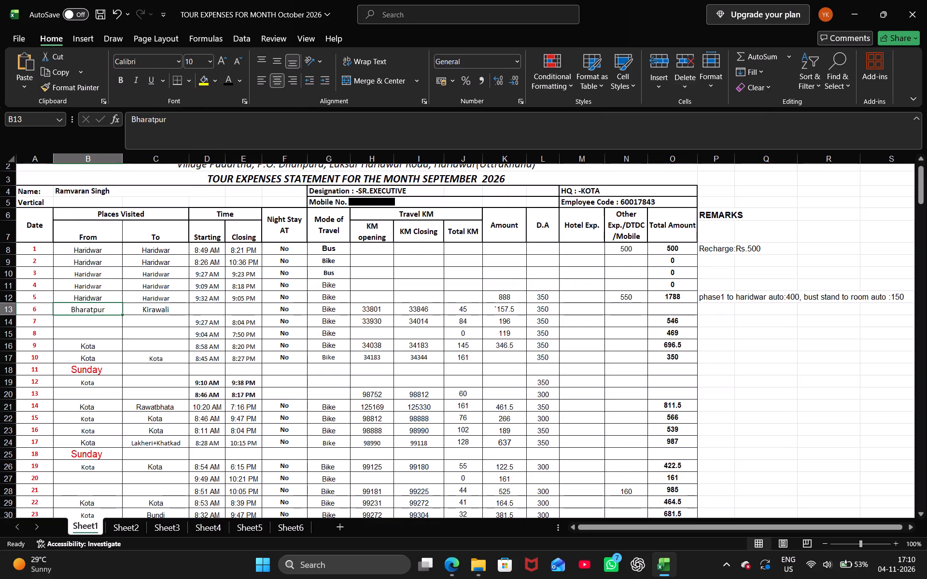
# Enter 9:32 as the Starting time for date 6.
pyautogui.click(211, 310)
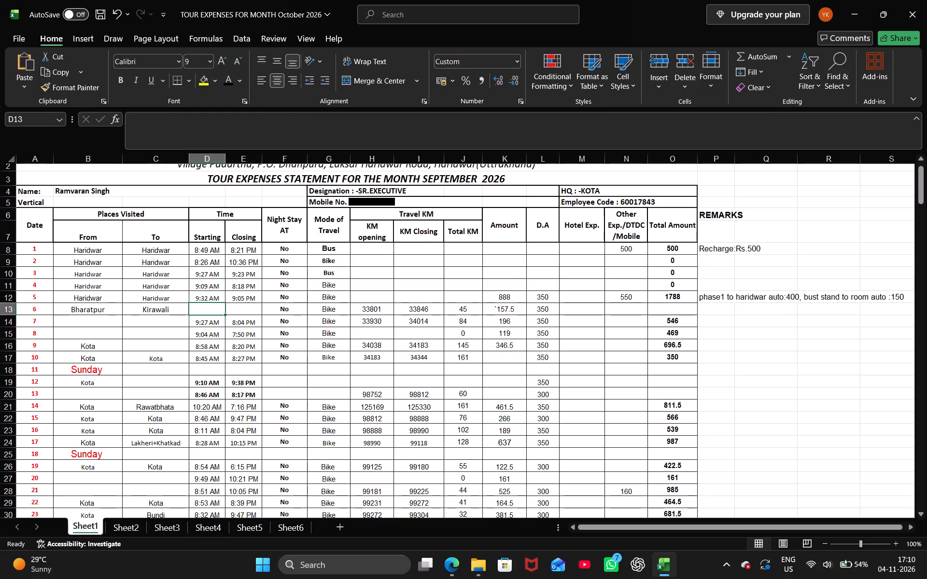
pyautogui.press('9')
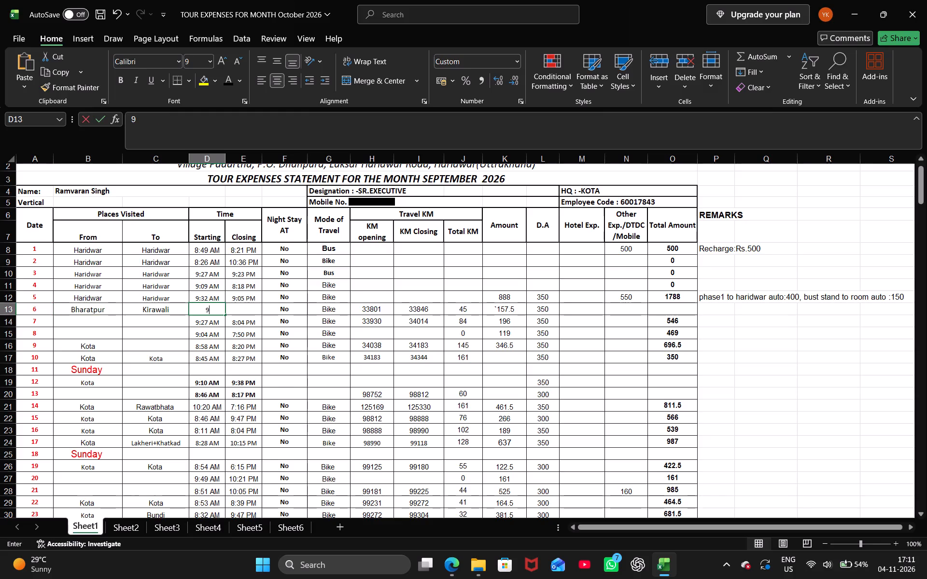
pyautogui.hotkey('shift', ':')
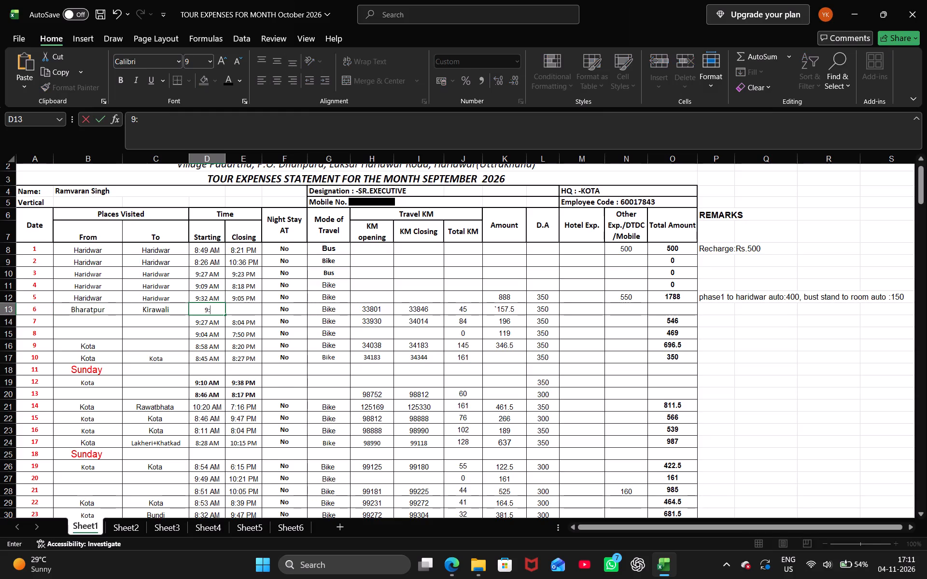
pyautogui.write('32')
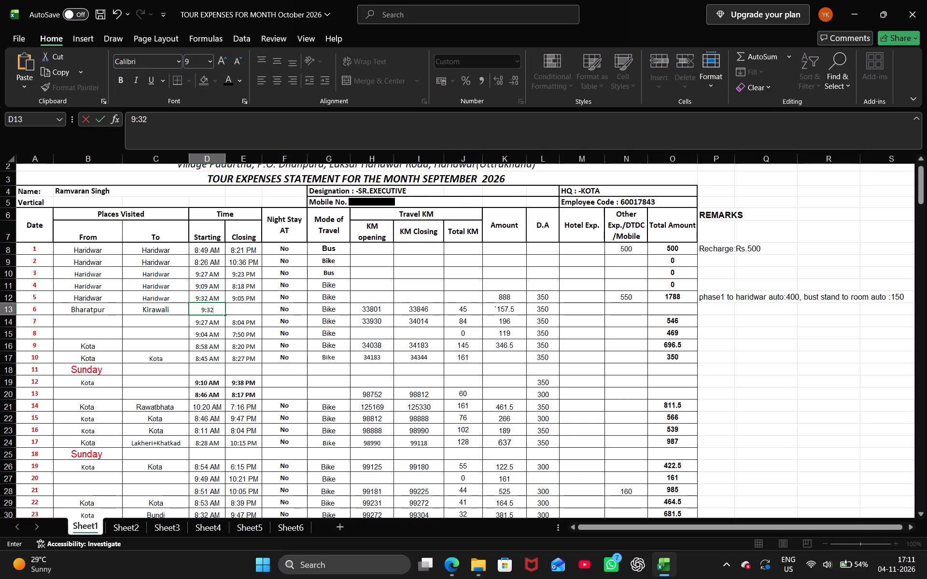
pyautogui.press('Right')
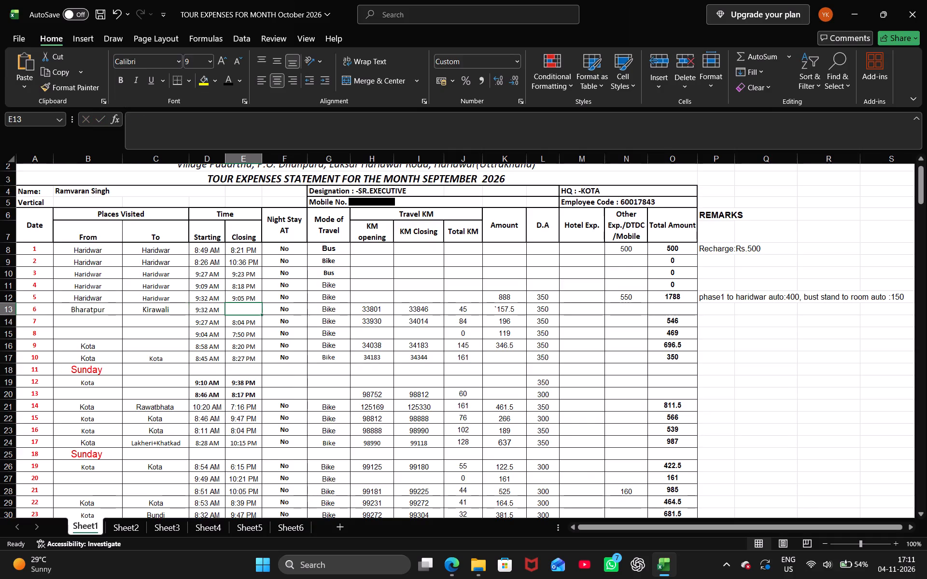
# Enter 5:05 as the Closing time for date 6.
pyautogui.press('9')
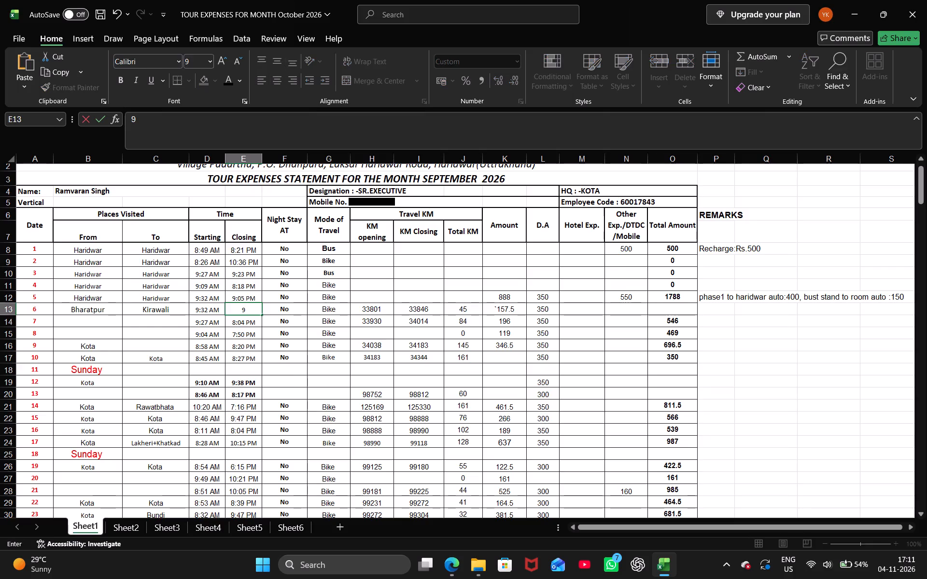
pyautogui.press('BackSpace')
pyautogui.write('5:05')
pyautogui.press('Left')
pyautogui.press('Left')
# Set the Closing time for date 6 to 8:05.
pyautogui.press('Right')
pyautogui.press('Right')
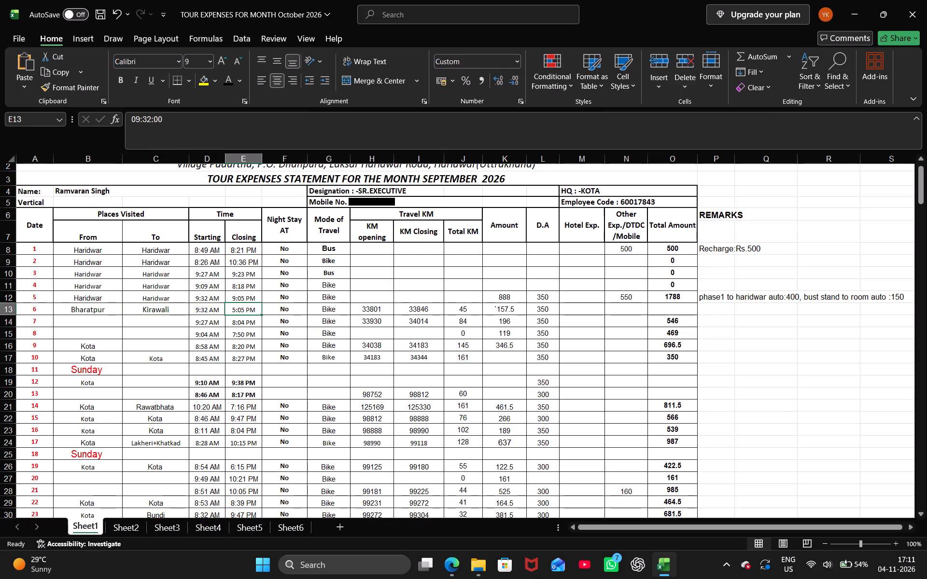
pyautogui.press('8')
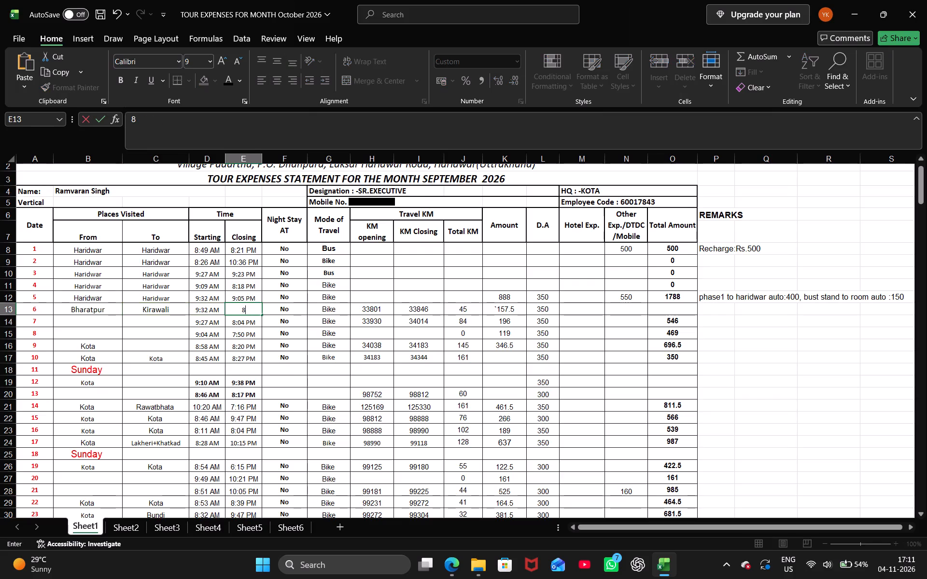
pyautogui.hotkey('shift', ':')
pyautogui.write('05')
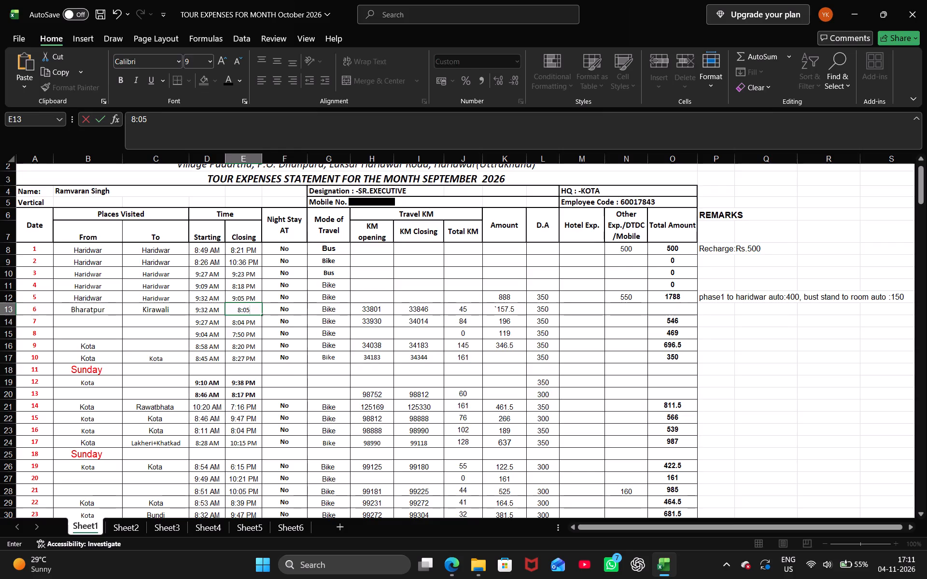
pyautogui.press('Right')
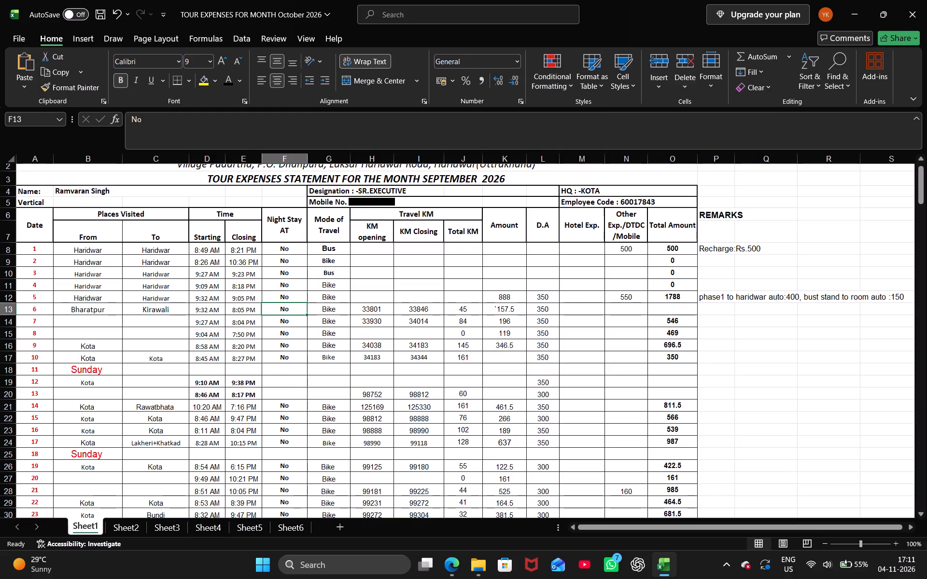
# Clear the Starting and Closing times for date 1.
pyautogui.press('Left')
pyautogui.press('Left')
pyautogui.press('Up')
pyautogui.press('Up')
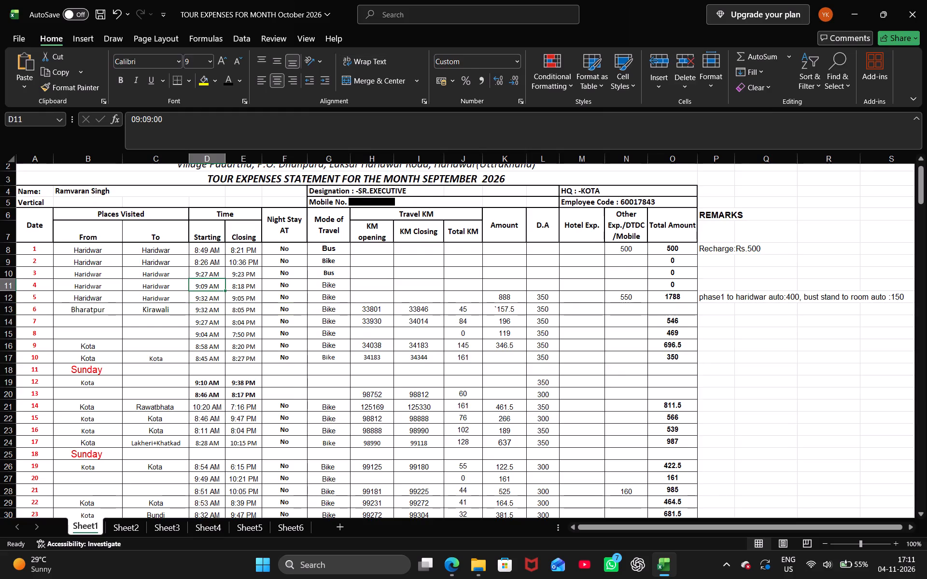
pyautogui.press('Up')
pyautogui.press('Up')
pyautogui.press('Up')
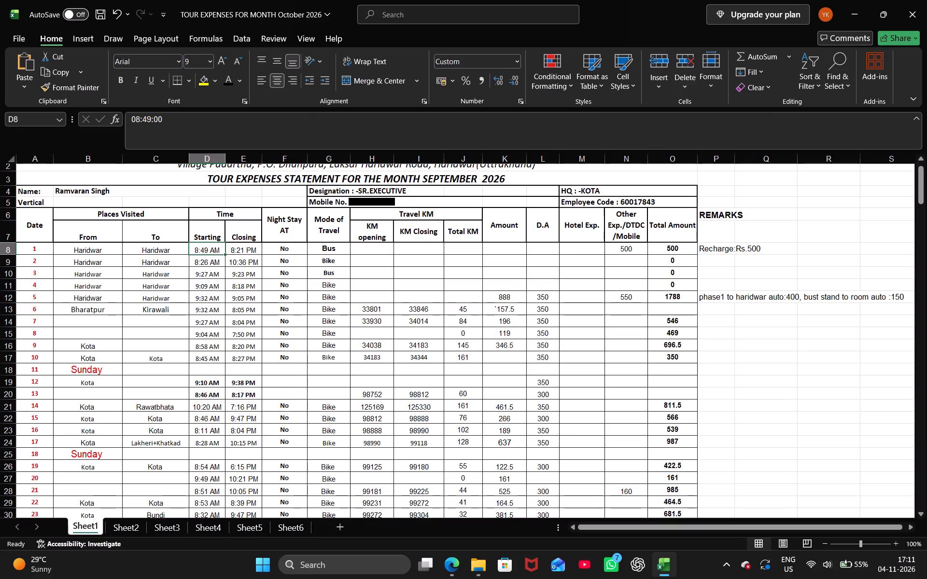
pyautogui.press('BackSpace')
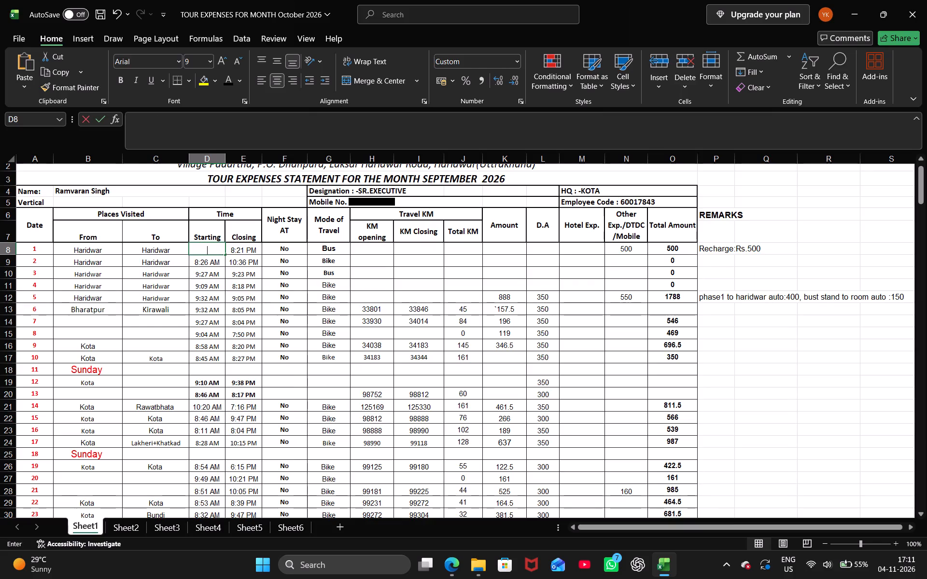
pyautogui.press('Right')
pyautogui.press('BackSpace')
# Clear the Starting and Closing times for dates 2, 3 and 4.
pyautogui.press('Right')
pyautogui.press('Down')
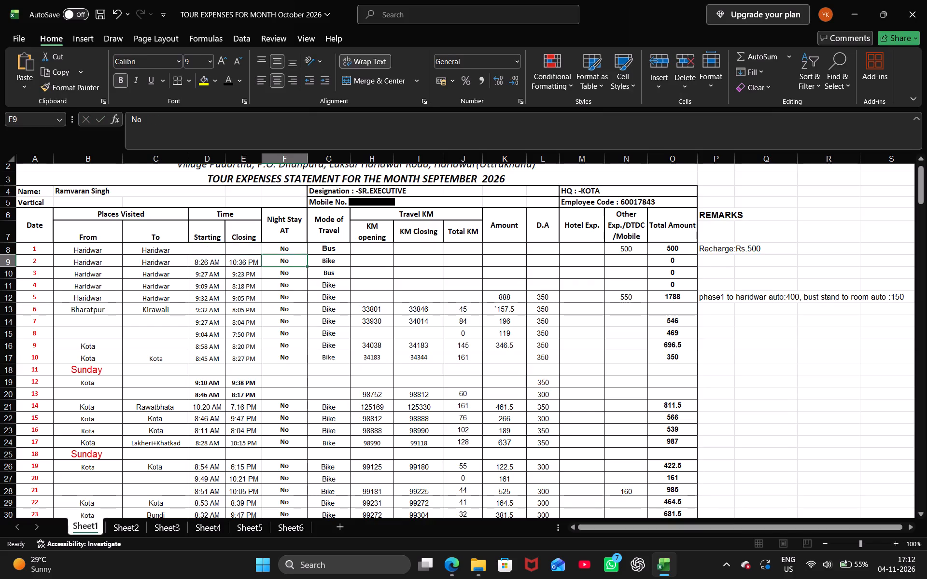
pyautogui.press('Left')
pyautogui.press('BackSpace')
pyautogui.press('Down')
pyautogui.press('Left')
pyautogui.press('BackSpace')
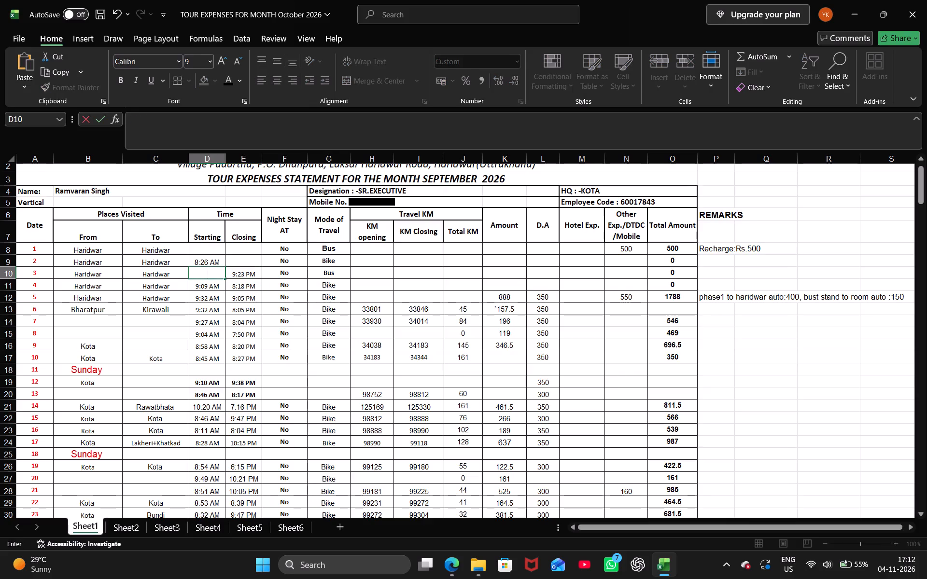
pyautogui.press('Right')
pyautogui.press('BackSpace')
pyautogui.press('Down')
pyautogui.press('BackSpace')
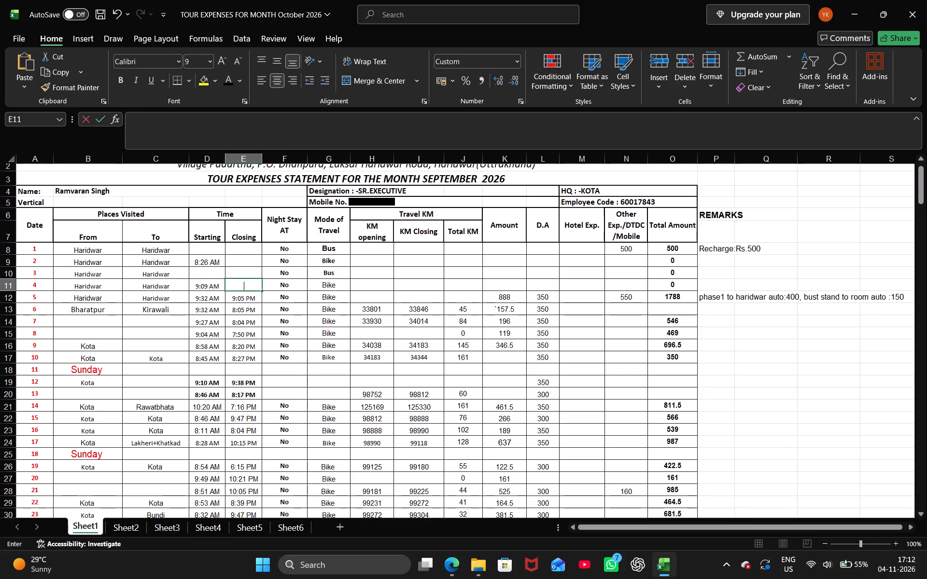
pyautogui.press('Left')
pyautogui.press('BackSpace')
pyautogui.press('Up')
pyautogui.press('Up')
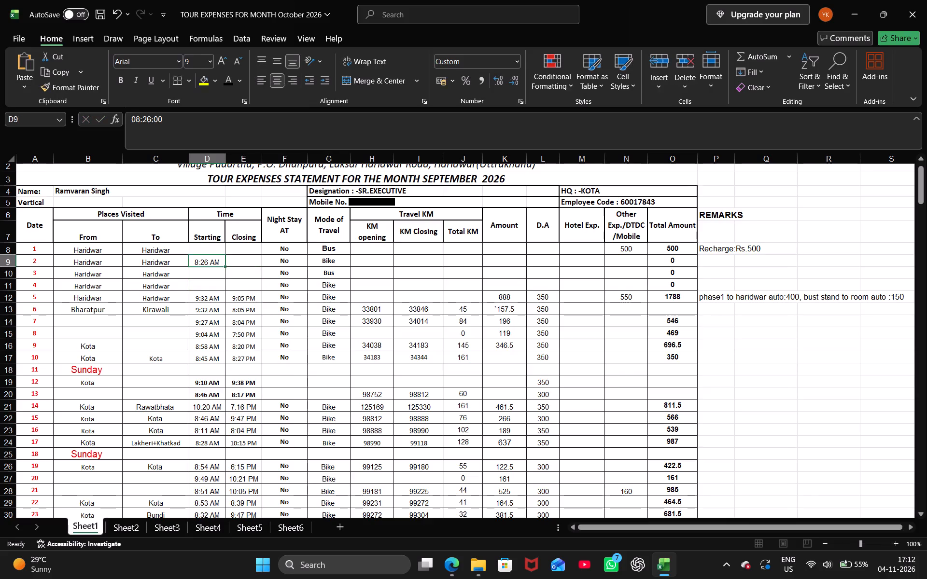
pyautogui.press('BackSpace')
pyautogui.press('Right')
pyautogui.press('Right')
pyautogui.press('Right')
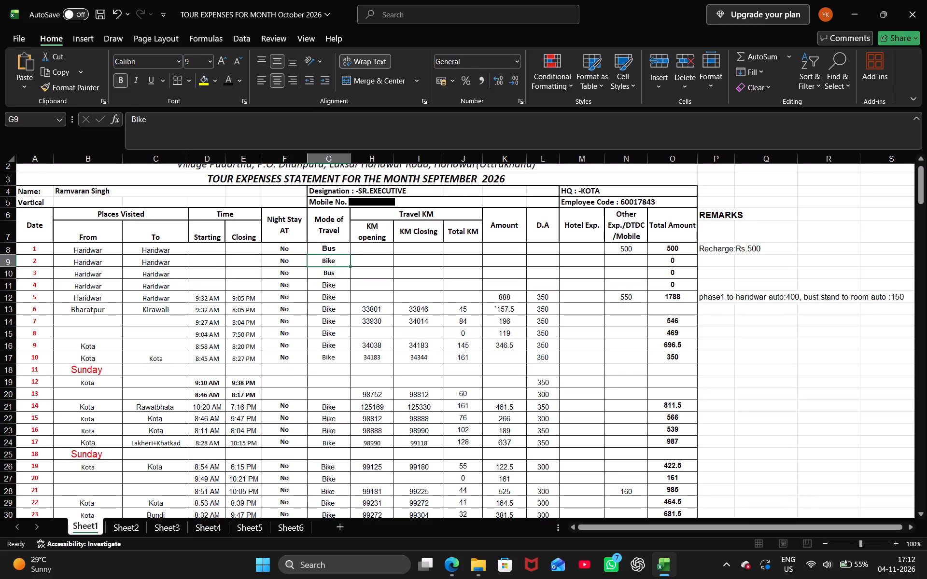
# Clear the Mode of Travel entries for dates 1, 2, 3 and 4.
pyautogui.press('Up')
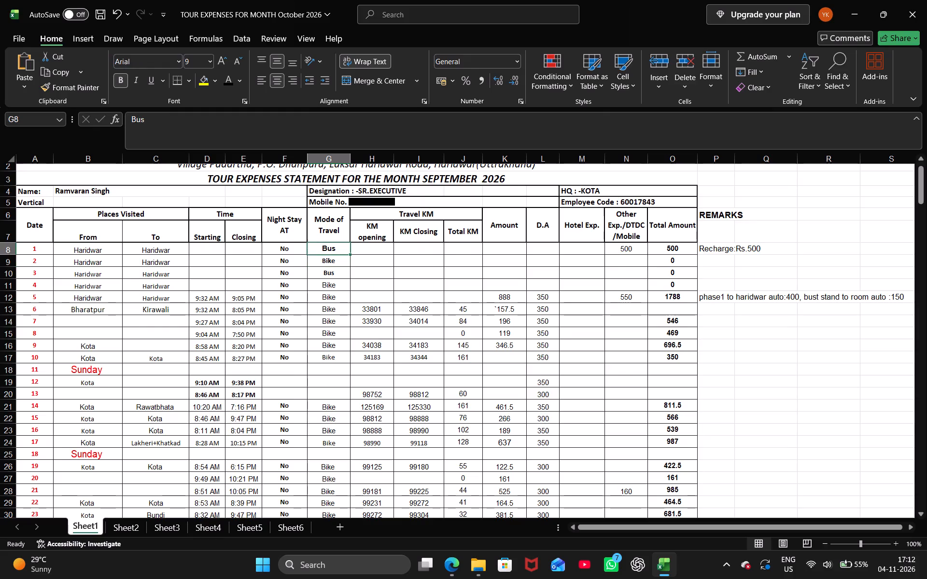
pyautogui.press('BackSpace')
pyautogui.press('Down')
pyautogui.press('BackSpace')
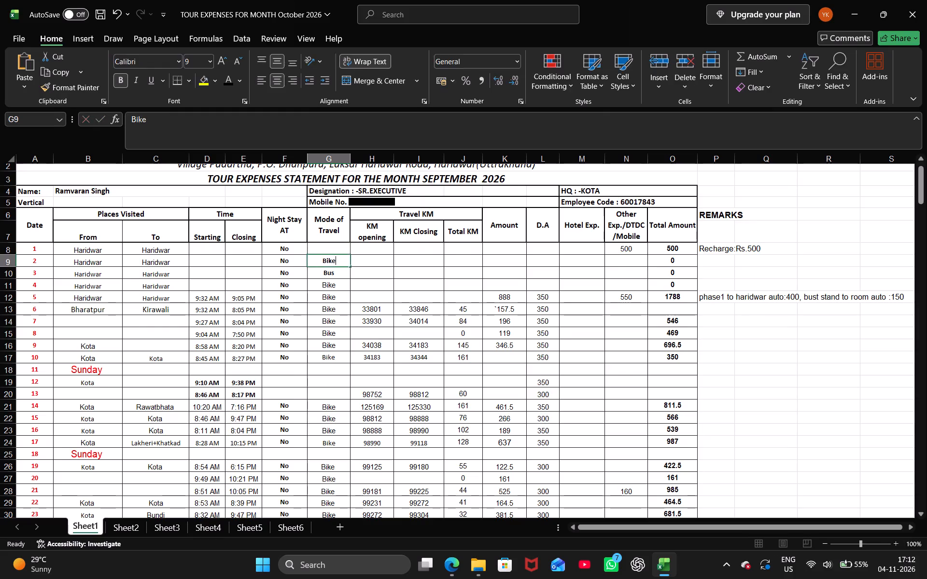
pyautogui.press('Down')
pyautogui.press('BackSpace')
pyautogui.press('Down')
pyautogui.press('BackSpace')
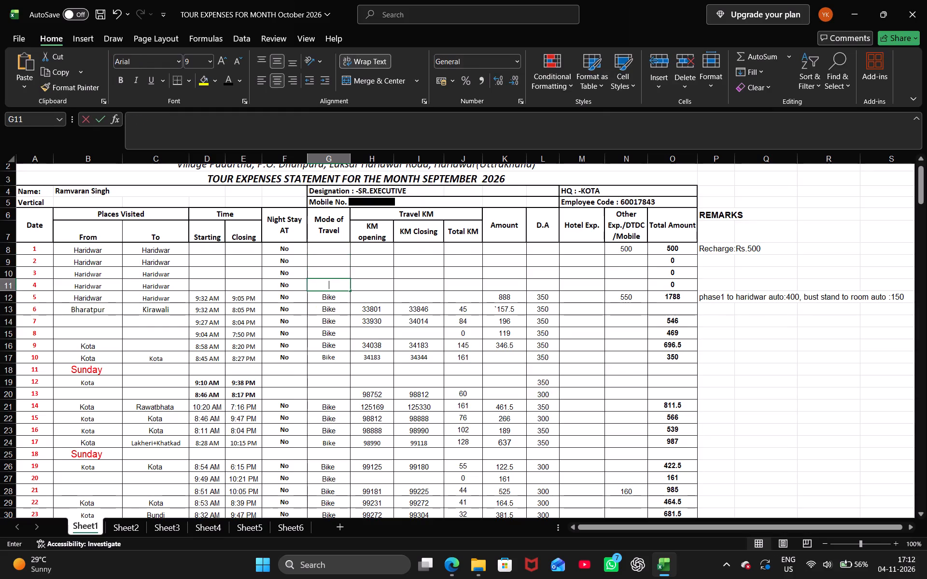
# Clear the Night Stay AT entries for dates 1 through 4.
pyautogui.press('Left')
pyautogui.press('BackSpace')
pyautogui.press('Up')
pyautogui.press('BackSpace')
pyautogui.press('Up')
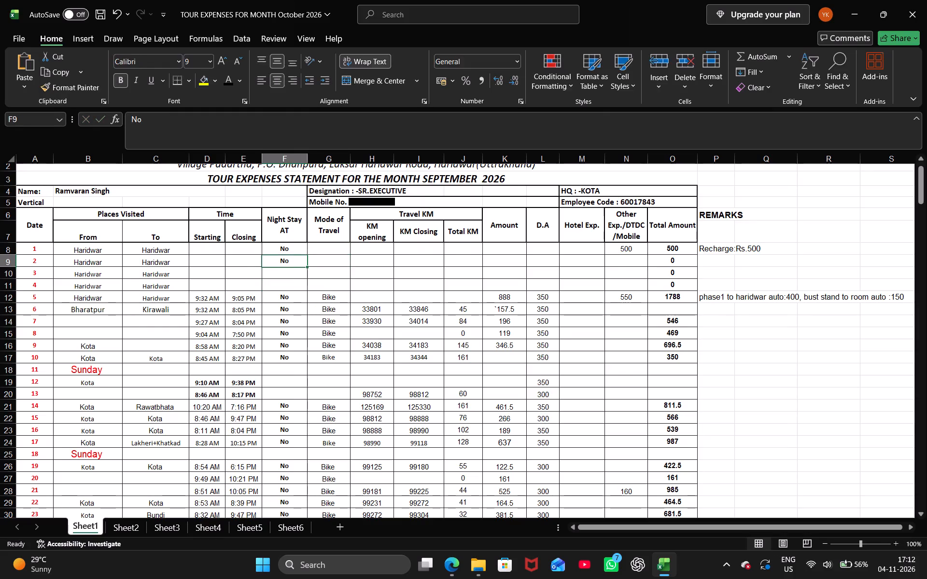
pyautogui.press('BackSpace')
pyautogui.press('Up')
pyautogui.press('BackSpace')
# Set the KM opening value for date 7 to 33846.
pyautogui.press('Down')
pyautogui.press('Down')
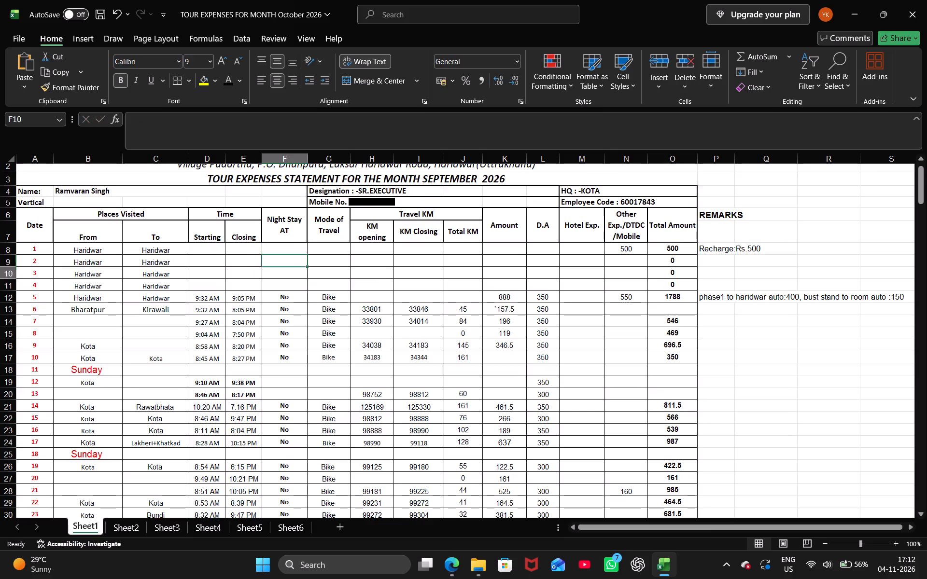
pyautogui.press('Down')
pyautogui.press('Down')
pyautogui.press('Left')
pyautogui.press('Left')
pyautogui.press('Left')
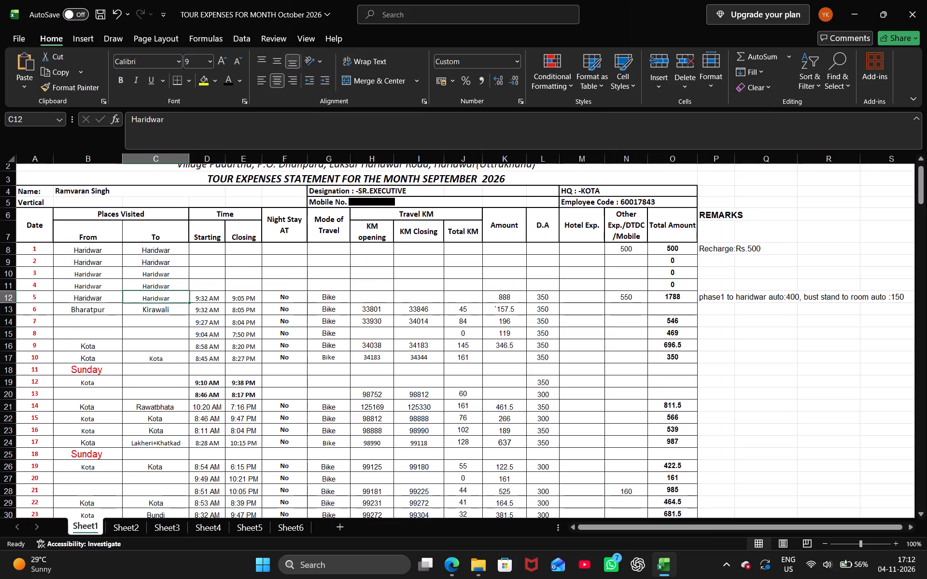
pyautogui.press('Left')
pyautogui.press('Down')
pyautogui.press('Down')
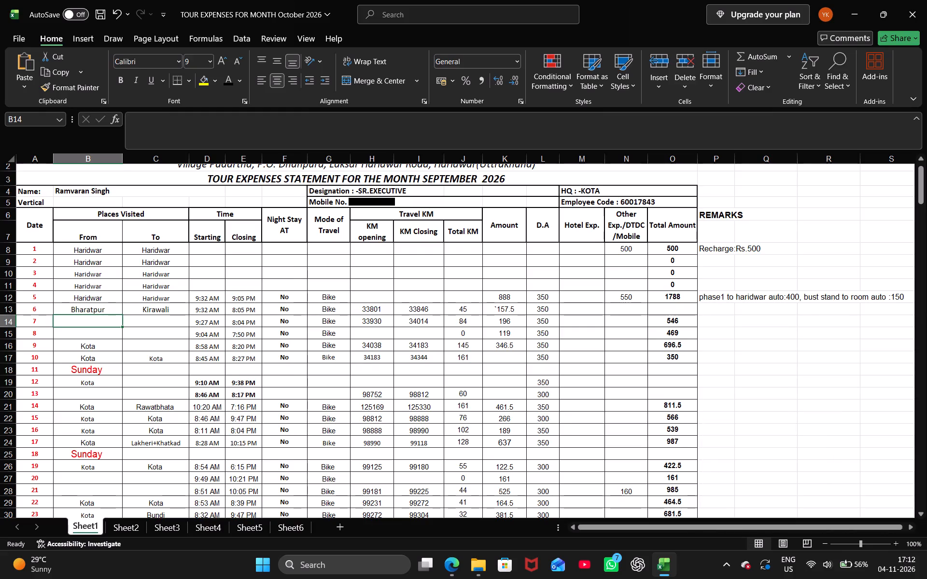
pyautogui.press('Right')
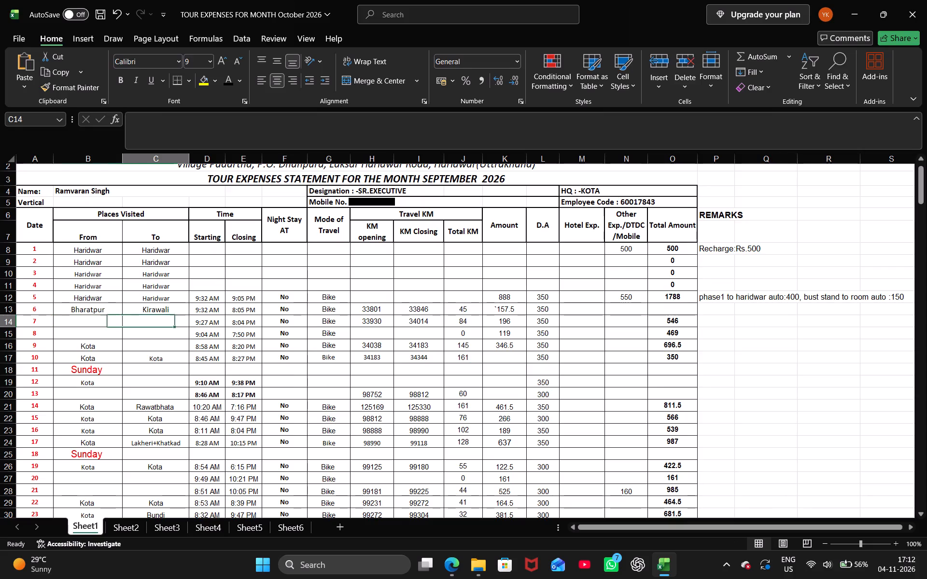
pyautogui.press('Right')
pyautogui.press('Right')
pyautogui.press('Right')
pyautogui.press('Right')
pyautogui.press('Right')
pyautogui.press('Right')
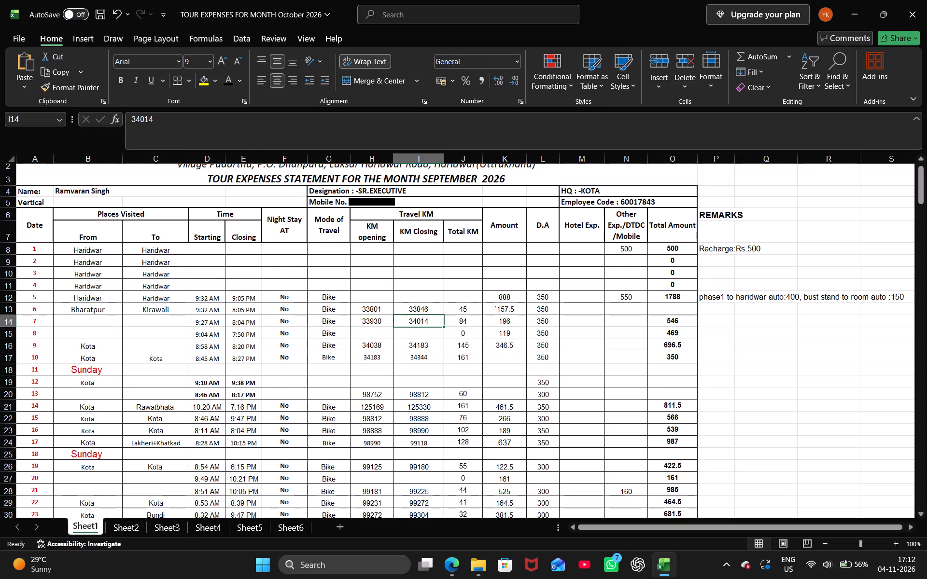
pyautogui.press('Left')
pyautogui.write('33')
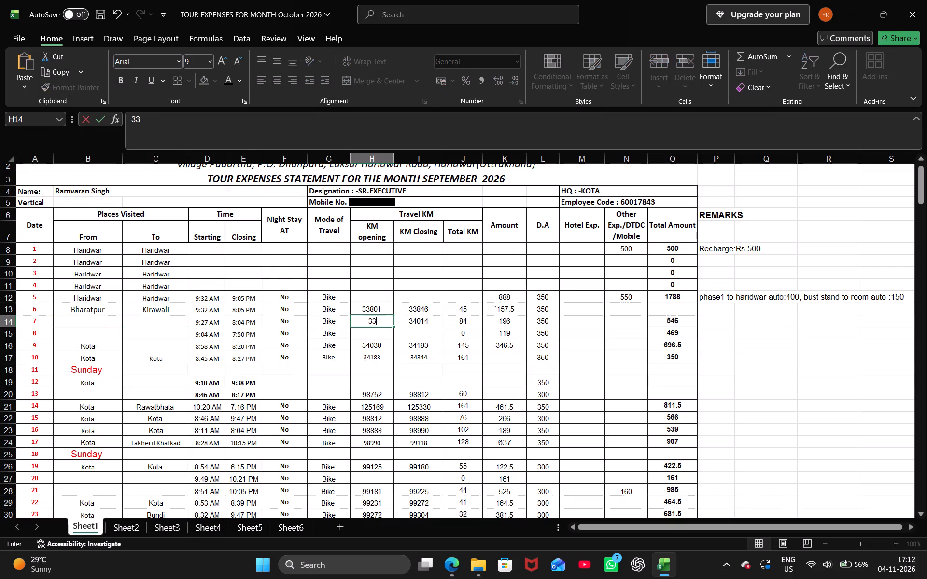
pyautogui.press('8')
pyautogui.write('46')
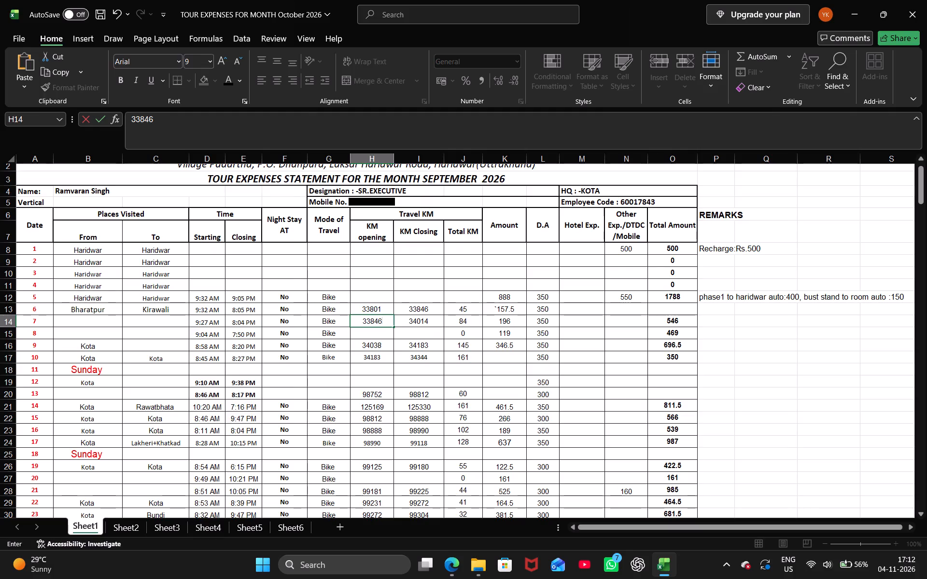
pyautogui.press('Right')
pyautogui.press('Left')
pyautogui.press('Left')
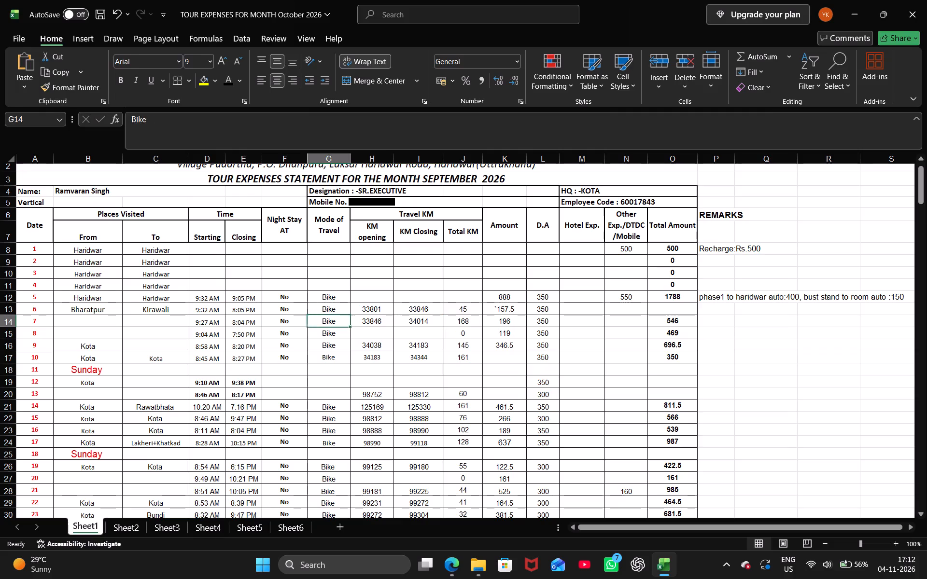
# Go to the KM Closing cell for date 7.
pyautogui.press('Left')
pyautogui.press('Left')
pyautogui.press('Left')
pyautogui.press('Right')
pyautogui.press('Right')
pyautogui.press('Right')
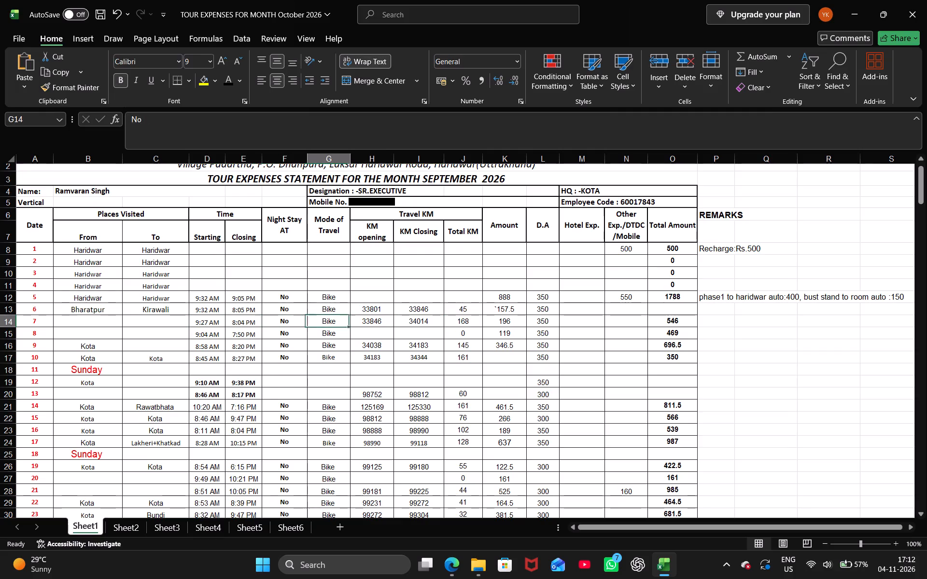
pyautogui.press('Right')
pyautogui.press('Right')
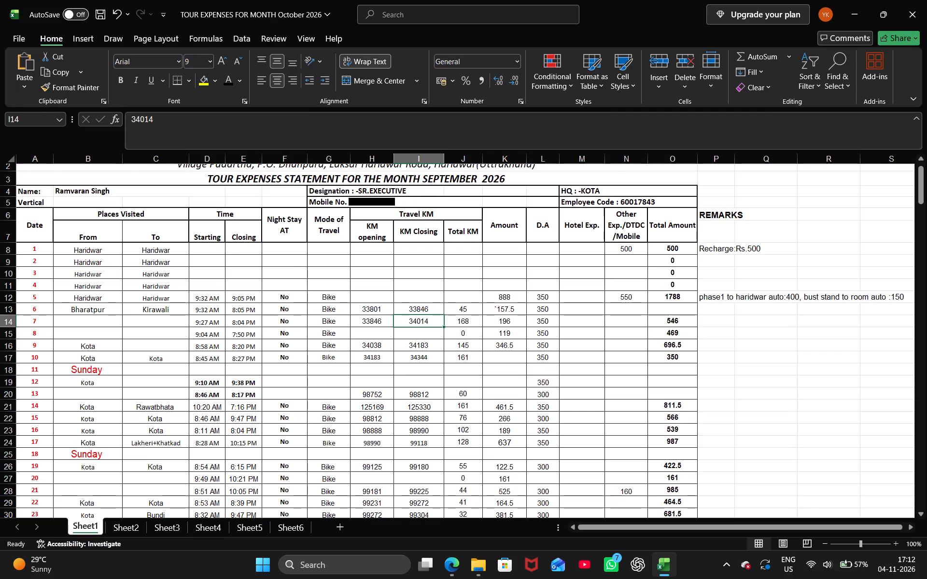
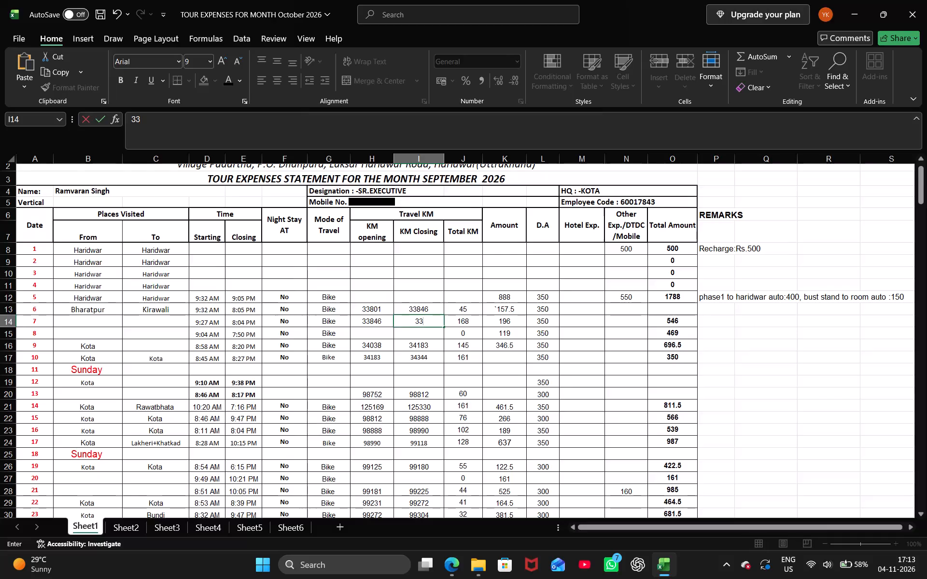
# For date 7, complete the KM Closing reading as 33930 and set the Amount to 294.
pyautogui.write('930')
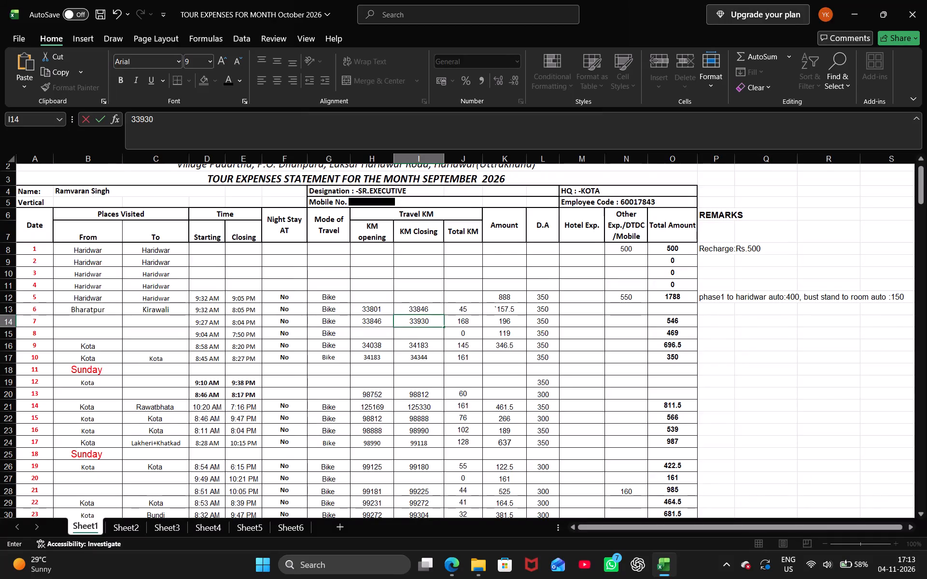
pyautogui.press('Down')
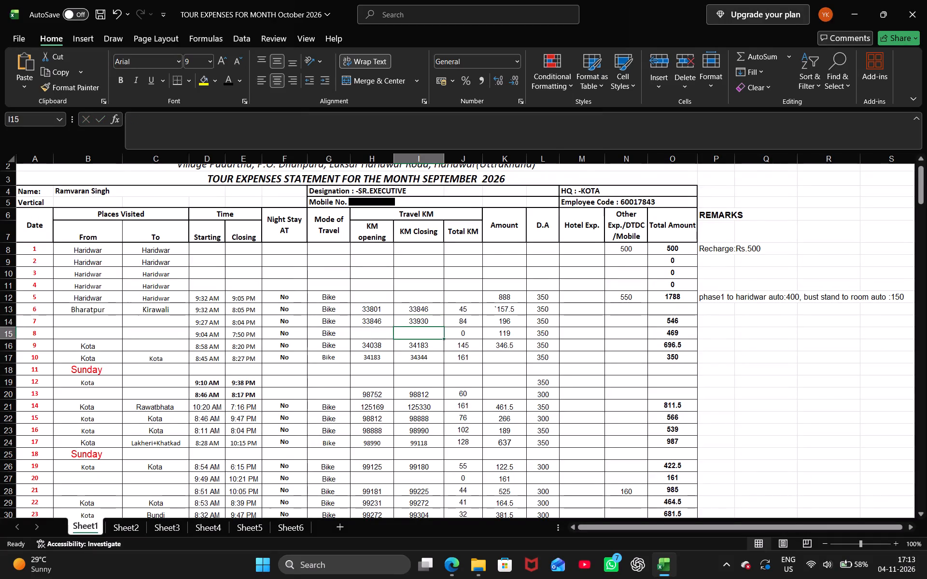
pyautogui.press('Right')
pyautogui.press('Right')
pyautogui.press('Up')
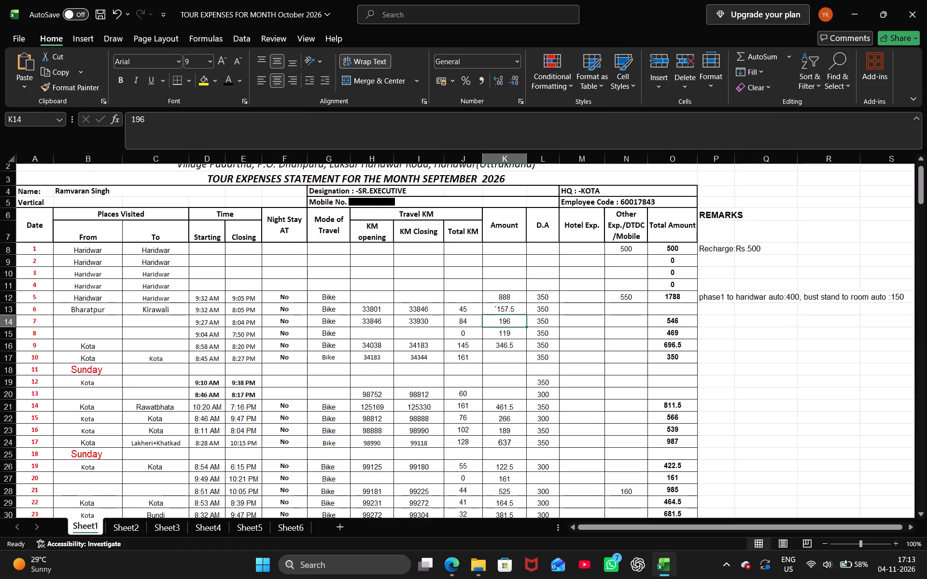
pyautogui.write('294')
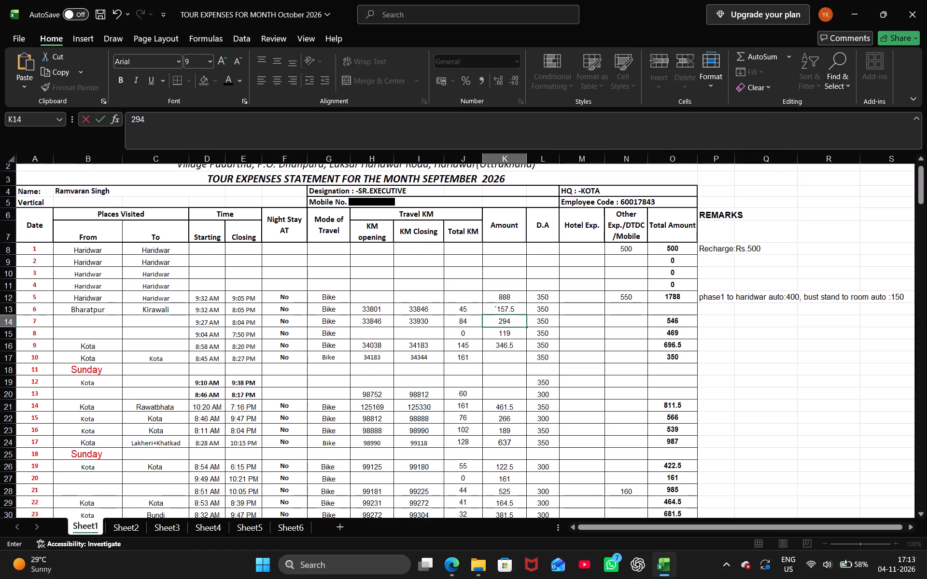
pyautogui.press('Right')
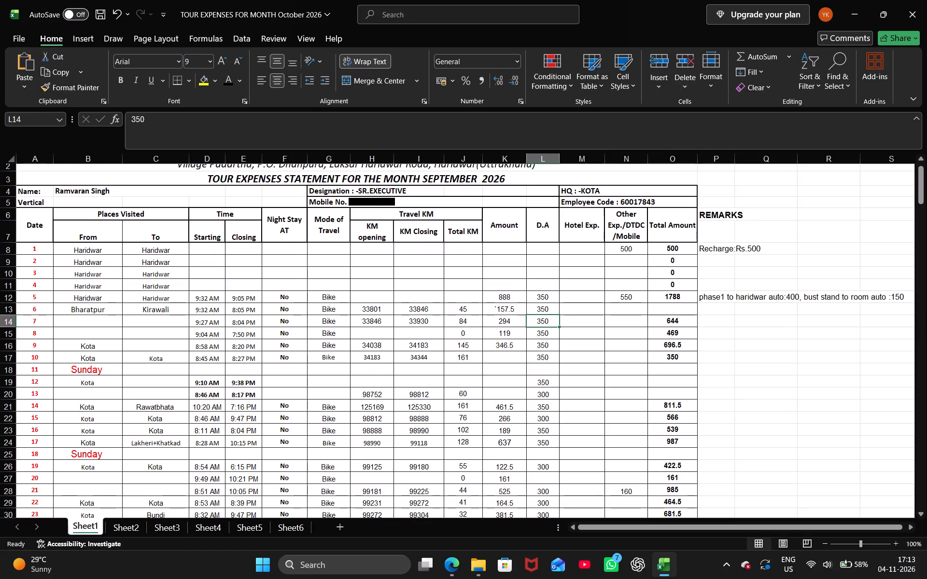
# Fill in the places visited for date 7, with Bharatpur as From and Deeg as To.
pyautogui.press('Left')
pyautogui.press('Left')
pyautogui.press('Left')
pyautogui.press('Left')
pyautogui.press('Left')
pyautogui.press('Left')
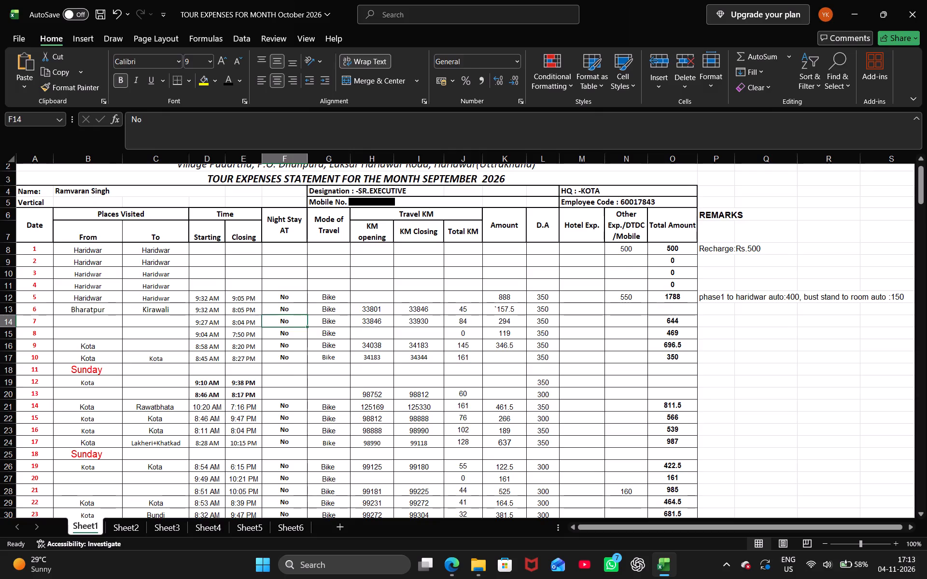
pyautogui.press('Left')
pyautogui.press('Left')
pyautogui.press('Left')
pyautogui.press('Left')
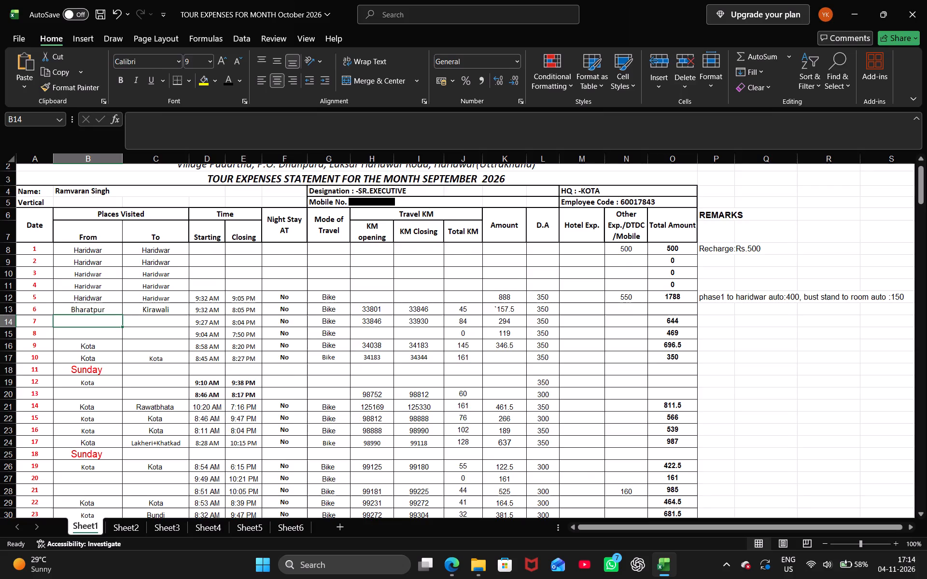
pyautogui.hotkey('shift', 'b')
pyautogui.press('Tab')
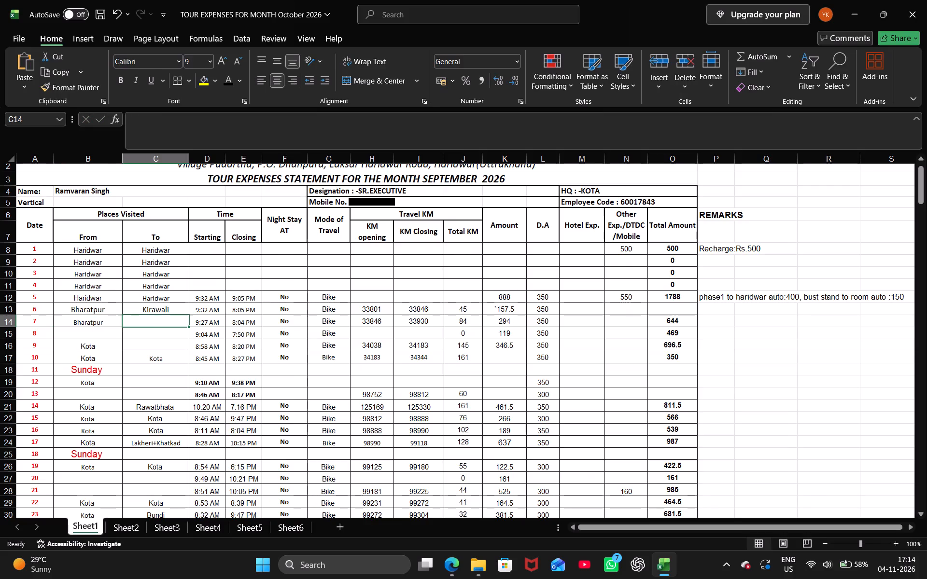
pyautogui.write('Dee')
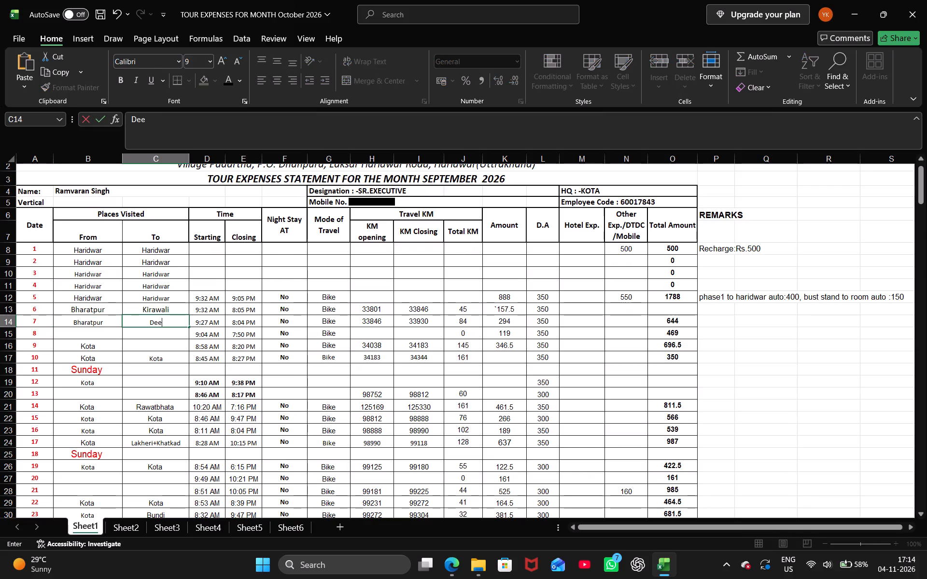
pyautogui.press('g')
pyautogui.press('Down')
pyautogui.press('Left')
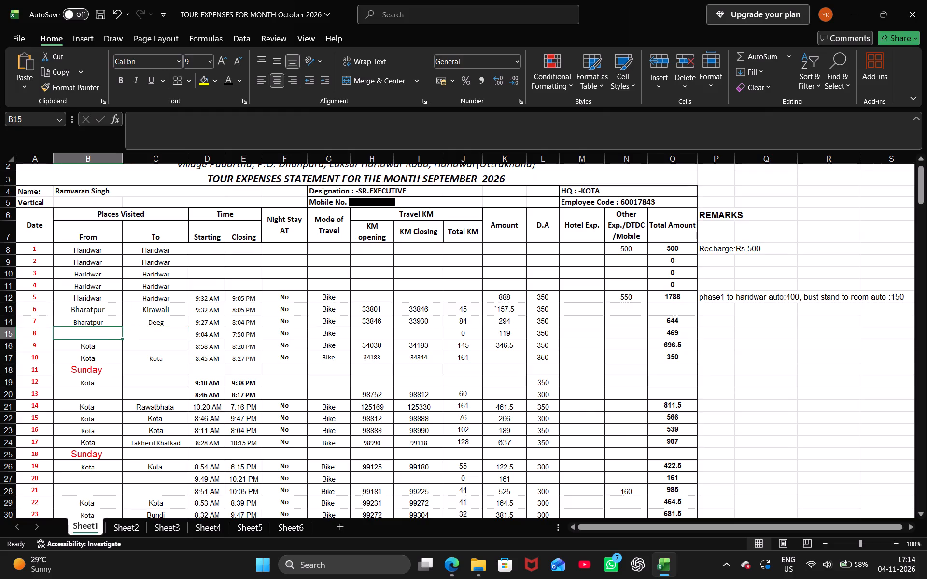
# Change the Night Stay AT entry for date 7 to Yes.
pyautogui.press('Right')
pyautogui.press('Right')
pyautogui.press('Right')
pyautogui.press('Right')
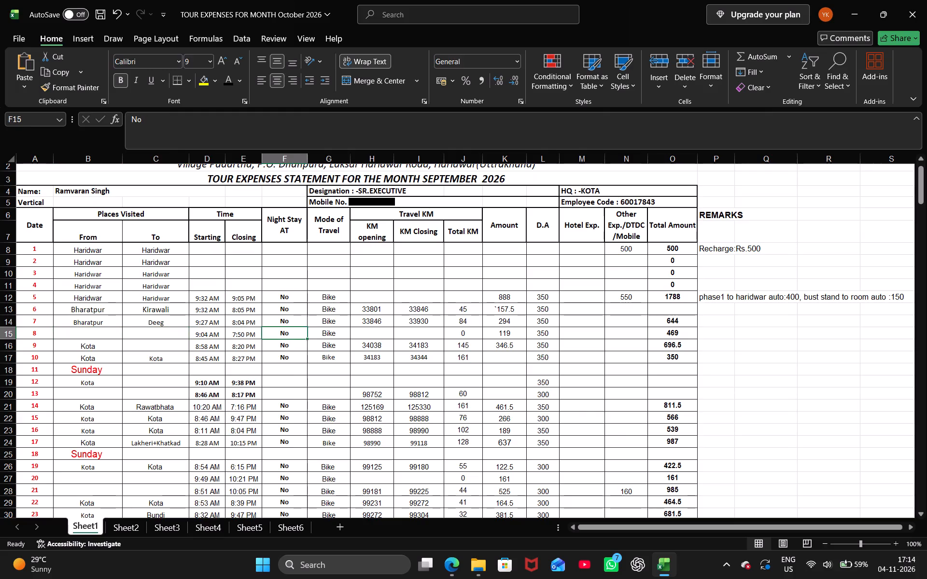
pyautogui.press('Up')
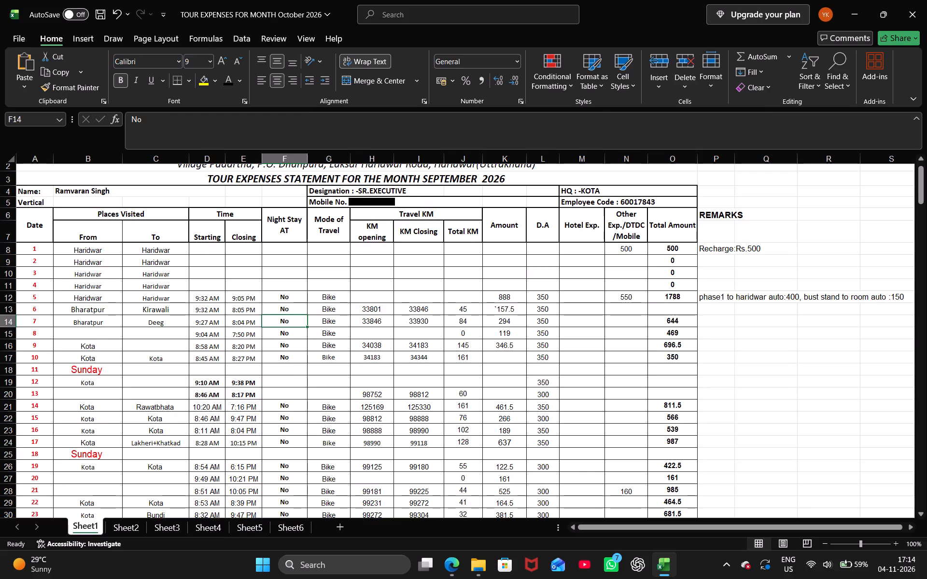
pyautogui.hotkey('shift', 'y')
pyautogui.write('es')
pyautogui.press('Right')
# Enter 900 as the Hotel Exp. for date 7.
pyautogui.press('Right')
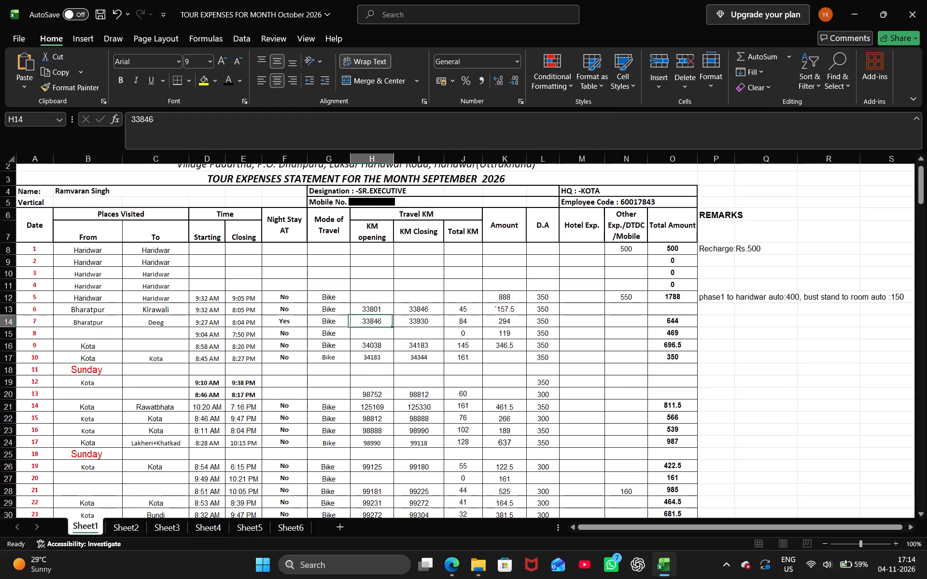
pyautogui.press('Right')
pyautogui.press('Right')
pyautogui.press('Right')
pyautogui.press('Right')
pyautogui.press('Right')
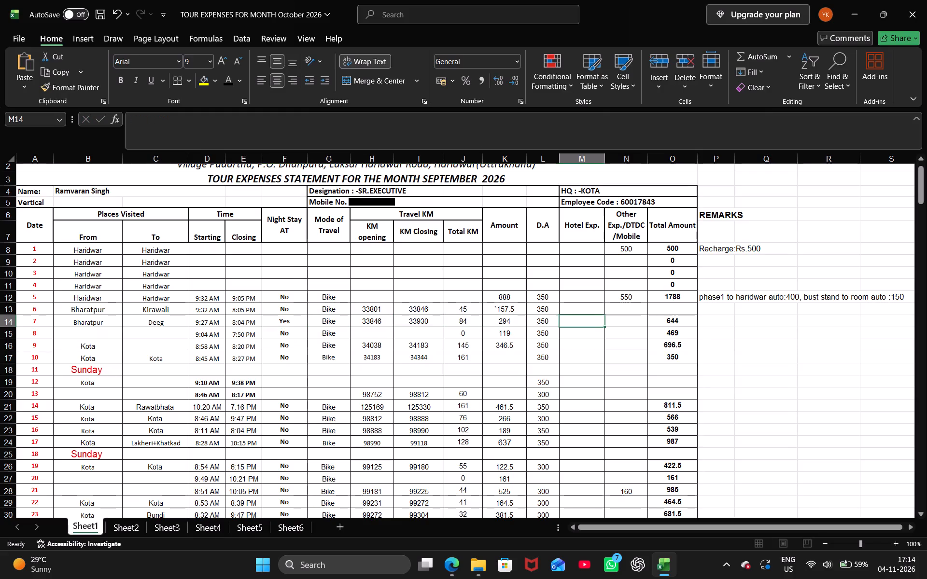
pyautogui.write('900')
pyautogui.press('Right')
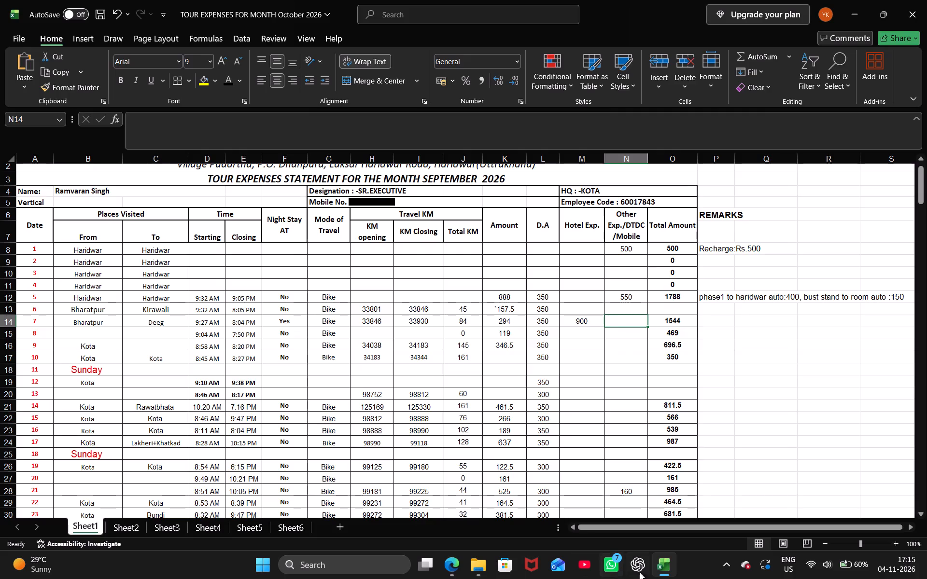
# Launch another Windows application while keeping the expenses workbook open.
pyautogui.click(258, 569)
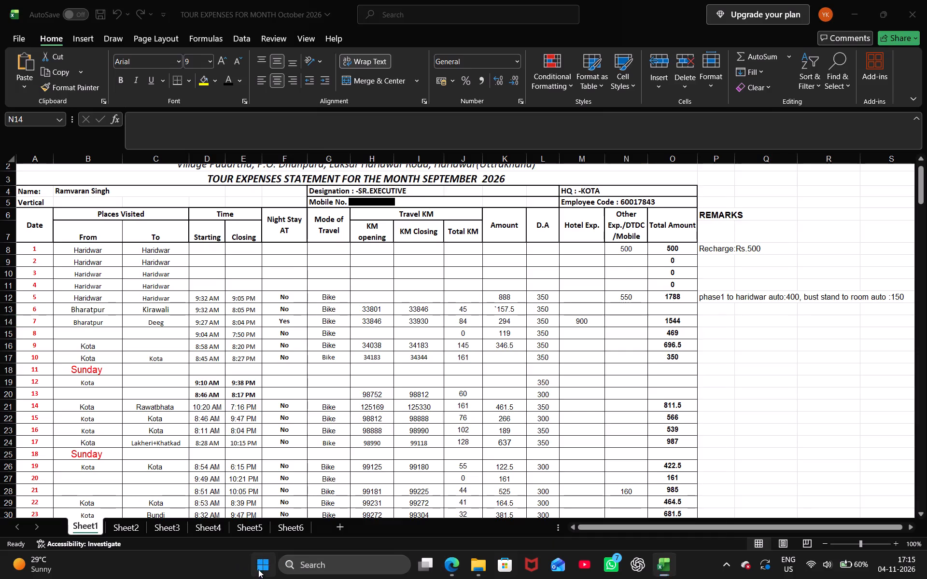
pyautogui.click(269, 345)
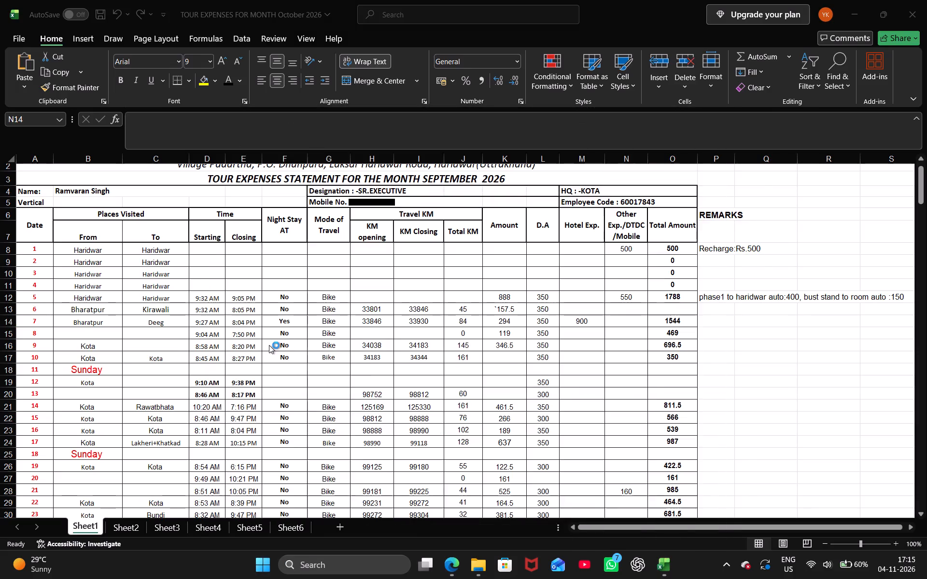
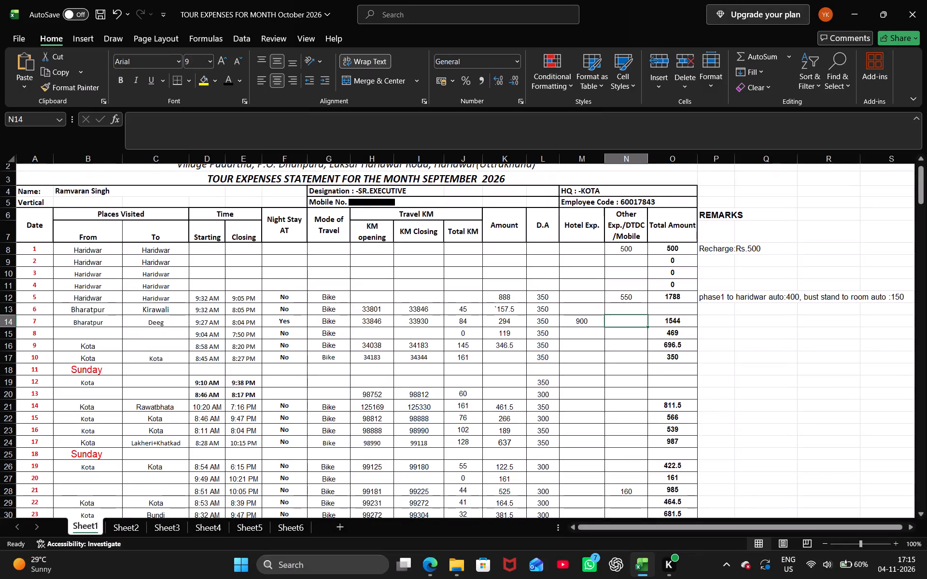
# Change the Night Stay AT entry for date 6 to Yes.
pyautogui.click(299, 309)
pyautogui.hotkey('shift', 'y')
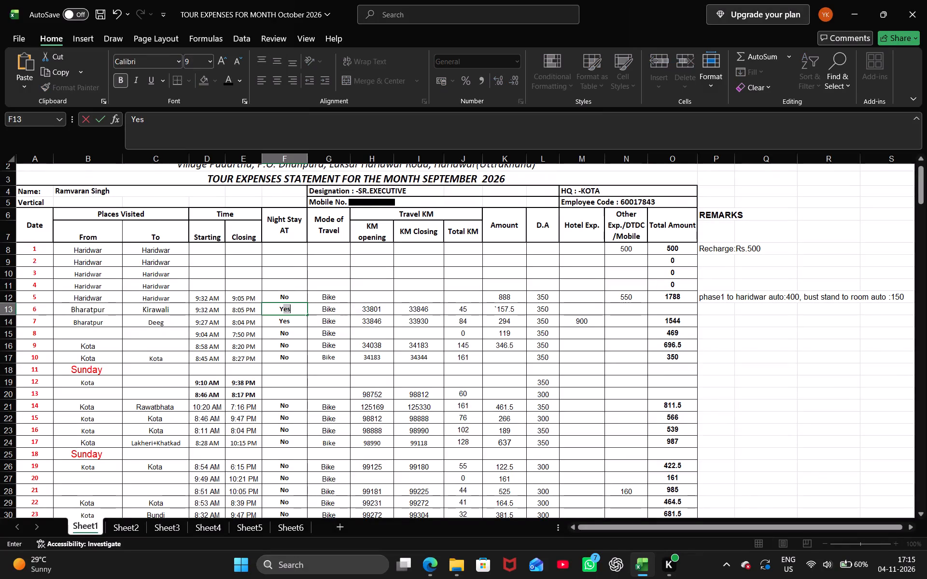
pyautogui.press('Tab')
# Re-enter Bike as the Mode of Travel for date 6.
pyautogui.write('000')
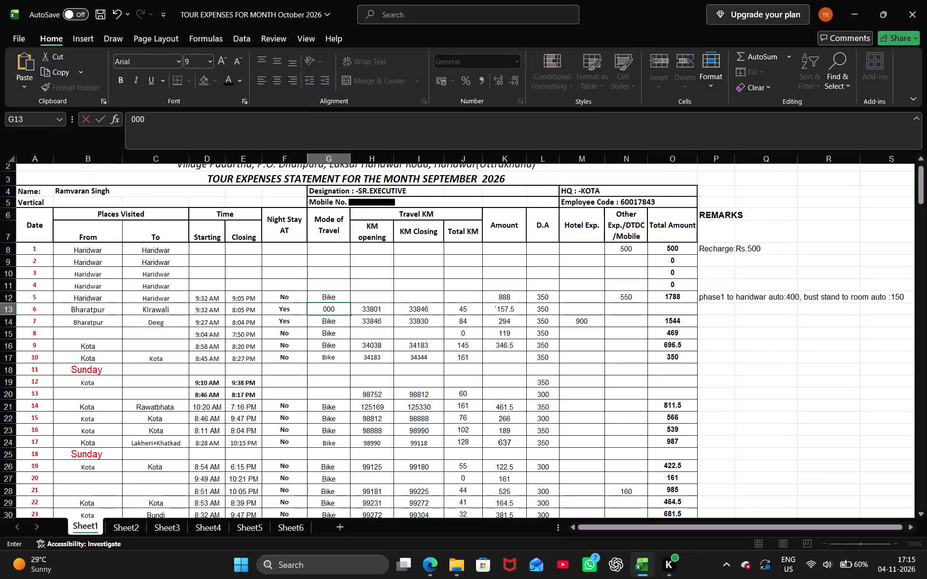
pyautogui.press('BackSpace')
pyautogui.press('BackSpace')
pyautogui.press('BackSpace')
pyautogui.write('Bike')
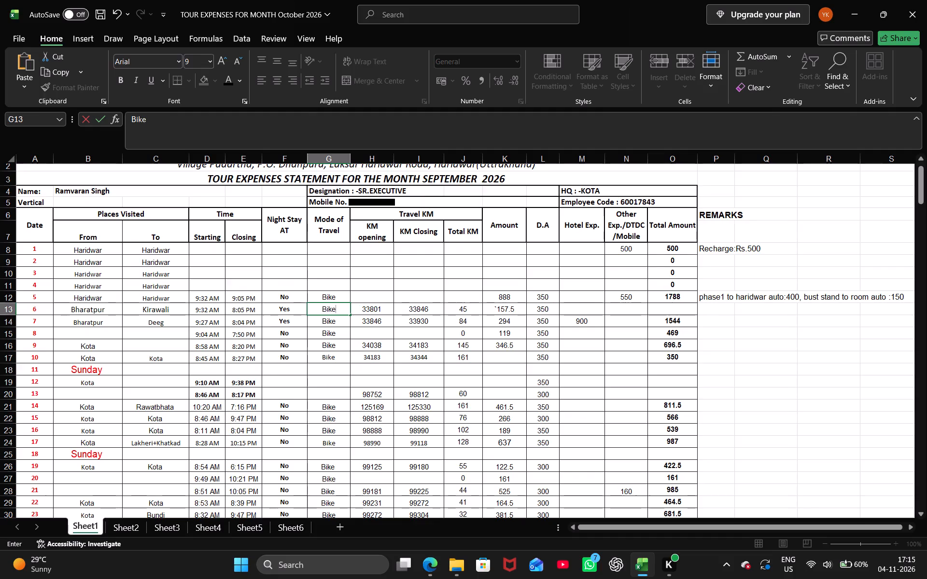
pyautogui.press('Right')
# Enter 900 as the Hotel Exp. for date 6.
pyautogui.press('Right')
pyautogui.press('Right')
pyautogui.press('Right')
pyautogui.press('Right')
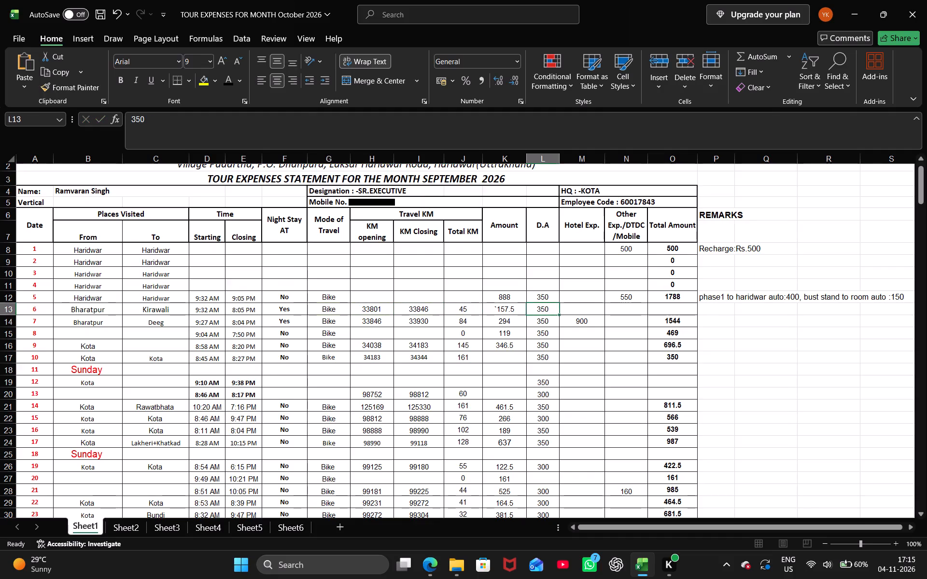
pyautogui.press('Right')
pyautogui.write('900')
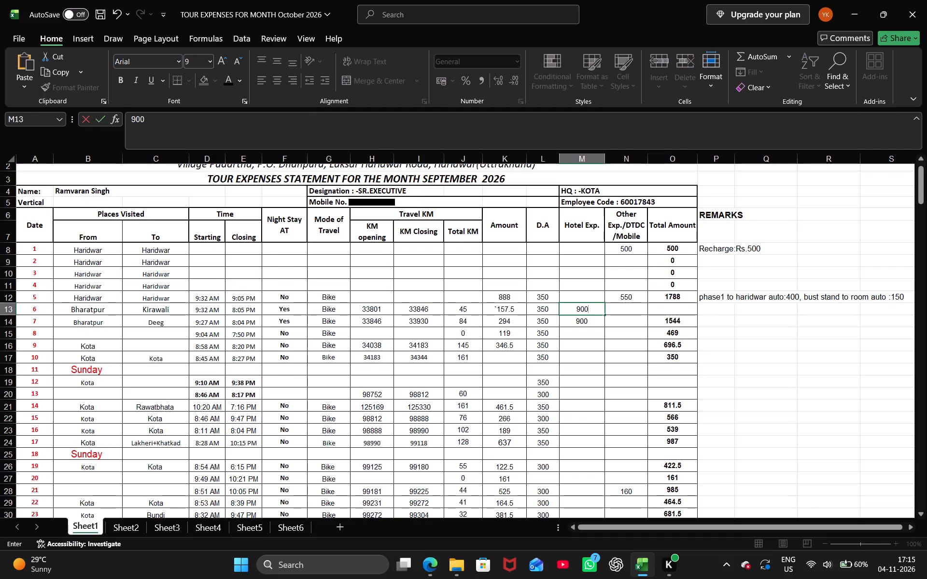
pyautogui.press('Right')
# Paste the copied sum formula into the Total Amount for date 6 and adjust its range to =SUM(K13:N13).
pyautogui.press('Right')
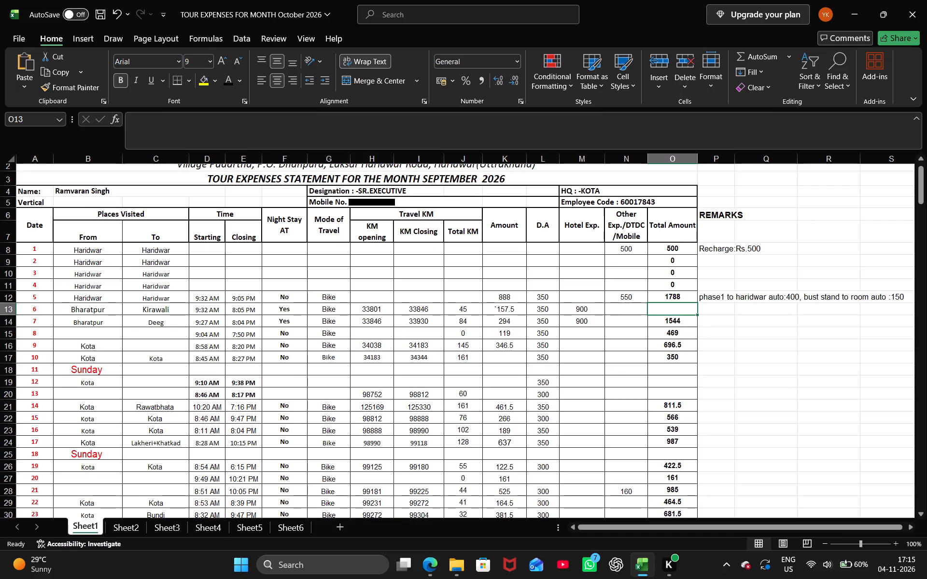
pyautogui.press('Up')
pyautogui.press('Down')
pyautogui.hotkey('ctrl', 'v')
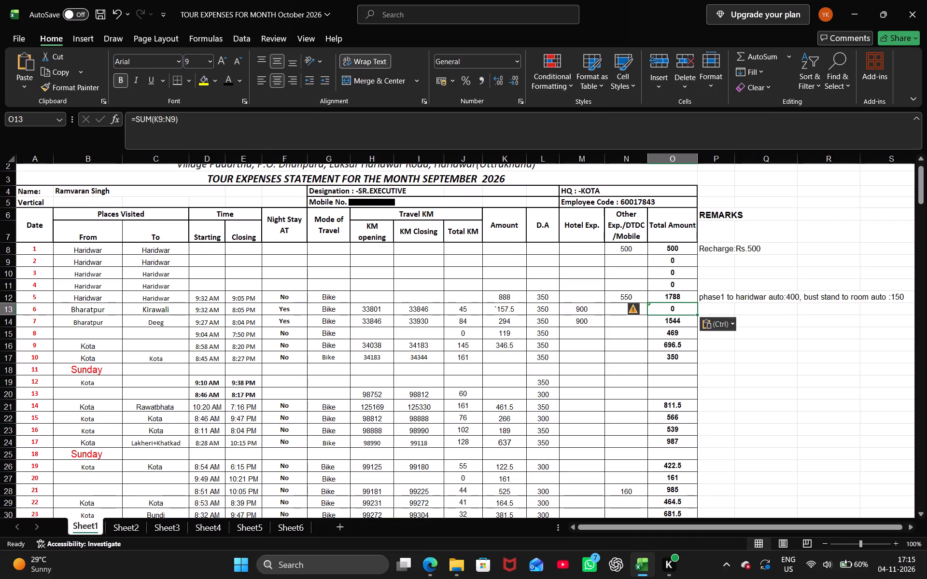
pyautogui.click(172, 120)
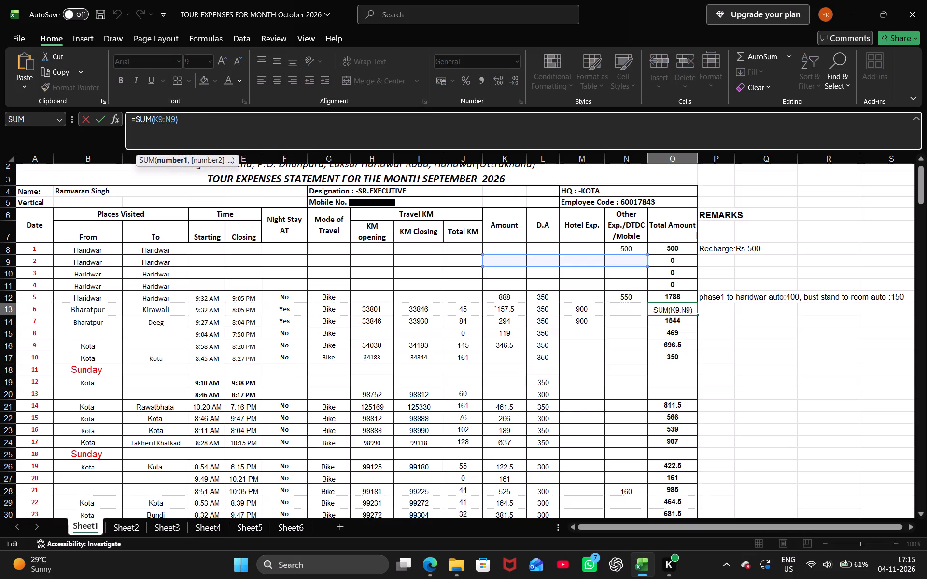
pyautogui.click(176, 119)
pyautogui.press('BackSpace')
pyautogui.press('1')
pyautogui.press('3')
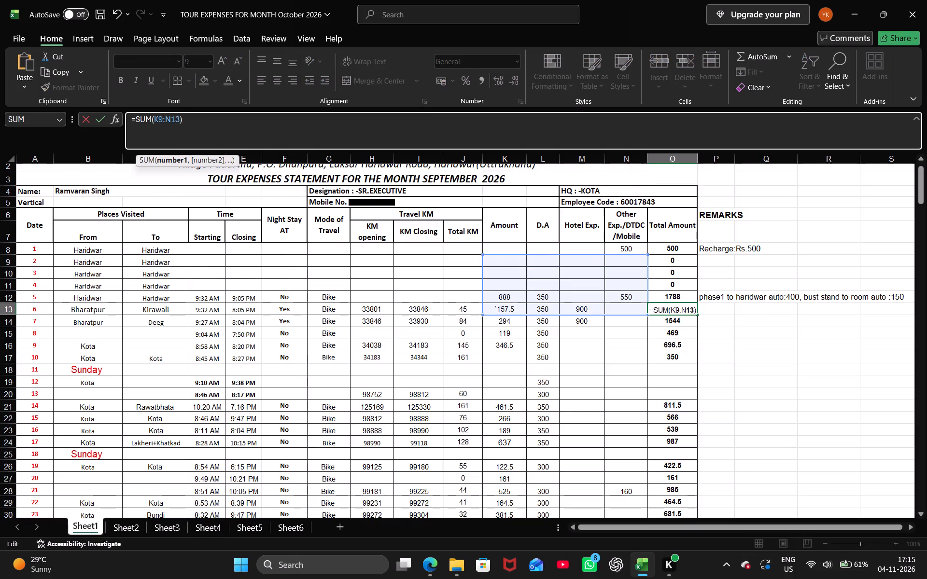
pyautogui.press('Left')
pyautogui.press('Left')
pyautogui.press('Left')
pyautogui.press('Left')
pyautogui.press('BackSpace')
pyautogui.write('13')
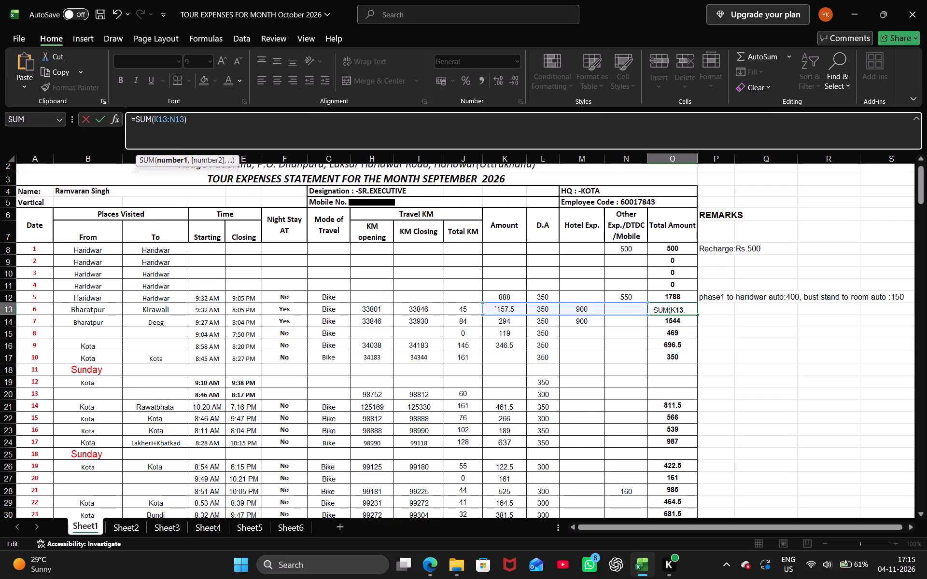
pyautogui.press('Right')
pyautogui.press('Right')
pyautogui.press('Right')
pyautogui.press('Right')
pyautogui.press('Right')
pyautogui.press('Return')
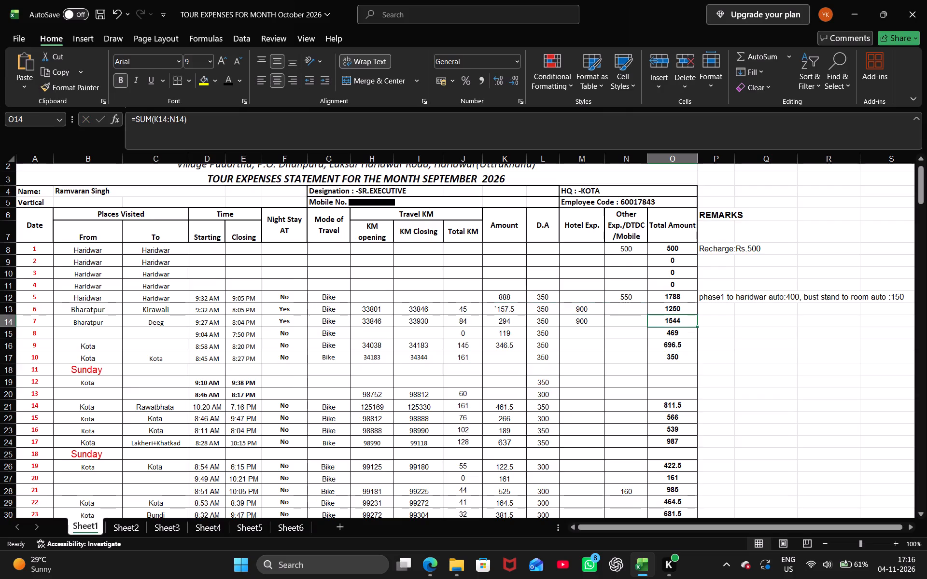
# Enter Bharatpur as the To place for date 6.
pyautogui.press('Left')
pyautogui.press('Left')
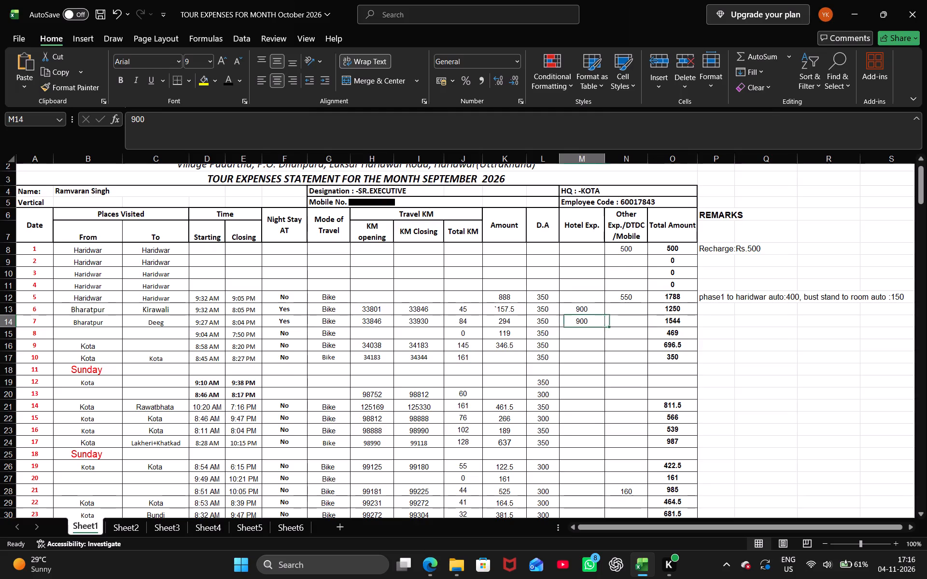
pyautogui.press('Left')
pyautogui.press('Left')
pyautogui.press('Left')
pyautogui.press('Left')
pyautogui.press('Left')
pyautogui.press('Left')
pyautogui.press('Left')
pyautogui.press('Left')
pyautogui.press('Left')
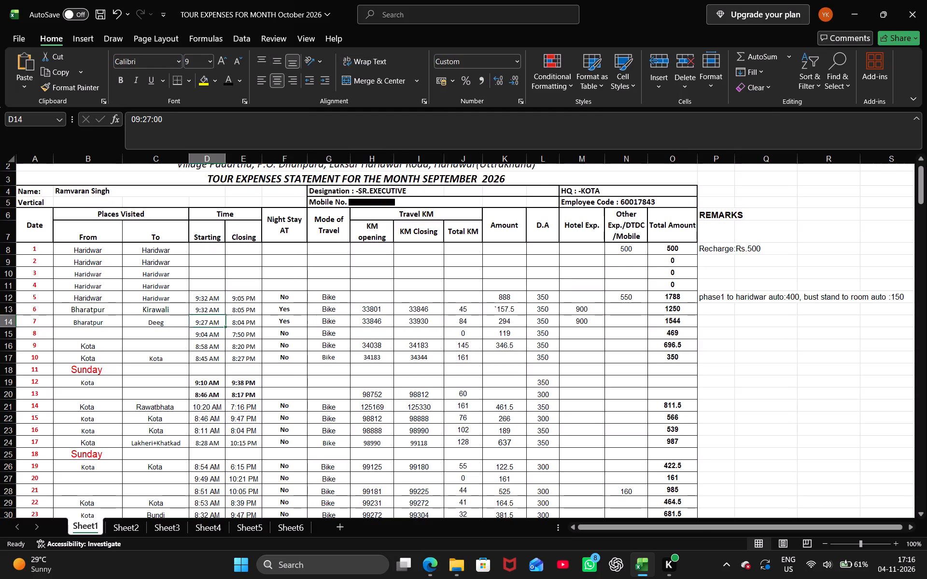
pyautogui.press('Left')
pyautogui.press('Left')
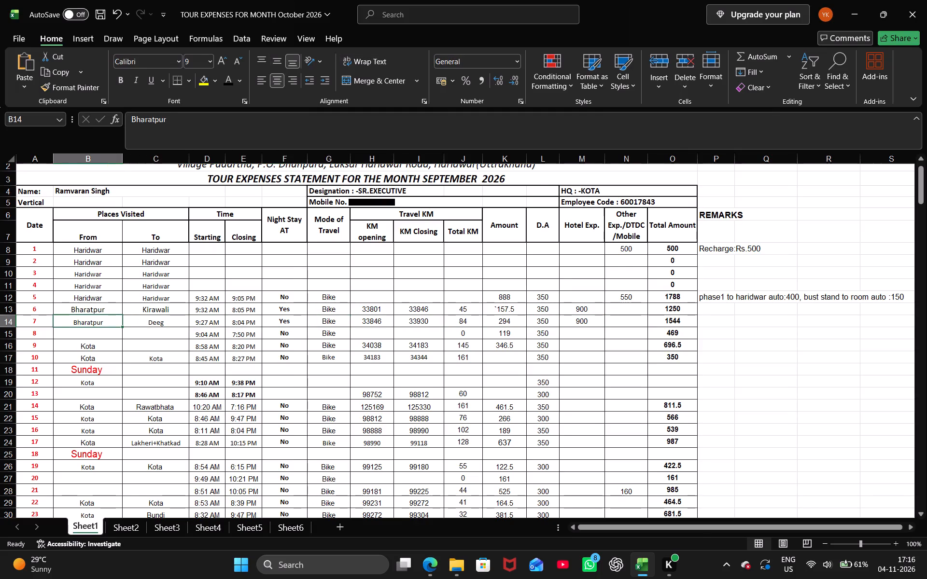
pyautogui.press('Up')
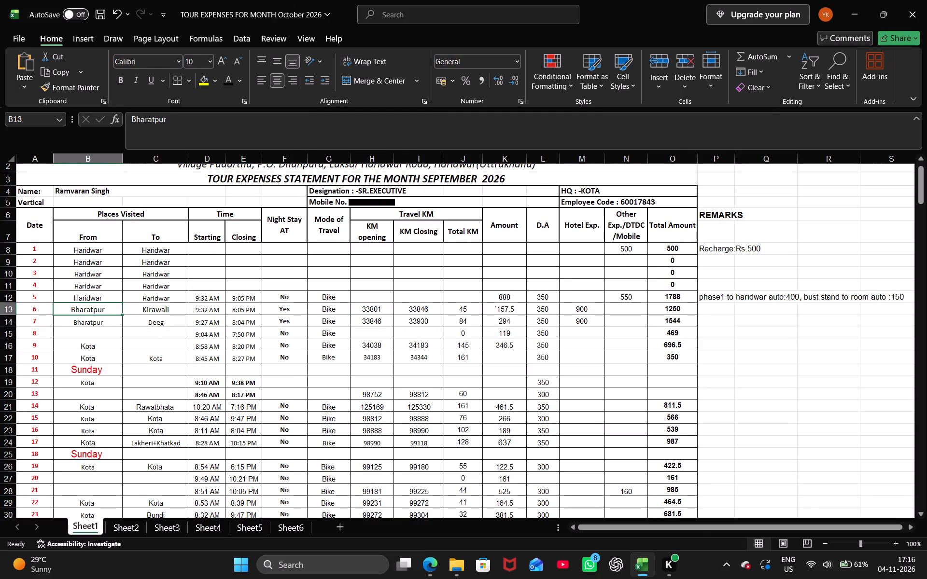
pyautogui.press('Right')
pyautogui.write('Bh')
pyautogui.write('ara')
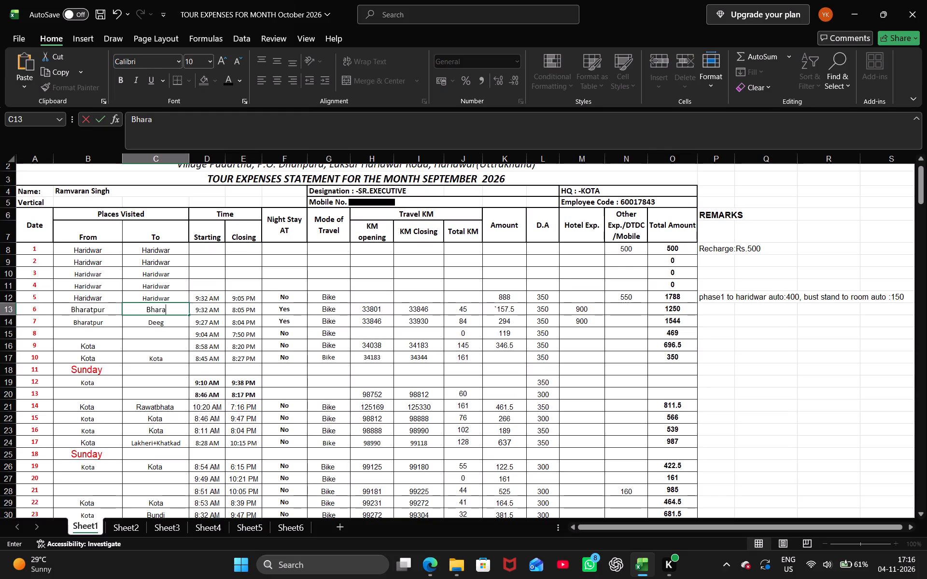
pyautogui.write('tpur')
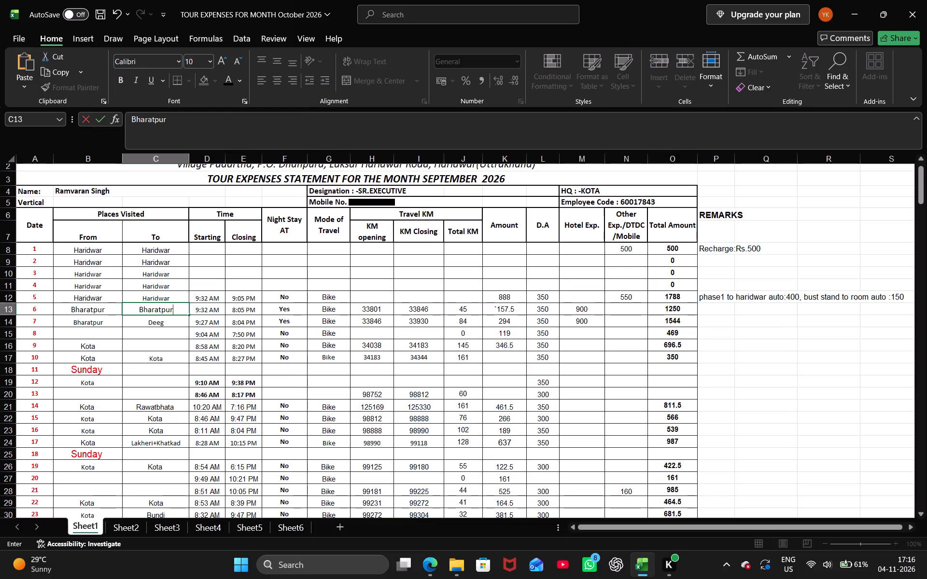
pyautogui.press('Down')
# Replace the To place for date 6 with Achhnera.
pyautogui.press('Up')
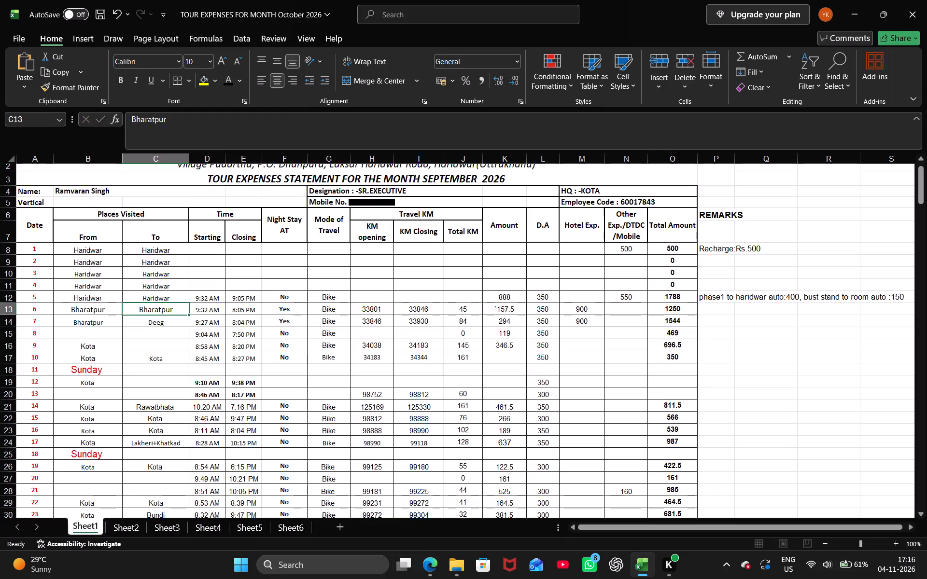
pyautogui.write('Achhnw')
pyautogui.press('BackSpace')
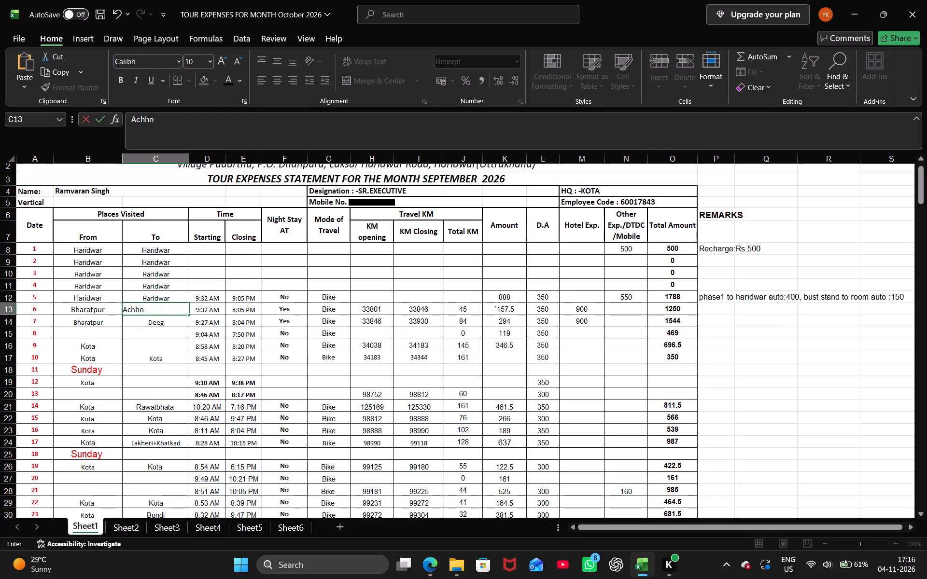
pyautogui.write('era')
pyautogui.press('Down')
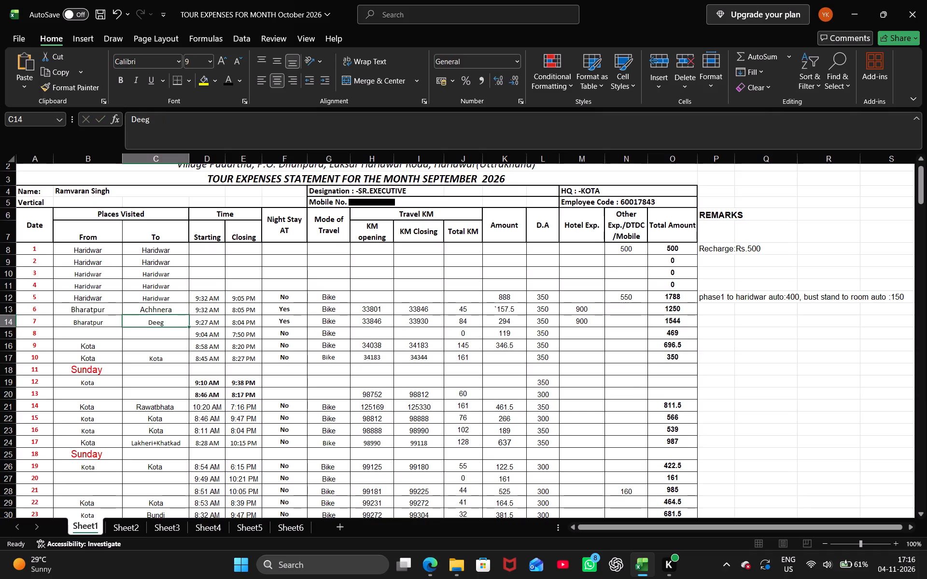
# Fill in the places visited for date 8, with Deeg as From and Nagar as To.
pyautogui.press('Left')
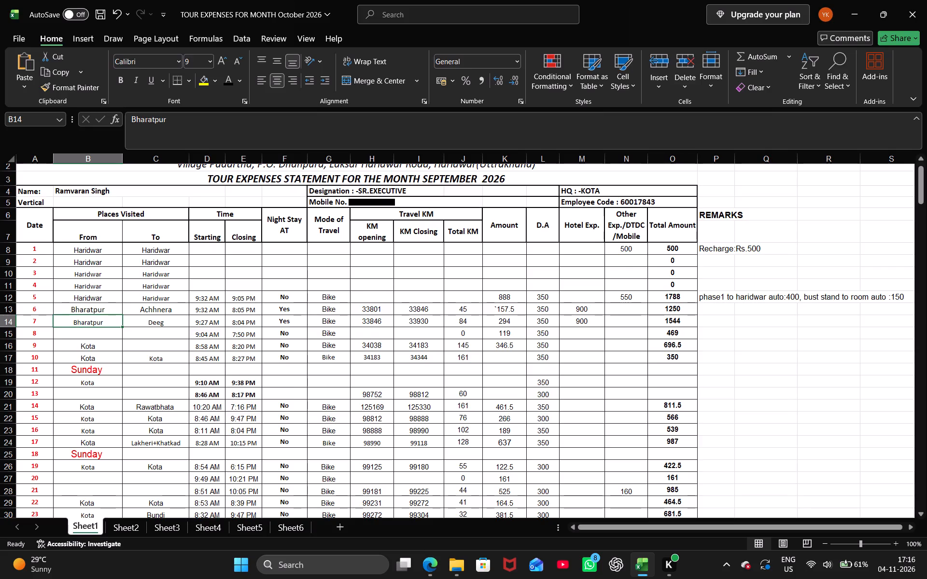
pyautogui.press('Down')
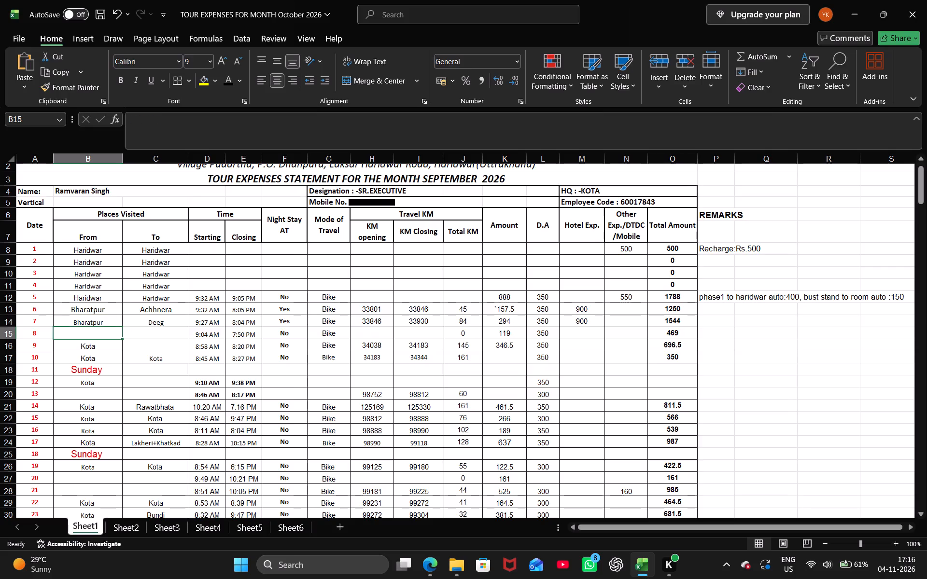
pyautogui.press('Right')
pyautogui.press('Right')
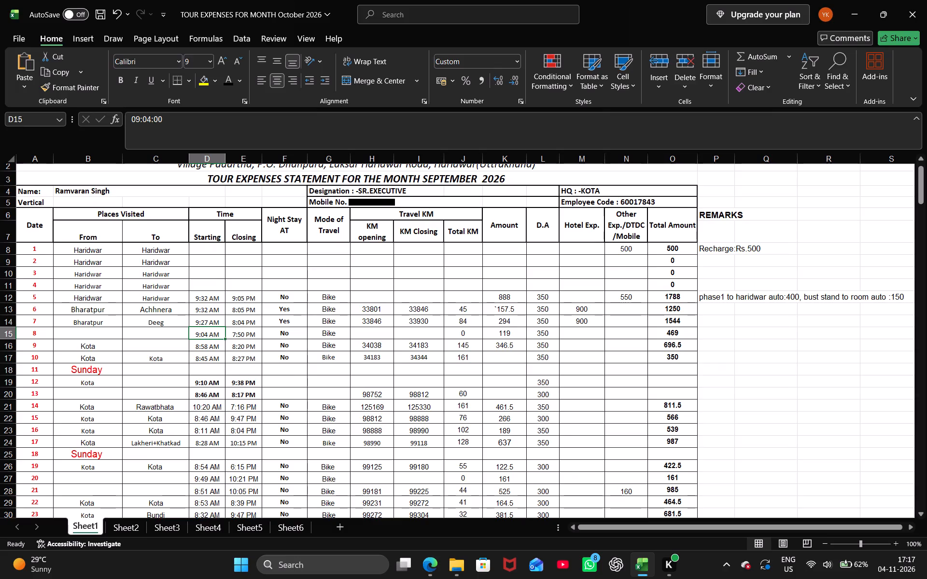
pyautogui.press('Left')
pyautogui.press('Left')
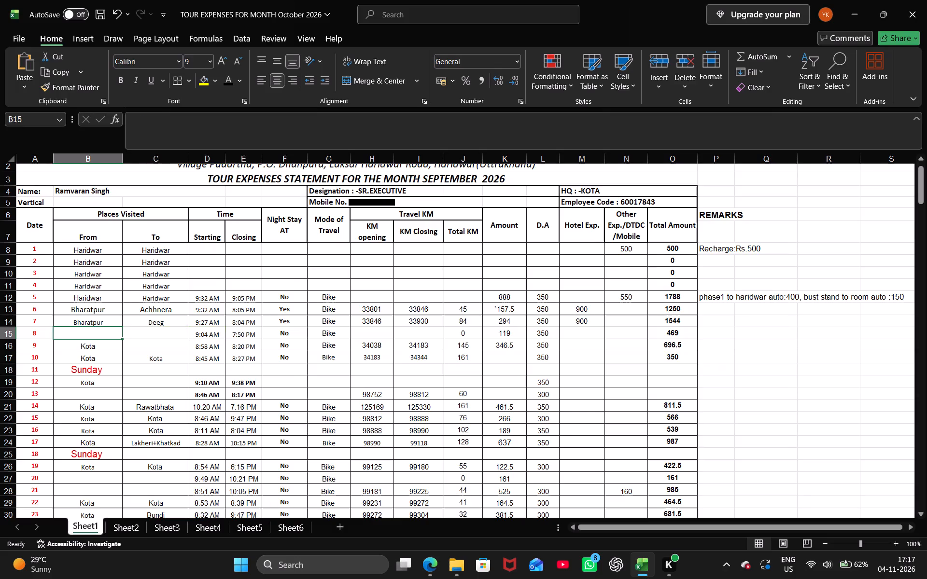
pyautogui.write('DE')
pyautogui.press('BackSpace')
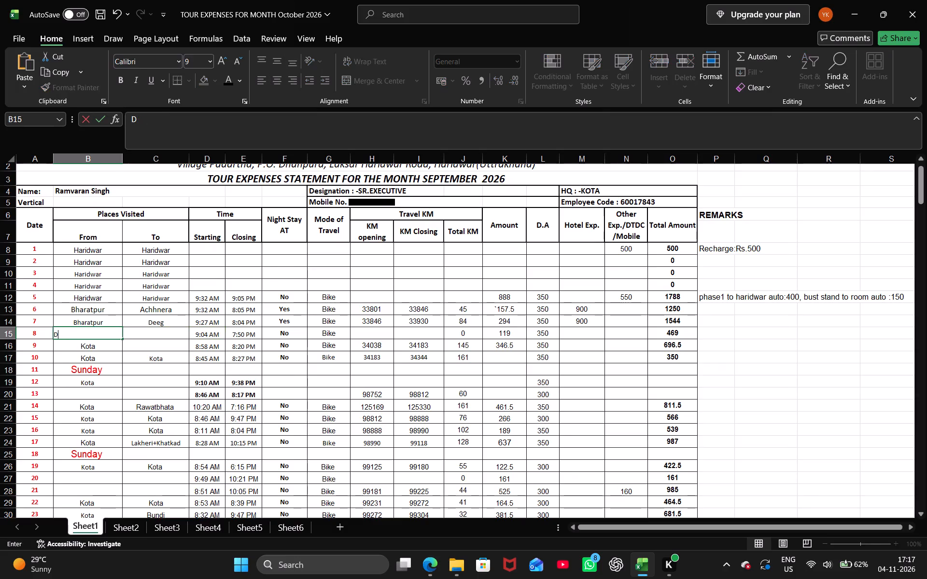
pyautogui.write('eeg')
pyautogui.press('space')
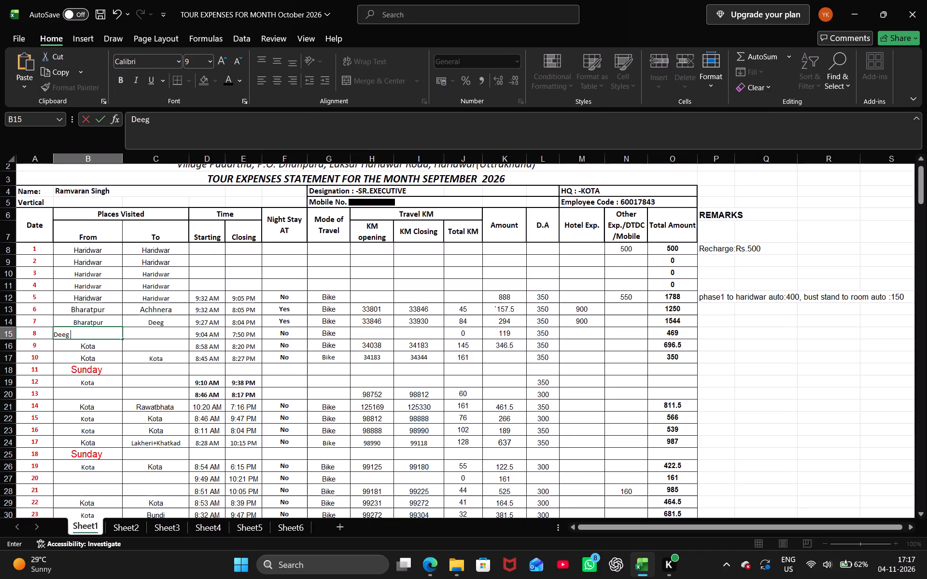
pyautogui.press('Right')
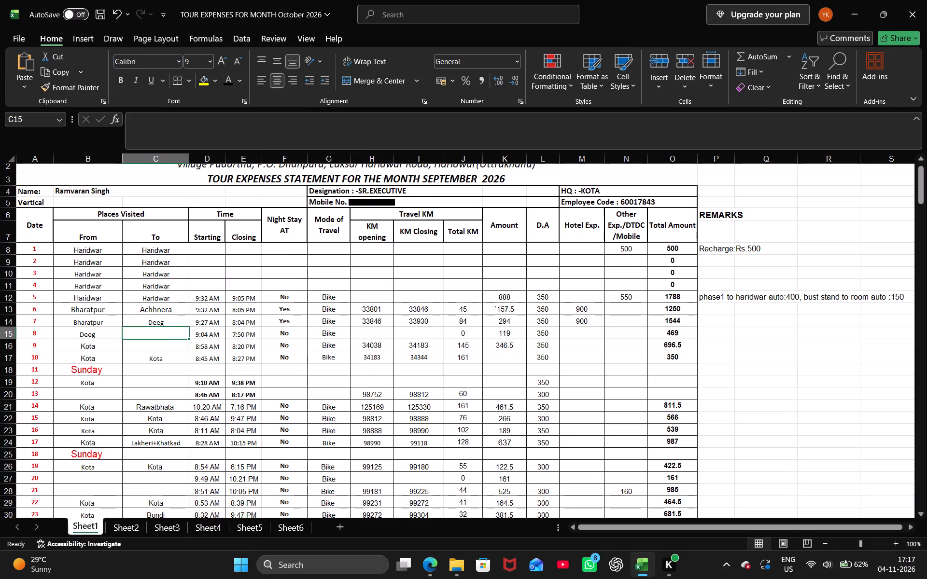
pyautogui.hotkey('shift', 'n')
pyautogui.write('agar')
pyautogui.press('Right')
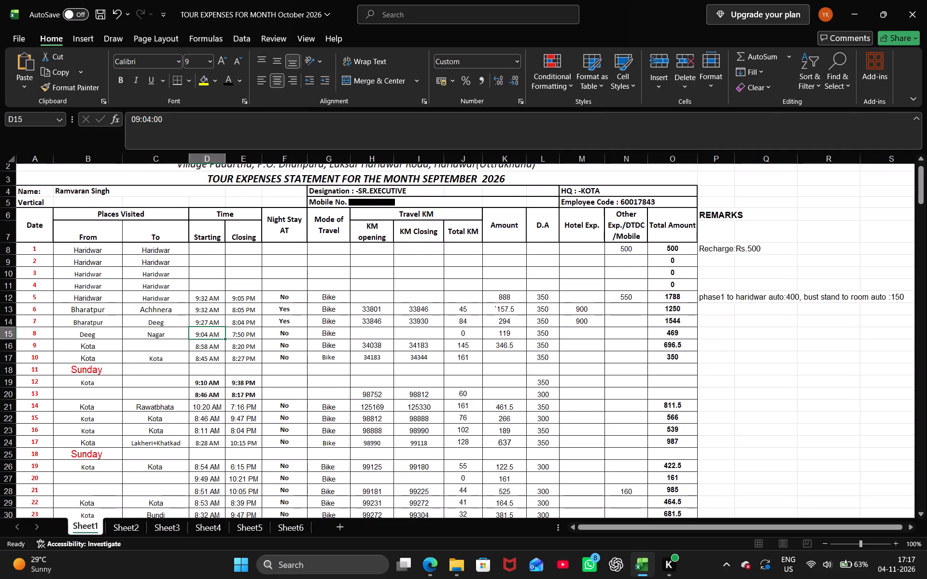
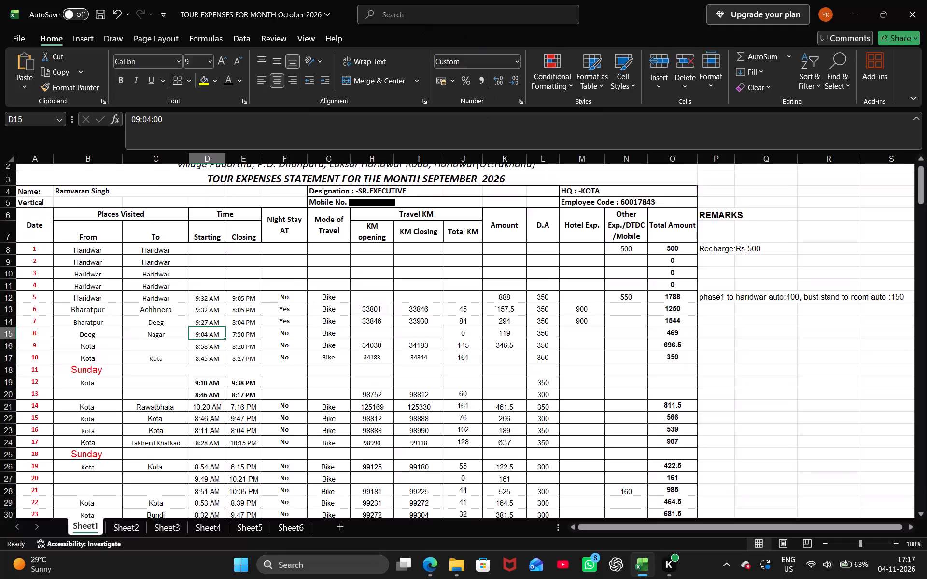
# Change the month in the statement title to OCTOBER, keeping the year 2026.
pyautogui.click(451, 178)
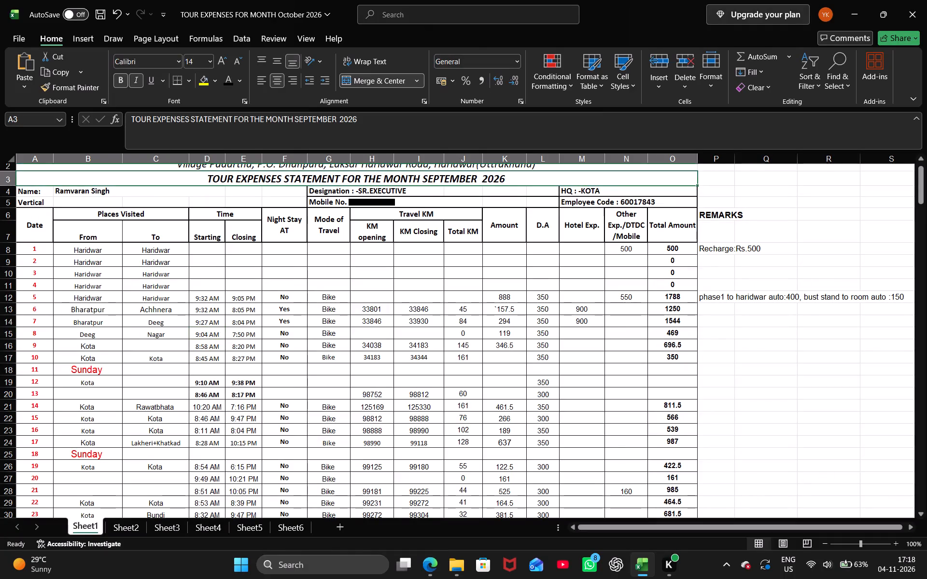
pyautogui.click(335, 119)
pyautogui.press('BackSpace')
pyautogui.press('BackSpace')
pyautogui.press('BackSpace')
pyautogui.press('BackSpace')
pyautogui.press('BackSpace')
pyautogui.press('BackSpace')
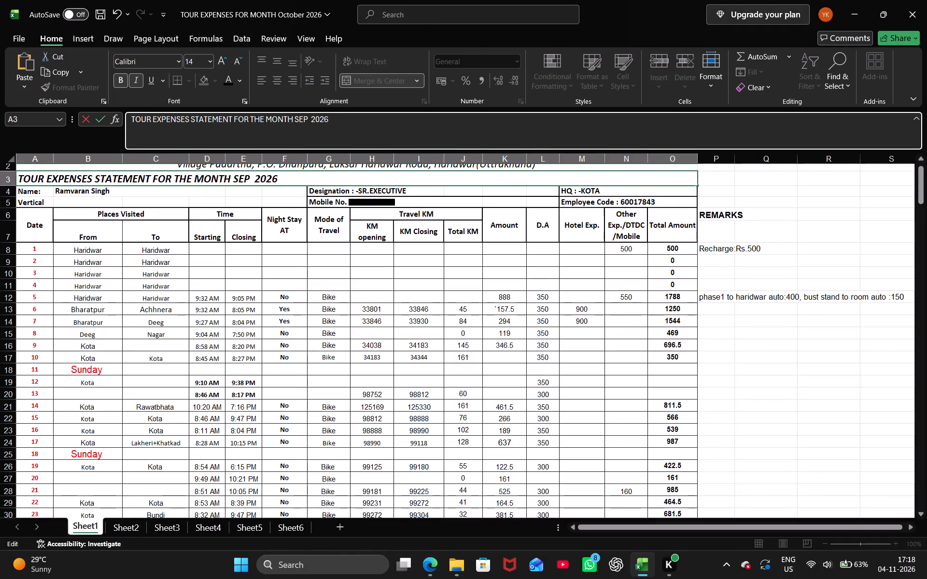
pyautogui.press('BackSpace')
pyautogui.press('BackSpace')
pyautogui.press('BackSpace')
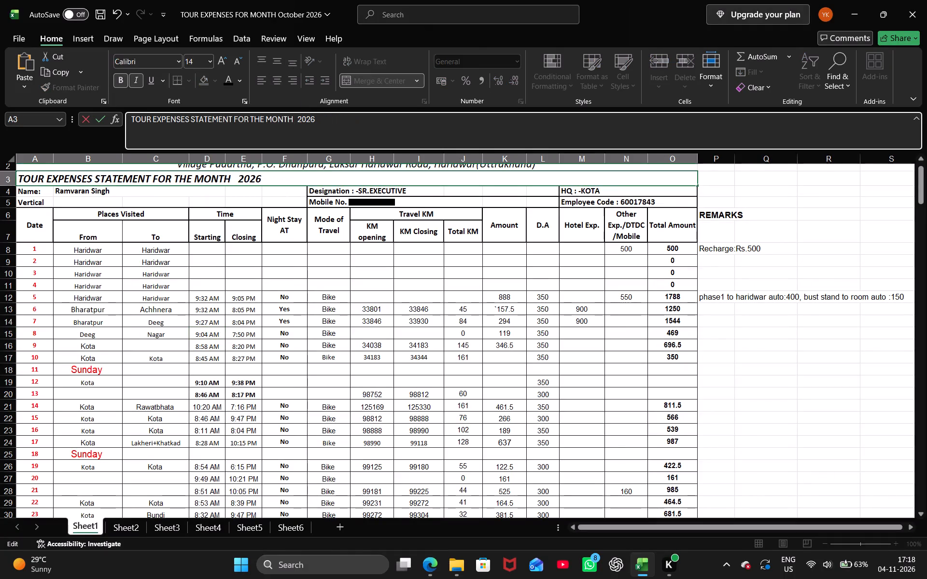
pyautogui.hotkey('shift', 'o')
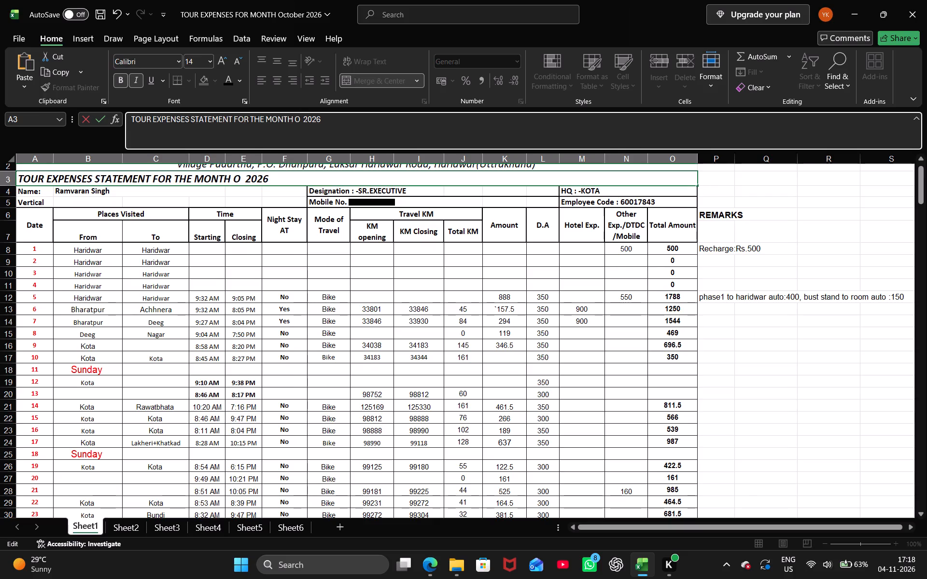
pyautogui.write('CTOBER')
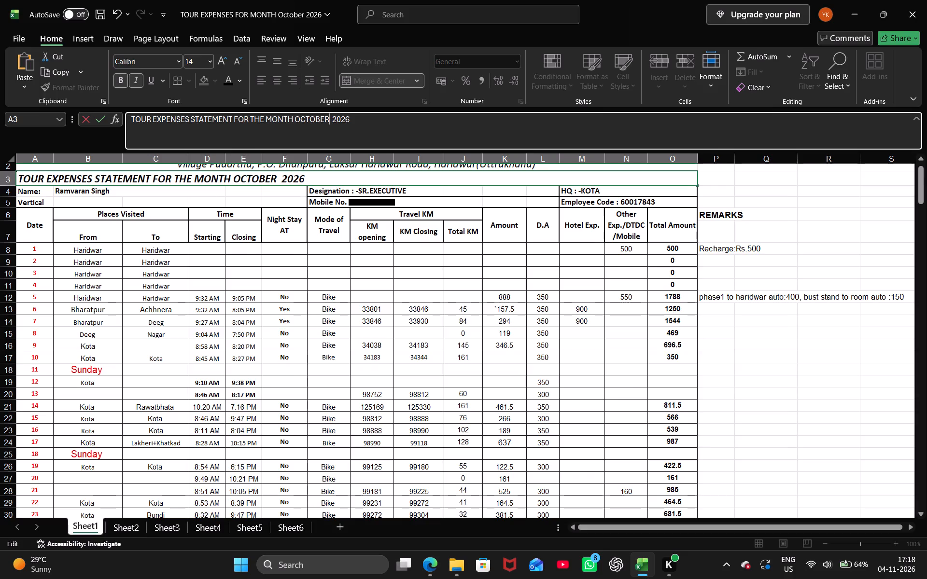
pyautogui.press('Right')
pyautogui.press('Right')
pyautogui.press('Right')
pyautogui.press('Right')
pyautogui.press('Right')
pyautogui.press('Right')
pyautogui.press('Return')
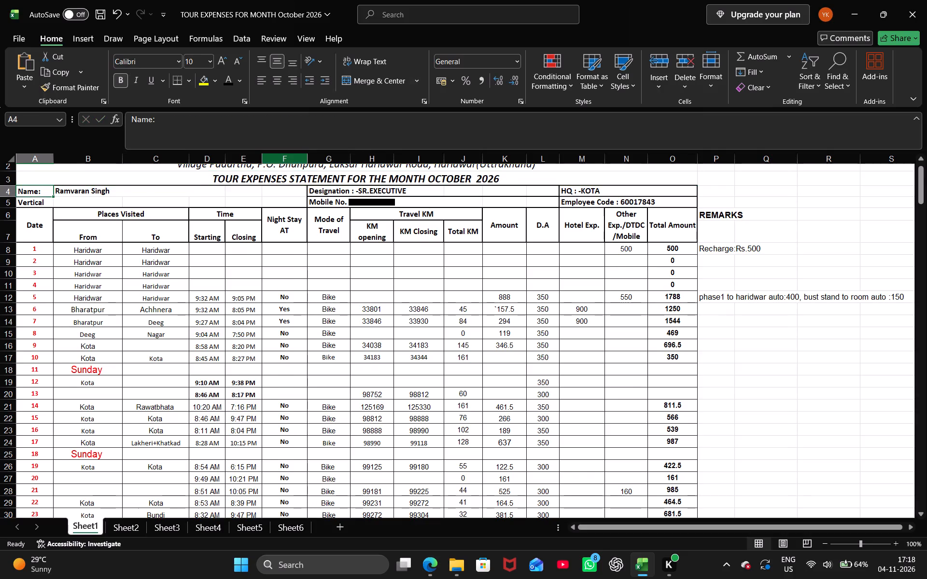
# Correct the places visited for date 8, with Bharatpur as From and Deeg as To.
pyautogui.click(101, 325)
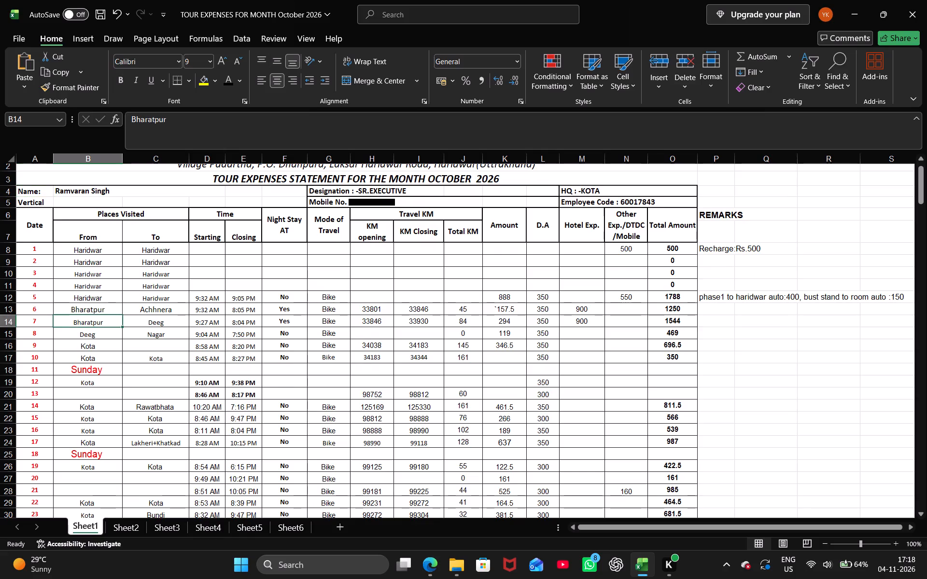
pyautogui.click(106, 335)
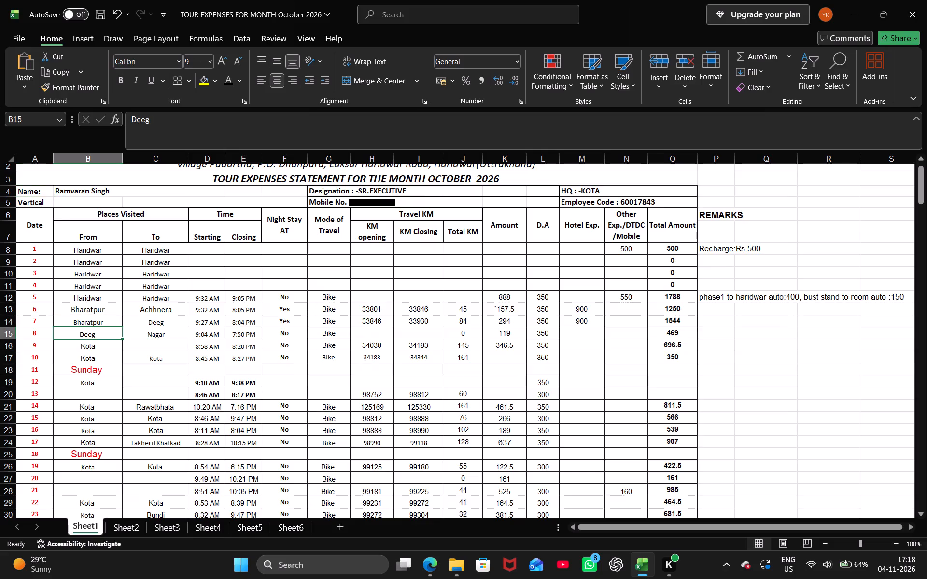
pyautogui.hotkey('shift', 'b')
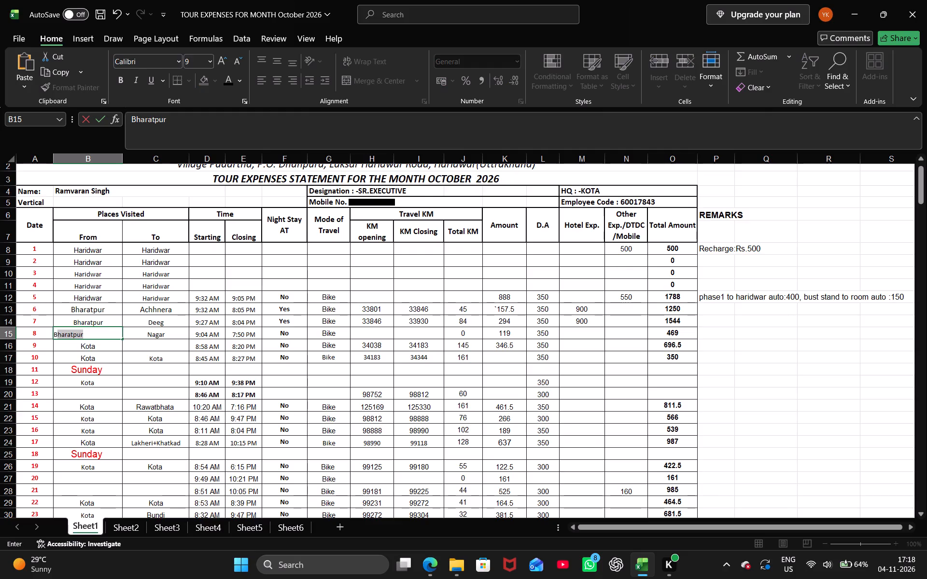
pyautogui.press('Tab')
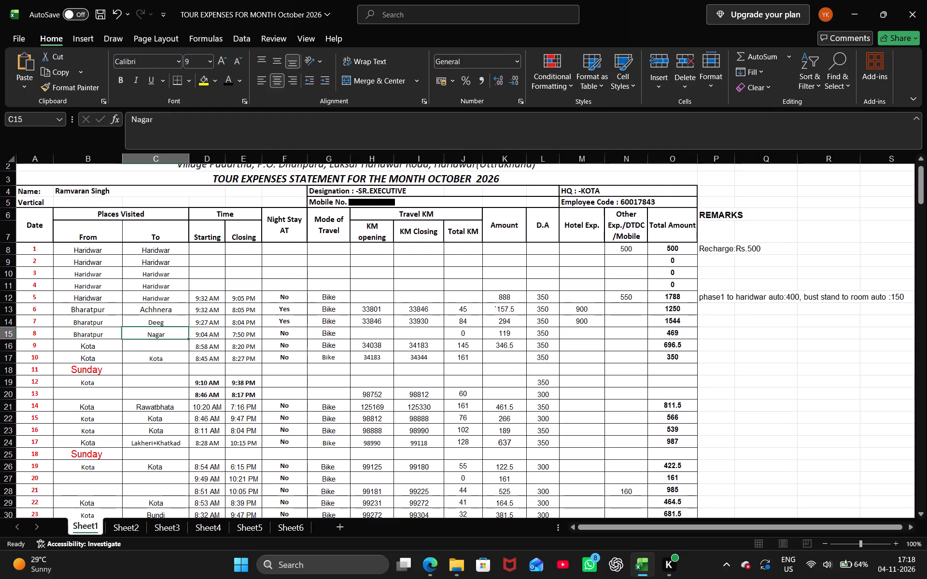
pyautogui.hotkey('shift', 'd')
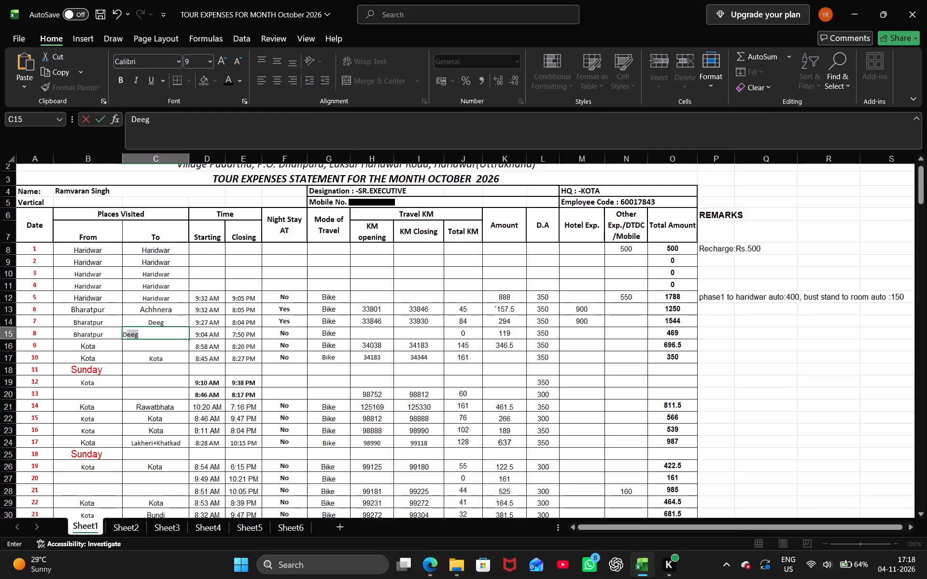
pyautogui.press('Tab')
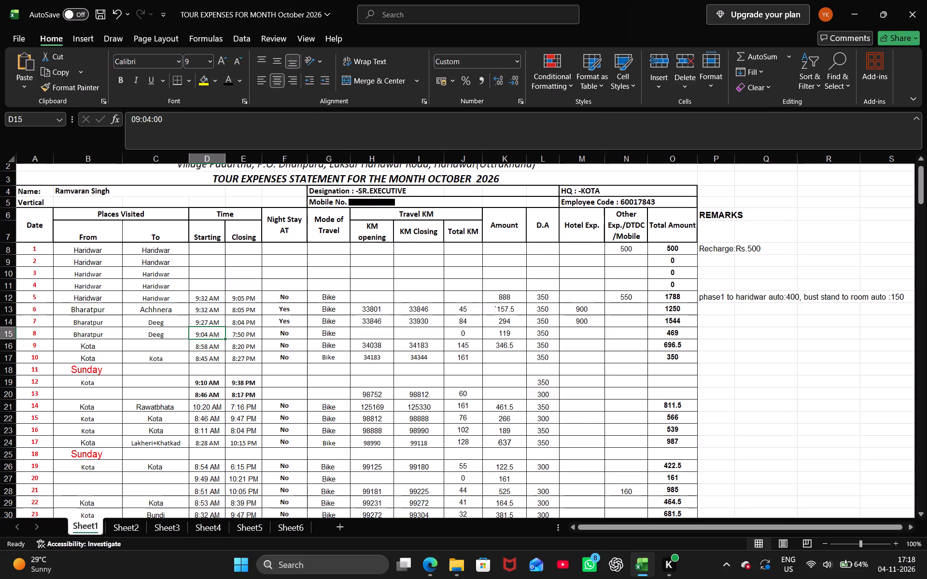
# Enter the travel readings for date 8, with KM opening 33930 and KM closing 34038.
pyautogui.press('Right')
pyautogui.press('Right')
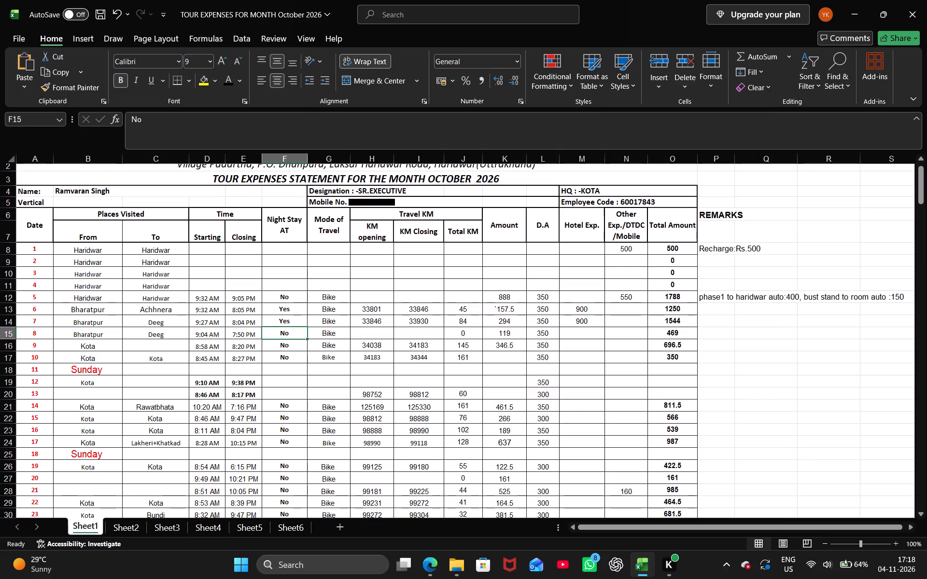
pyautogui.press('Right')
pyautogui.press('Right')
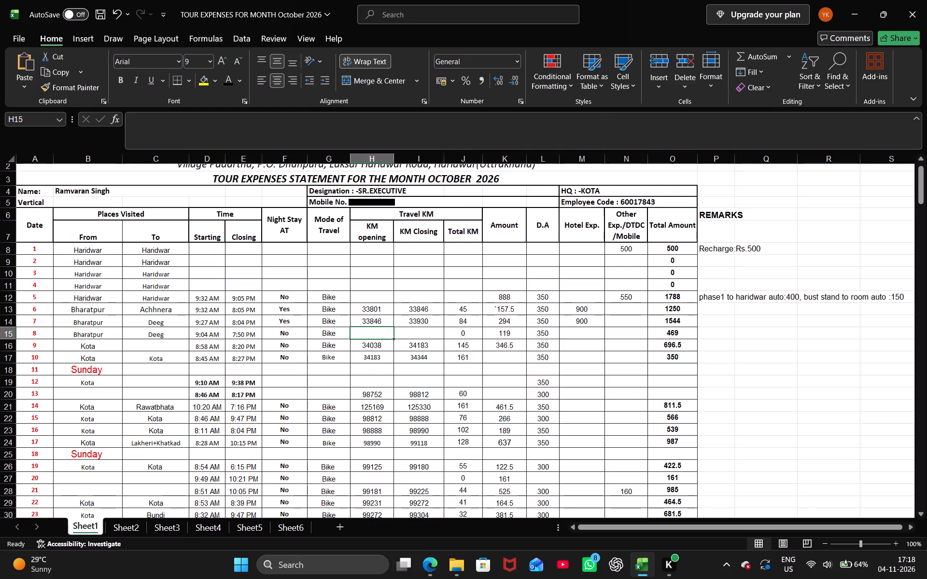
pyautogui.write('33930')
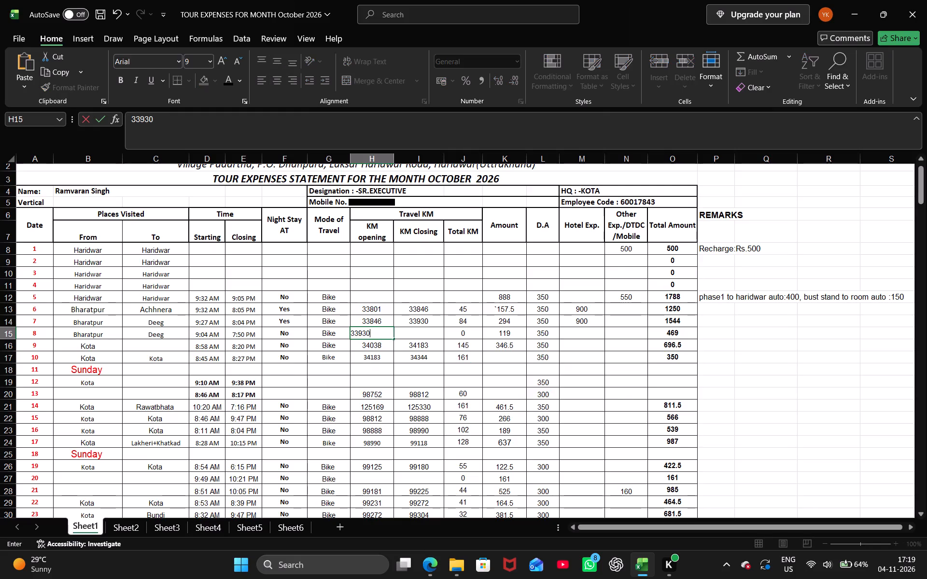
pyautogui.press('Right')
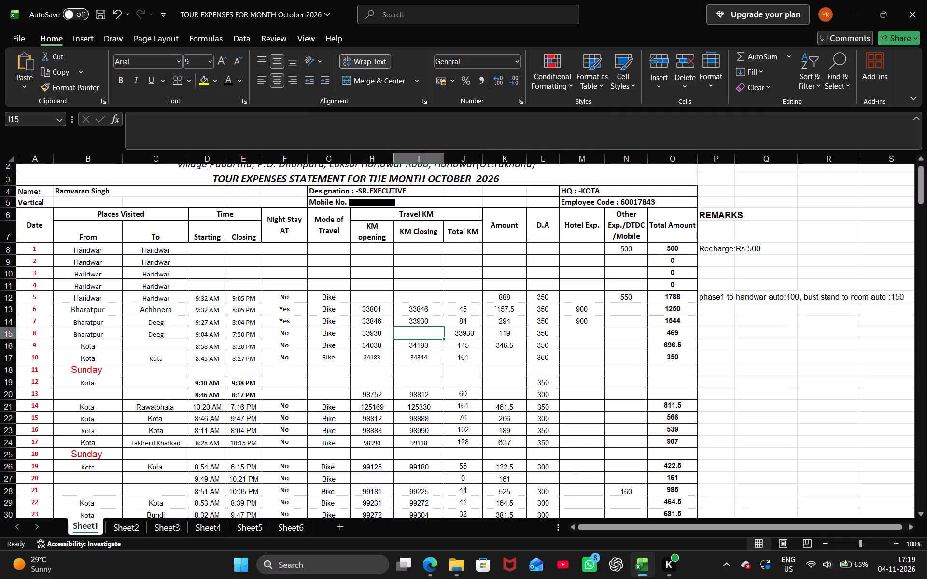
pyautogui.write('340')
pyautogui.write('38')
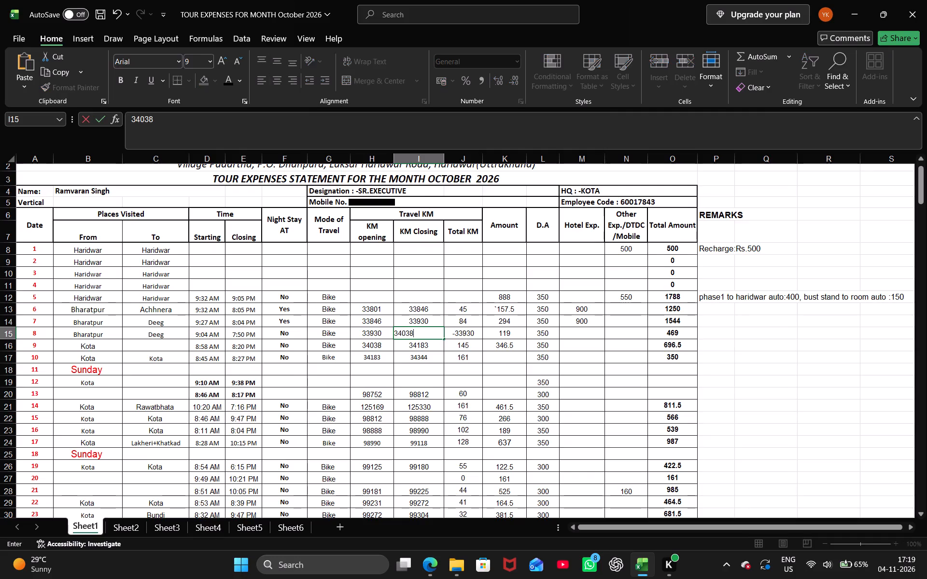
pyautogui.press('Right')
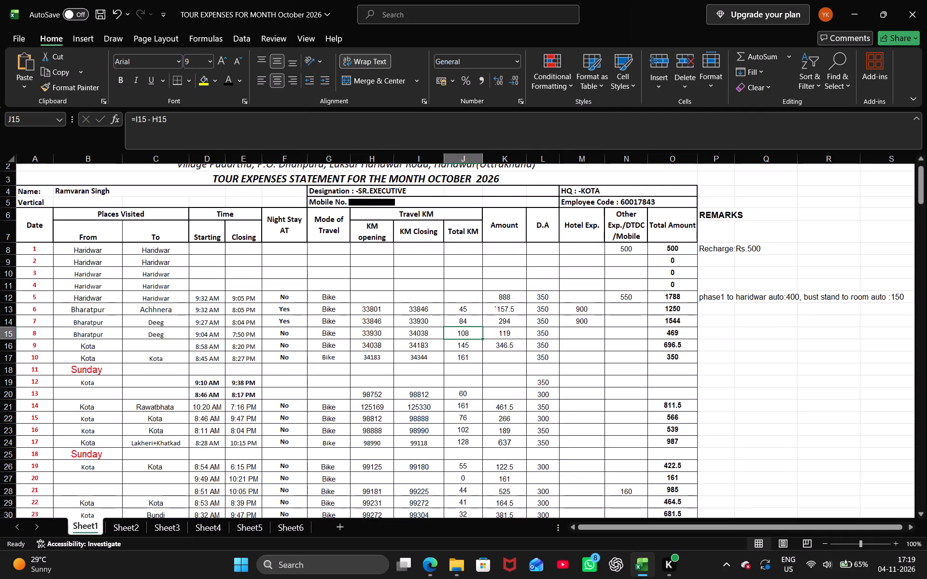
# Set the Amount for date 8 to 378 and its Hotel Exp. to 900.
pyautogui.press('Right')
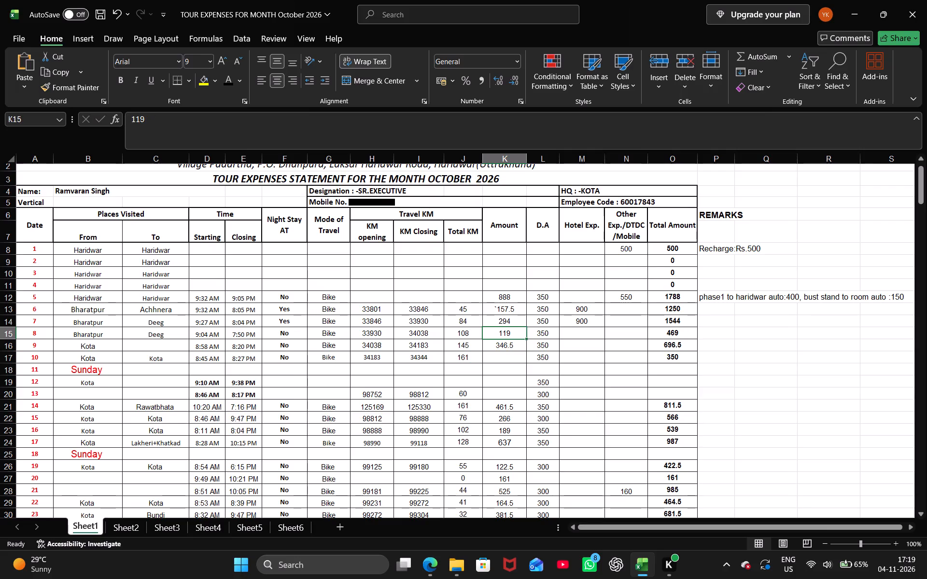
pyautogui.write('378')
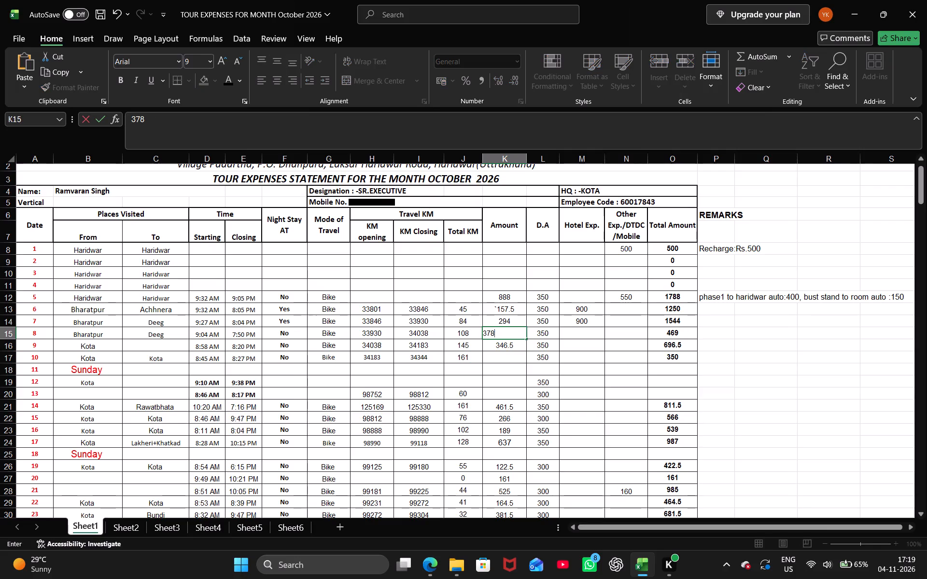
pyautogui.press('Right')
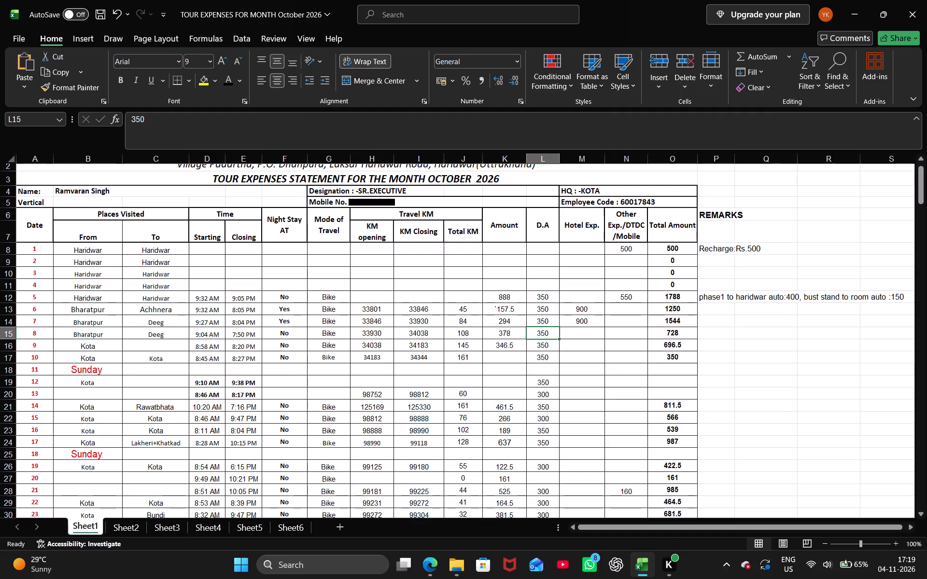
pyautogui.press('Right')
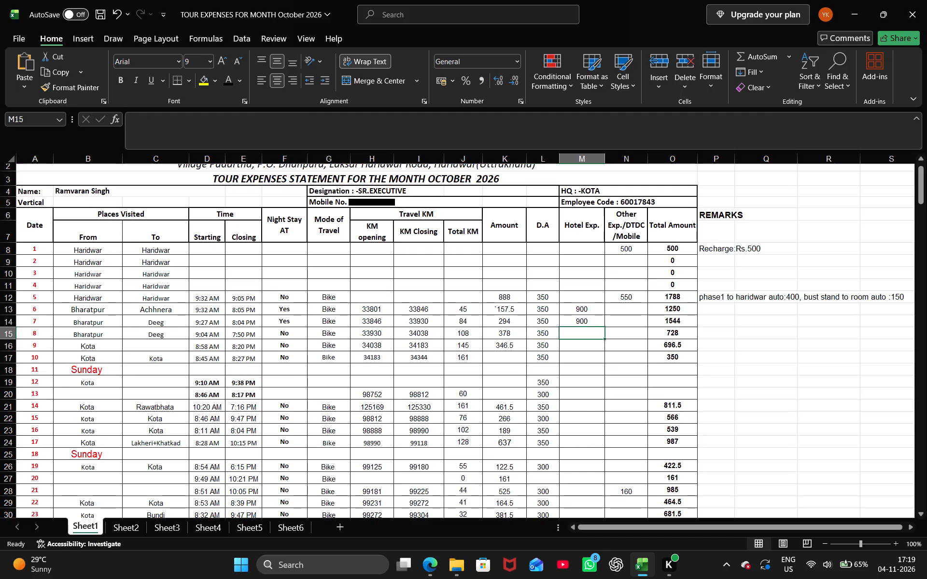
pyautogui.write('900')
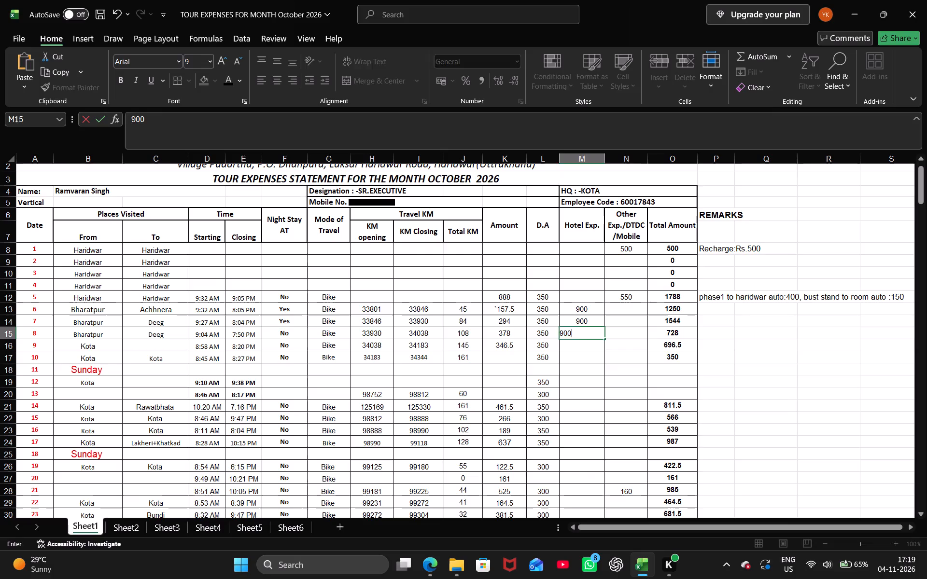
# Set Night Stay for date 8 to Yes.
pyautogui.press('Left')
pyautogui.press('Left')
pyautogui.press('Left')
pyautogui.press('Left')
pyautogui.press('Left')
pyautogui.press('Left')
pyautogui.press('Left')
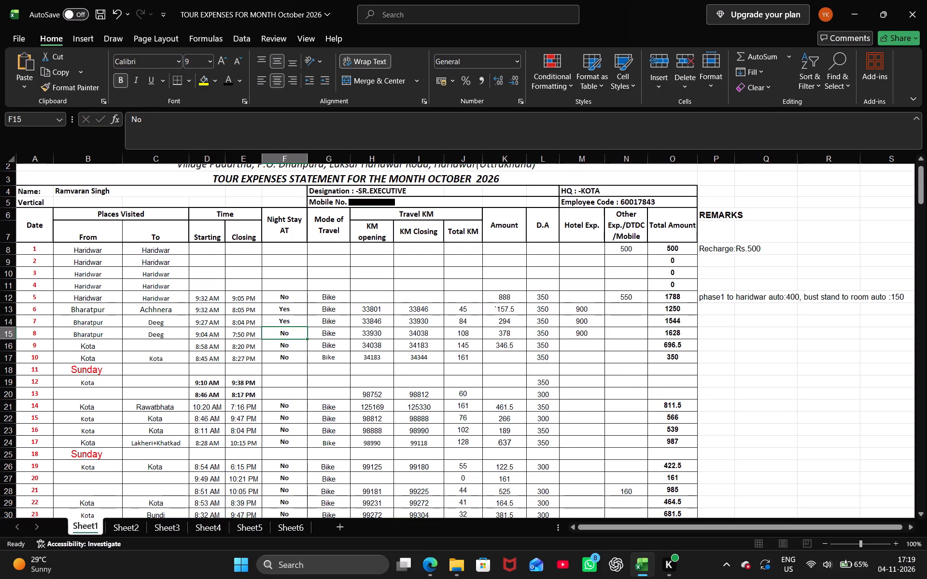
pyautogui.hotkey('shift', 'y')
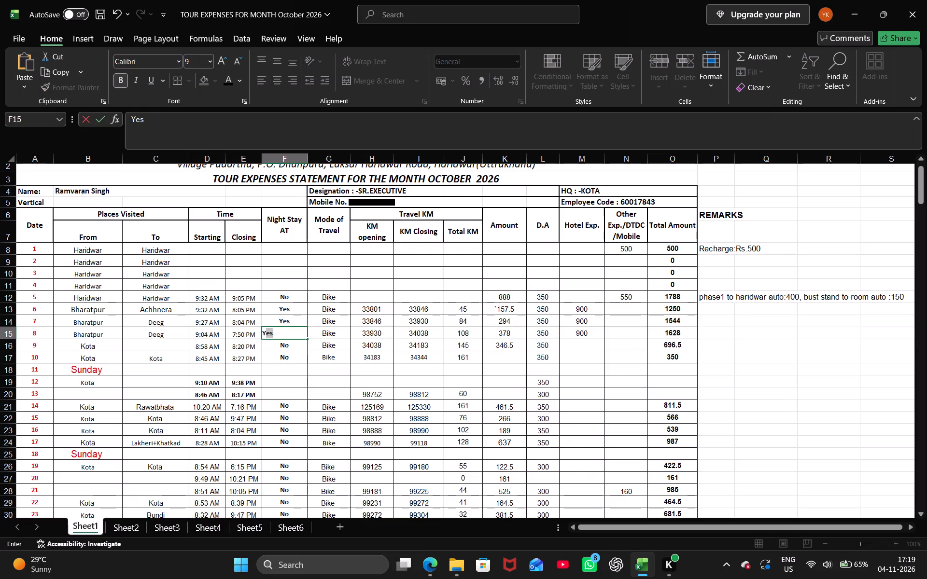
pyautogui.press('Tab')
# Fill in the places visited for date 9, with Deeg as From and Nagar as To.
pyautogui.press('Down')
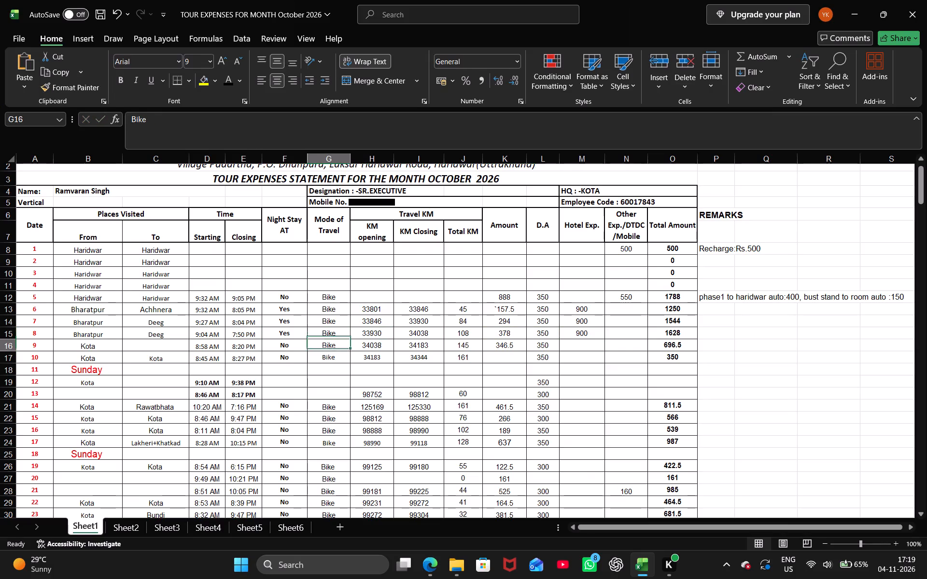
pyautogui.press('Left')
pyautogui.press('Left')
pyautogui.press('Left')
pyautogui.press('Left')
pyautogui.press('Left')
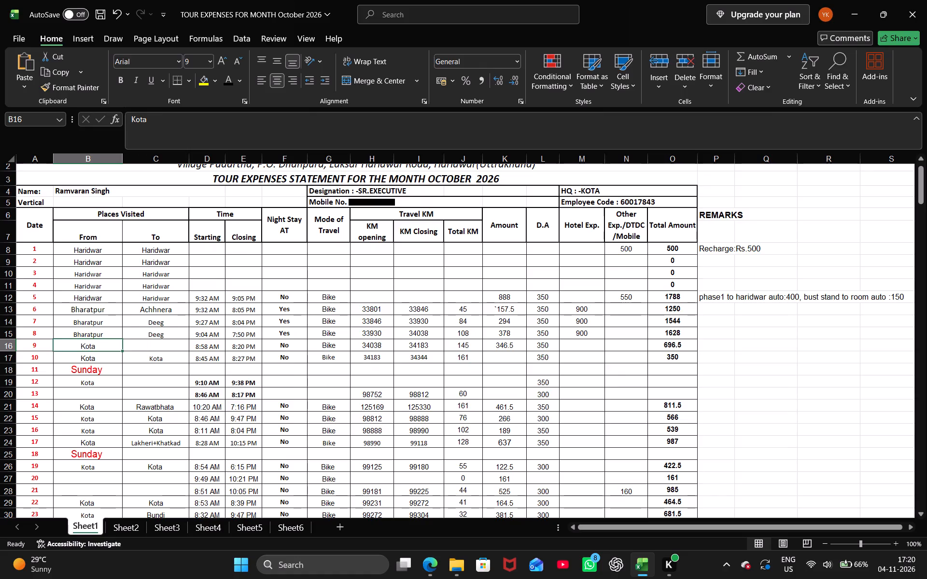
pyautogui.write('Deeg')
pyautogui.press('Right')
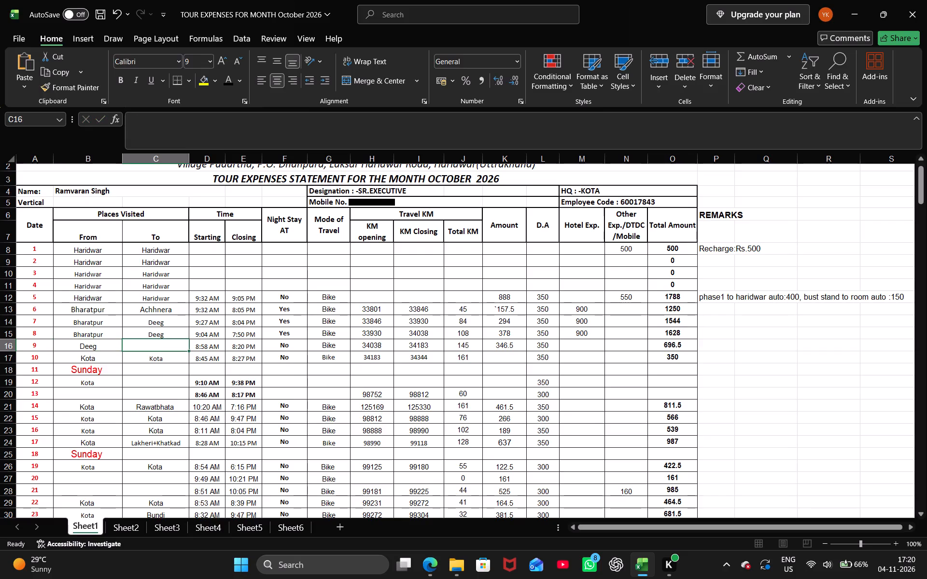
pyautogui.hotkey('shift', 'n')
pyautogui.write('agar')
pyautogui.press('Right')
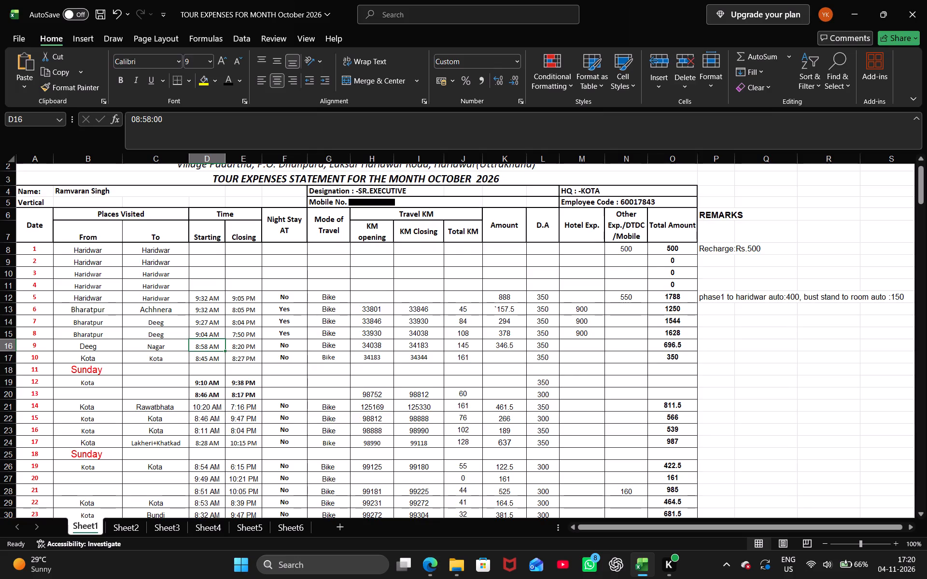
# Set the travel Amount for date 9 to 507.5.
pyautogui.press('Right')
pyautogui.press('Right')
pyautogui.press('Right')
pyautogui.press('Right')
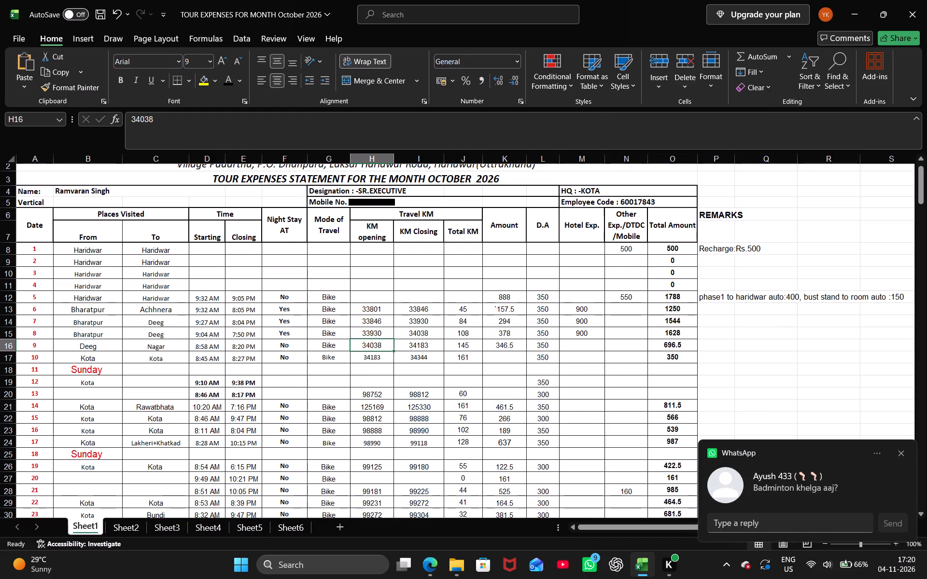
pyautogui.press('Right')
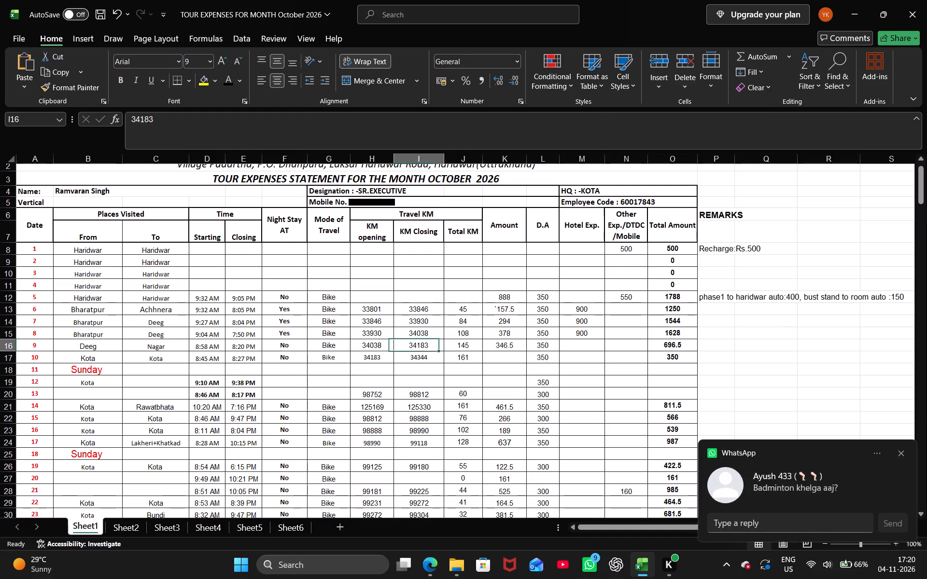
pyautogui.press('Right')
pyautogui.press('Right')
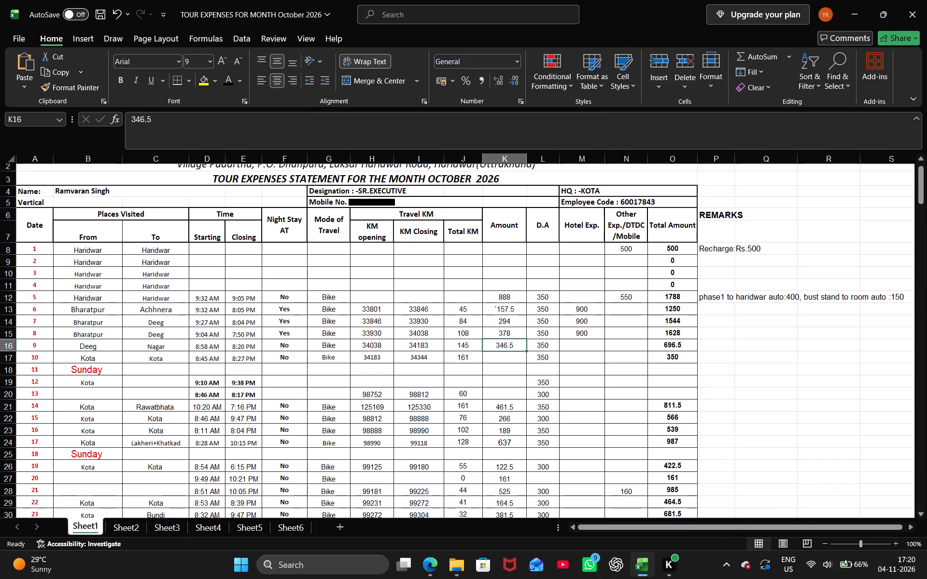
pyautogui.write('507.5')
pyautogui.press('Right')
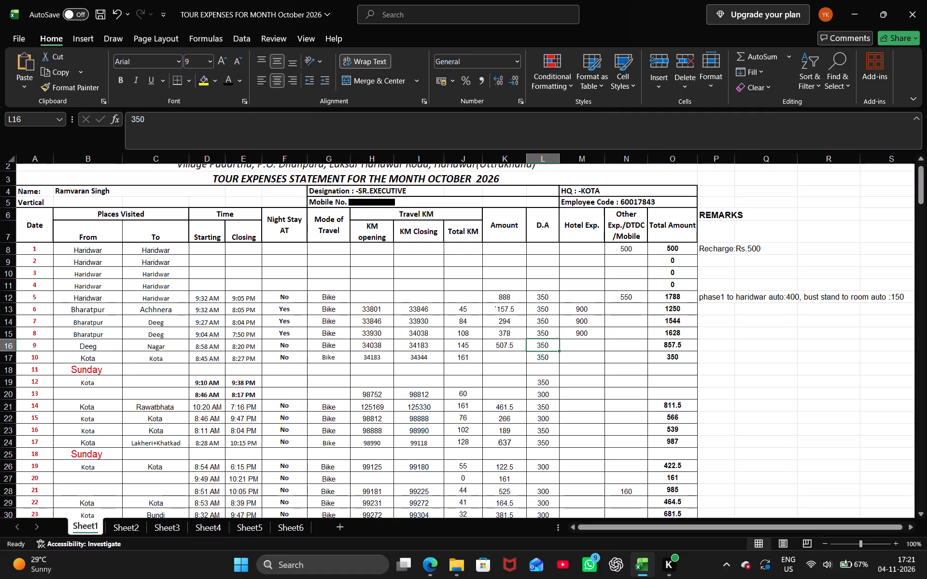
# Change the To place for date 9 to Bharatpur.
pyautogui.press('Left')
pyautogui.press('Left')
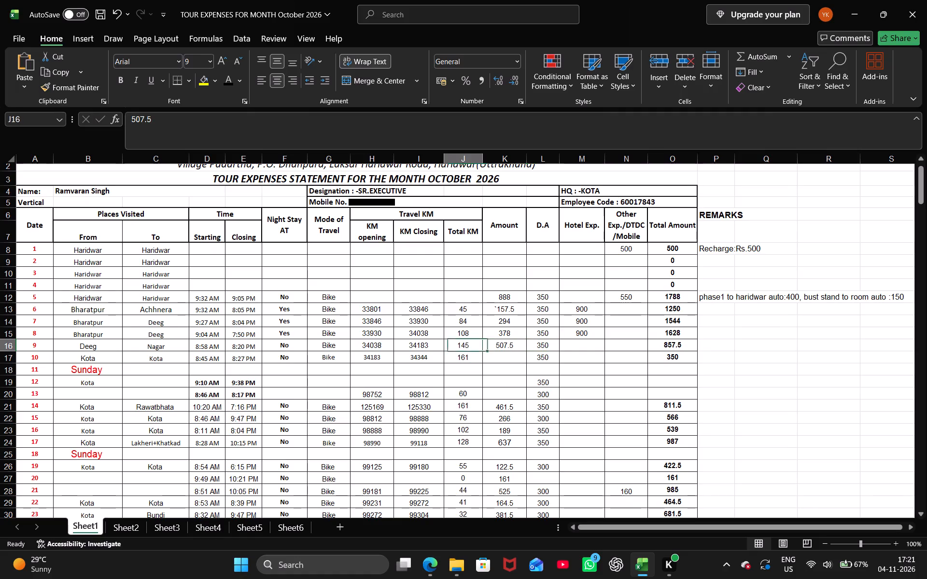
pyautogui.press('Left')
pyautogui.press('Left')
pyautogui.press('Left')
pyautogui.press('Left')
pyautogui.press('Left')
pyautogui.press('Left')
pyautogui.press('Left')
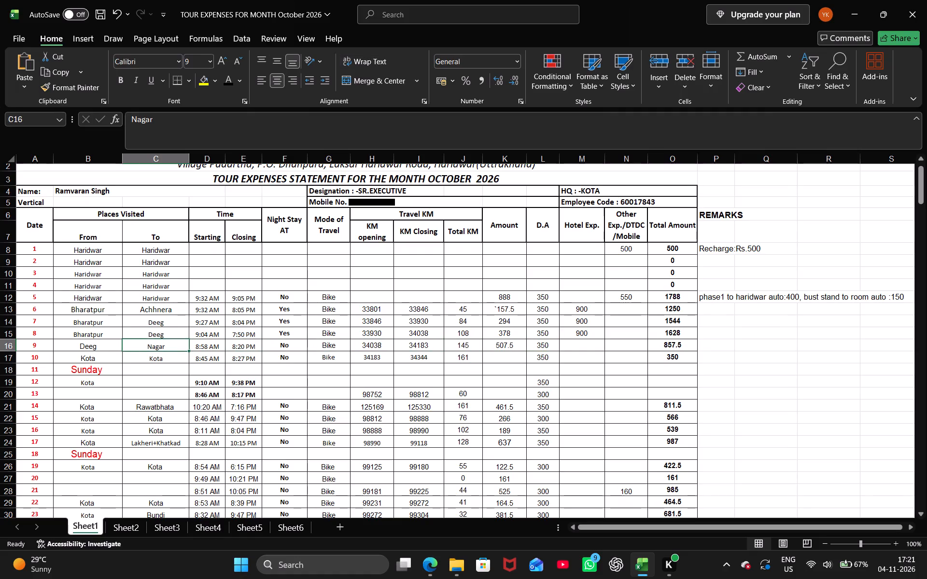
pyautogui.hotkey('shift', 'b')
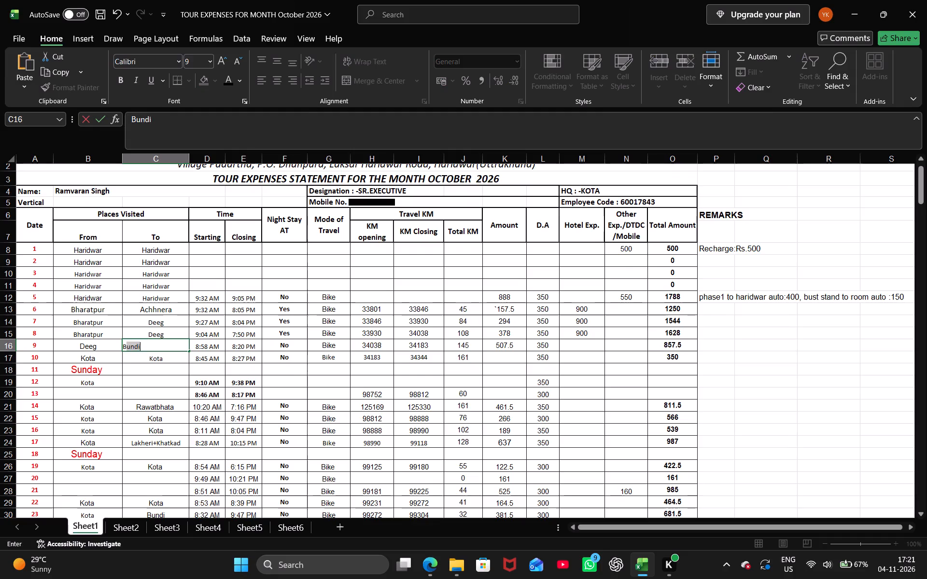
pyautogui.write('hara')
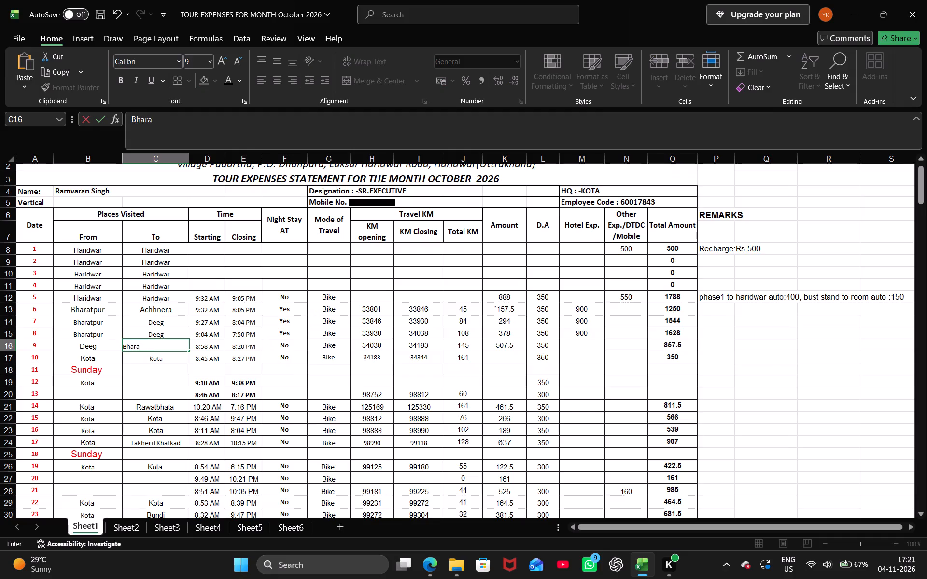
pyautogui.press('t')
pyautogui.write('pur')
pyautogui.press('Down')
# Enter 900 as the Hotel Exp. for date 9.
pyautogui.press('Right')
pyautogui.press('Right')
pyautogui.press('Right')
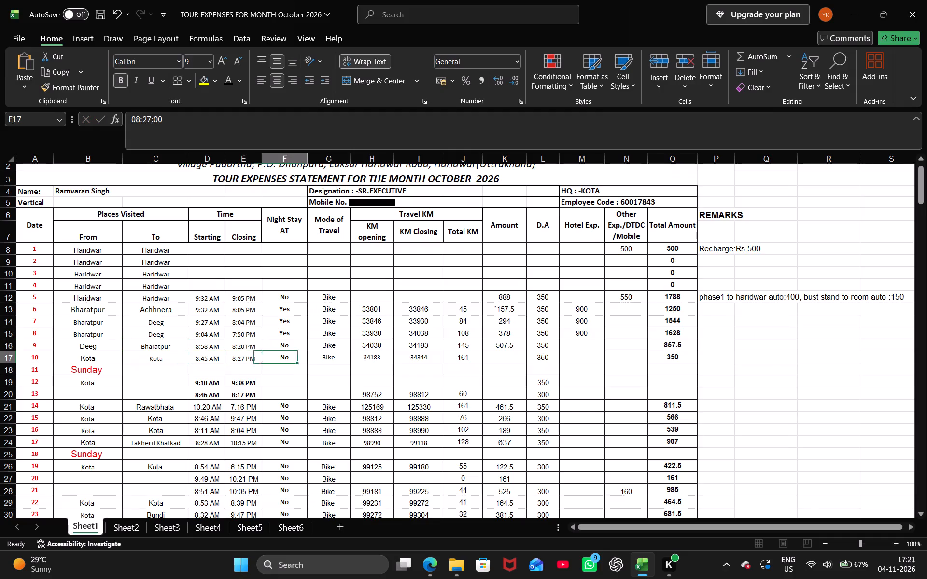
pyautogui.press('Right')
pyautogui.press('Right')
pyautogui.press('Right')
pyautogui.press('Right')
pyautogui.press('Right')
pyautogui.press('Right')
pyautogui.press('Right')
pyautogui.press('Up')
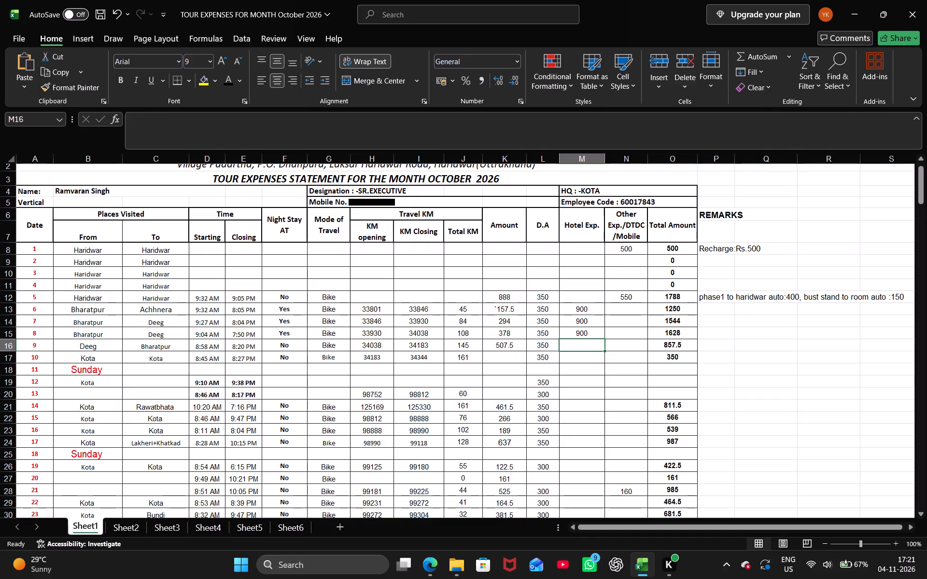
pyautogui.write('900')
pyautogui.press('Left')
# Set Night Stay for date 9 to Yes.
pyautogui.press('Left')
pyautogui.press('Left')
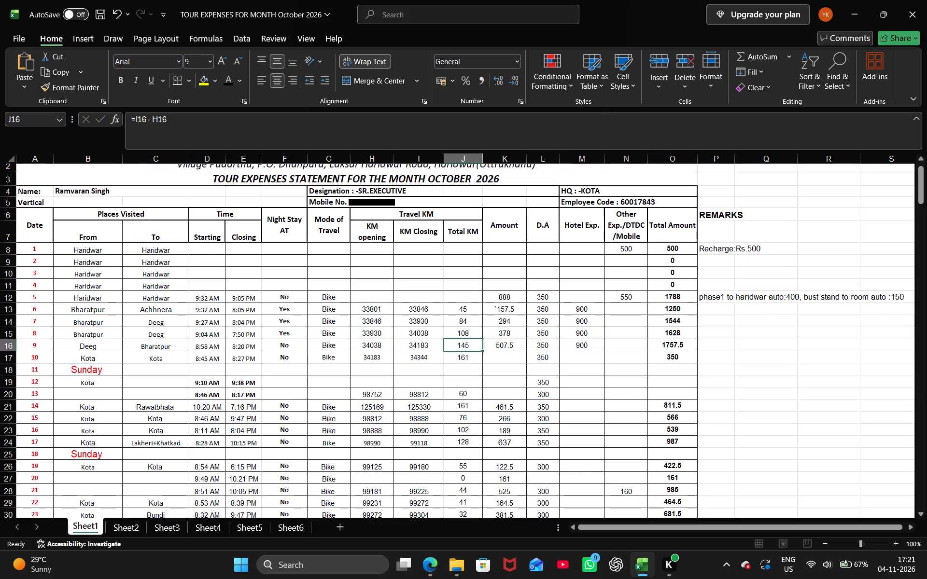
pyautogui.press('Left')
pyautogui.press('Left')
pyautogui.press('Left')
pyautogui.press('Left')
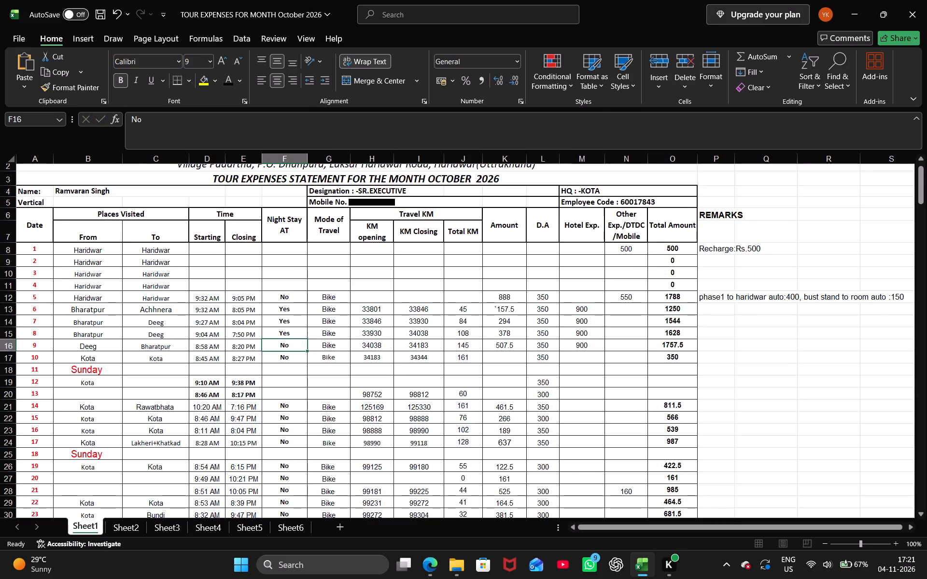
pyautogui.hotkey('shift', 'y')
pyautogui.write('es')
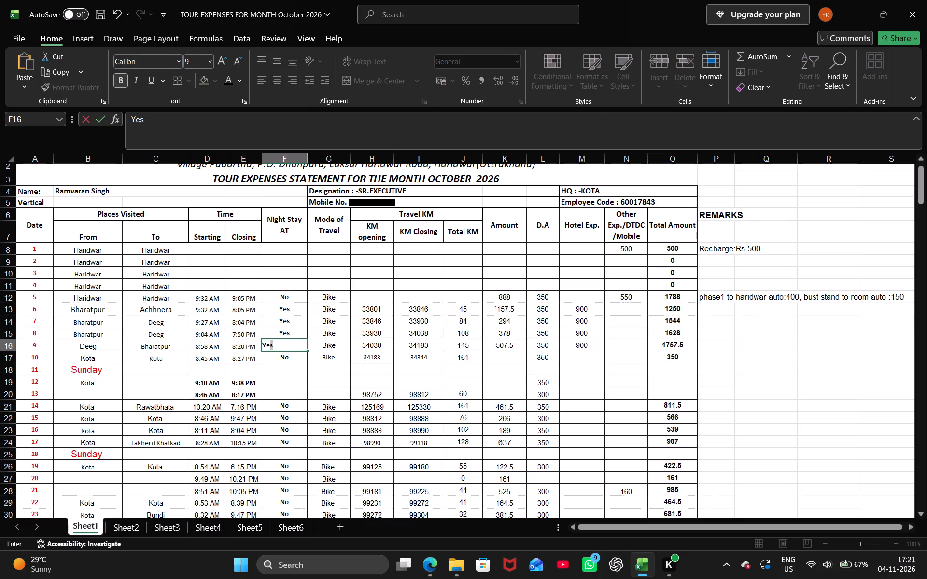
pyautogui.press('Down')
# Enter 553.5 as the Amount for date 10.
pyautogui.press('Left')
pyautogui.press('Left')
pyautogui.press('Left')
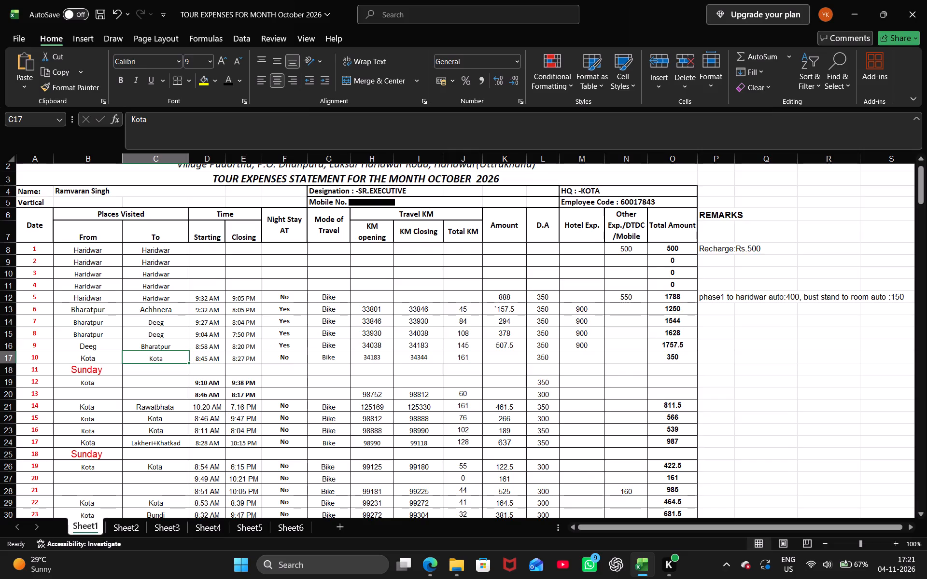
pyautogui.press('Left')
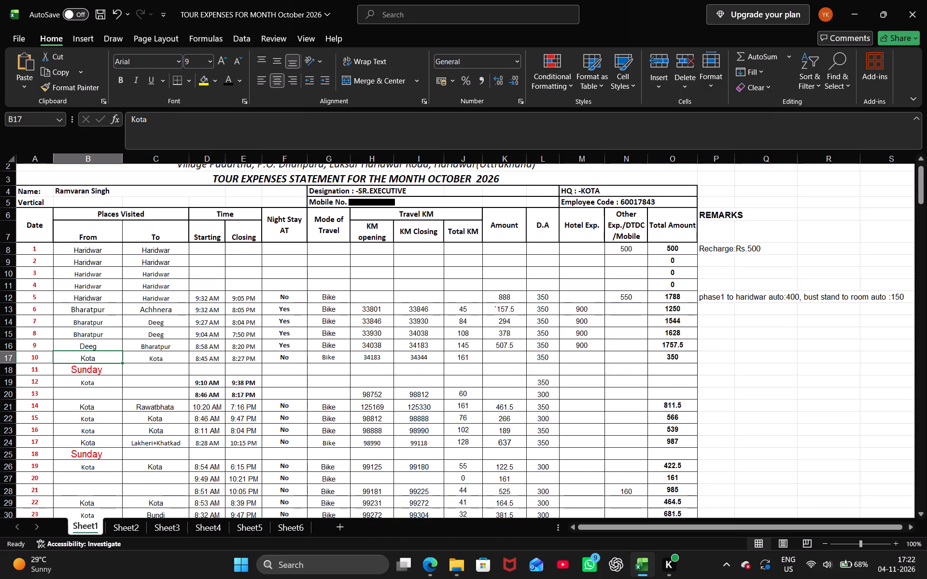
pyautogui.press('Right')
pyautogui.press('Right')
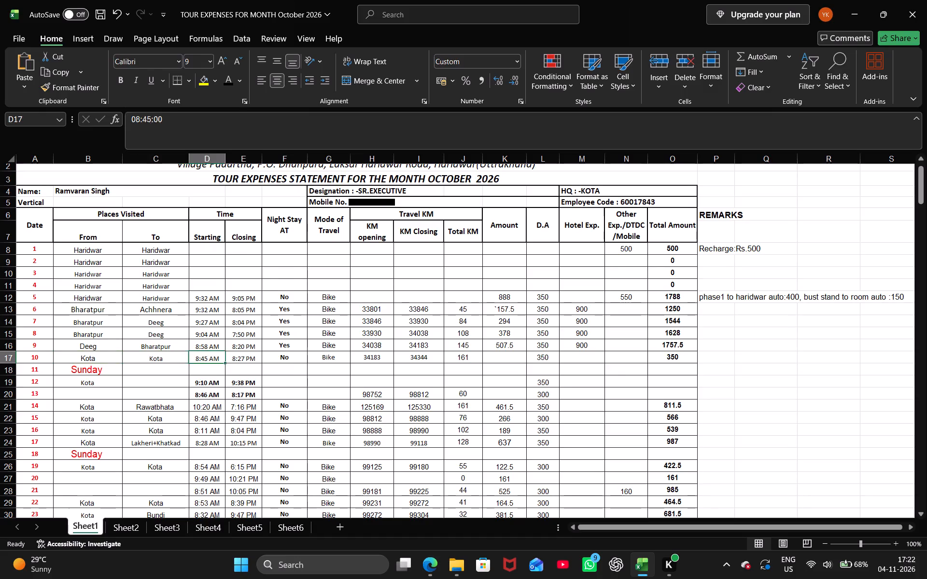
pyautogui.press('Right')
pyautogui.press('Right')
pyautogui.press('Right')
pyautogui.press('Right')
pyautogui.press('Right')
pyautogui.press('Right')
pyautogui.press('Right')
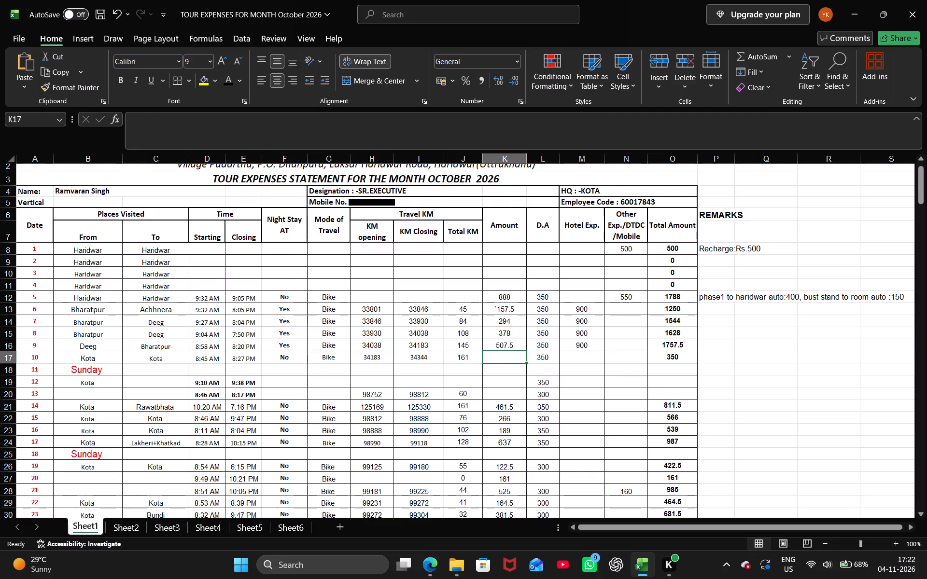
pyautogui.write('55')
pyautogui.press('3')
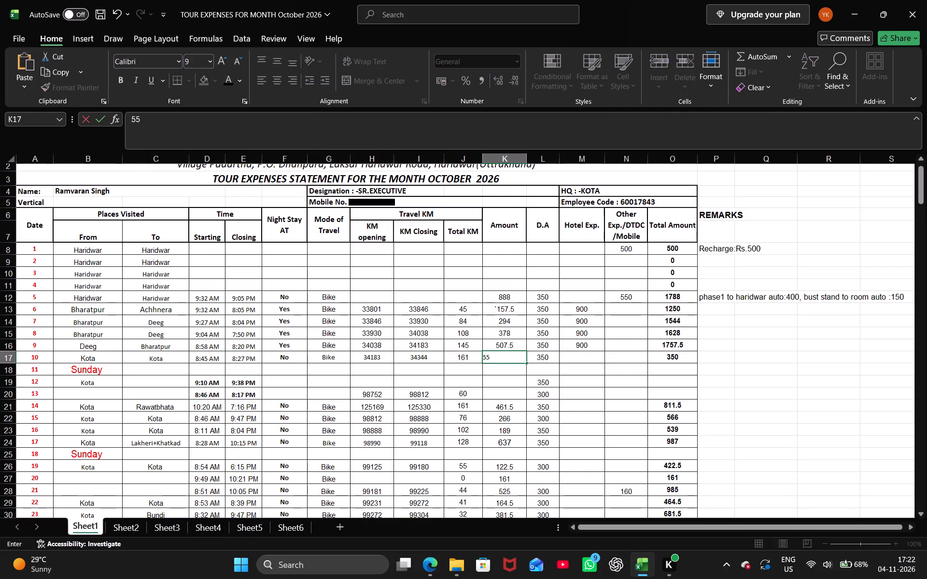
pyautogui.write('.5')
pyautogui.press('Left')
# Update the places visited for date 10, with Bharatpur as From and Rudhawal as To.
pyautogui.press('Left')
pyautogui.press('Left')
pyautogui.press('Left')
pyautogui.press('Left')
pyautogui.press('Left')
pyautogui.press('Left')
pyautogui.press('Left')
pyautogui.press('Left')
pyautogui.press('Left')
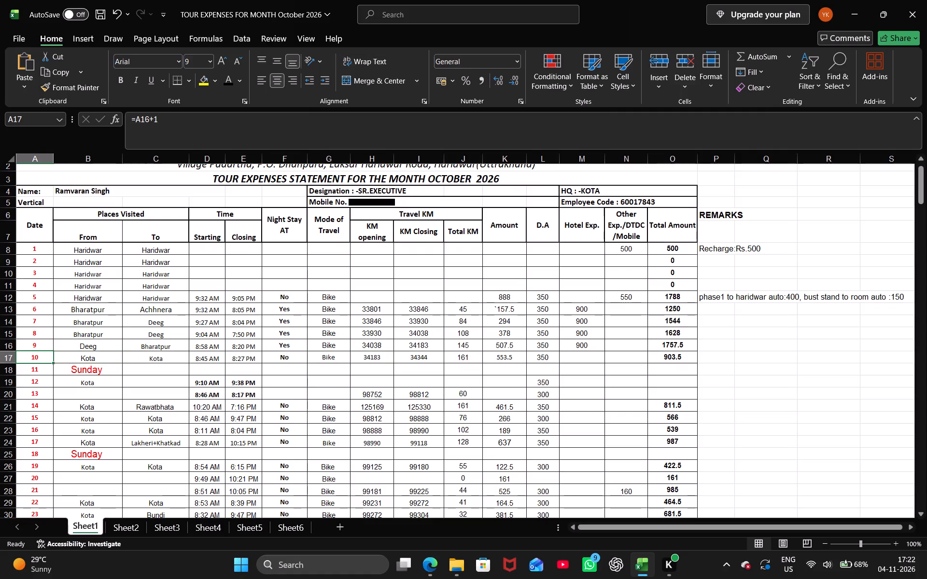
pyautogui.press('Right')
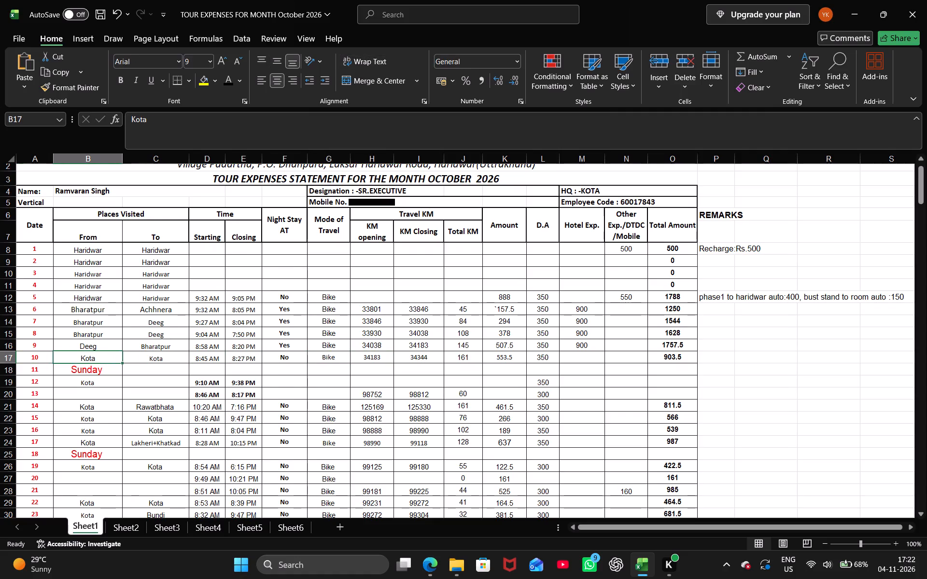
pyautogui.write('Bh')
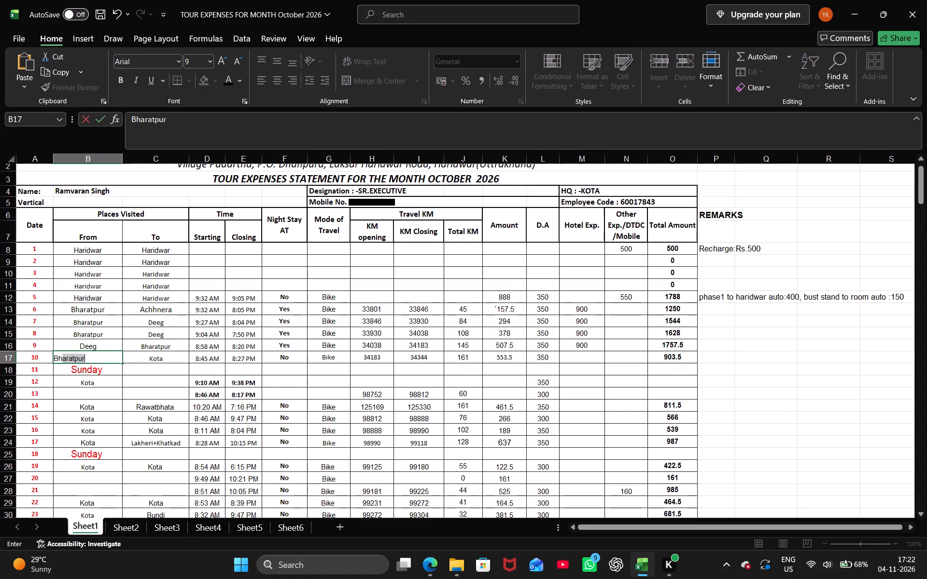
pyautogui.press('Tab')
pyautogui.hotkey('shift', 'r')
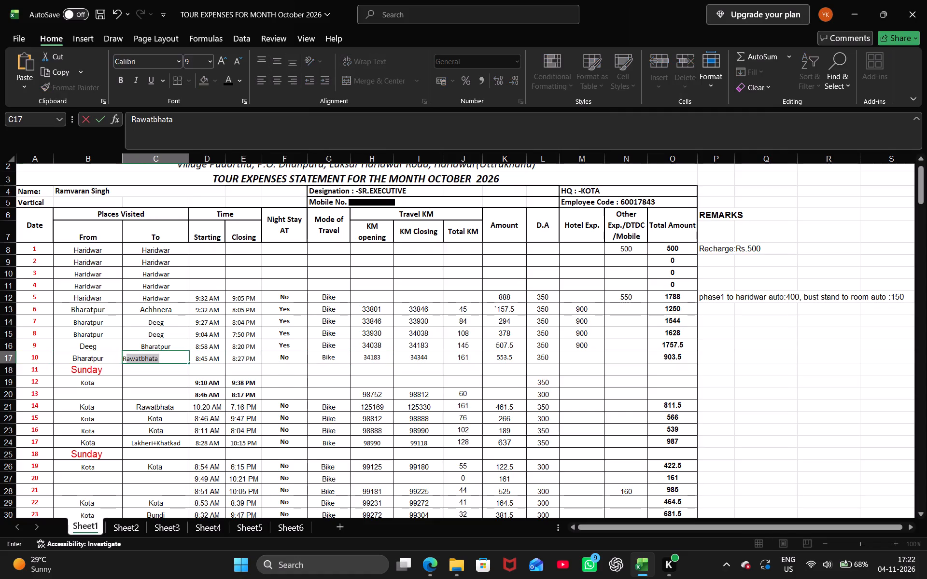
pyautogui.write('uda')
pyautogui.press('BackSpace')
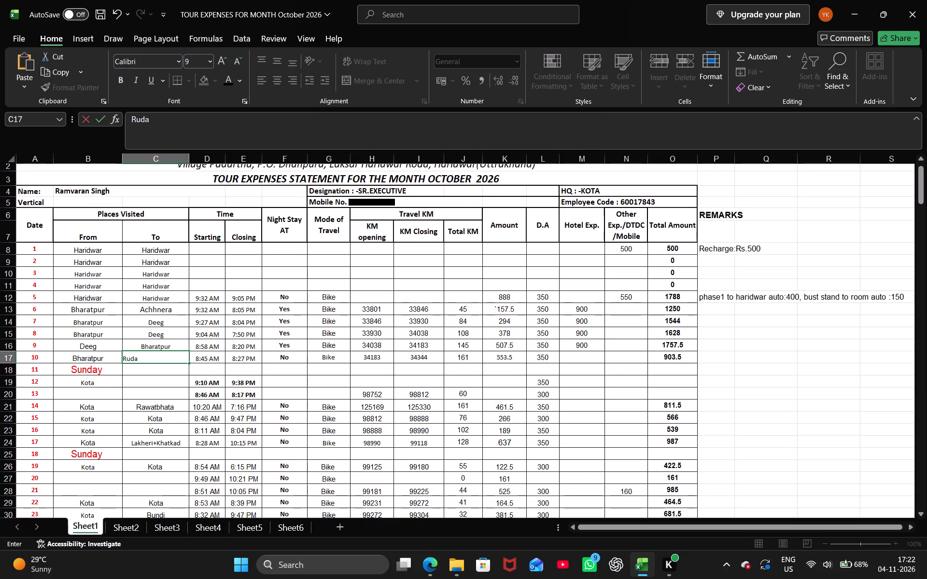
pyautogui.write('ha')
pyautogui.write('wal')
# Update the places visited for date 12, with Bharatpur as From and a To place starting with Ko.
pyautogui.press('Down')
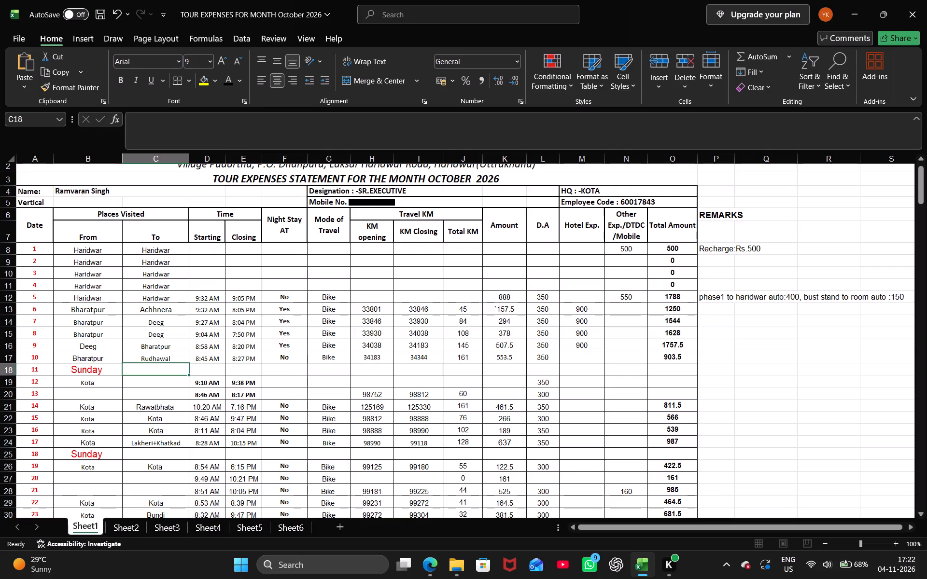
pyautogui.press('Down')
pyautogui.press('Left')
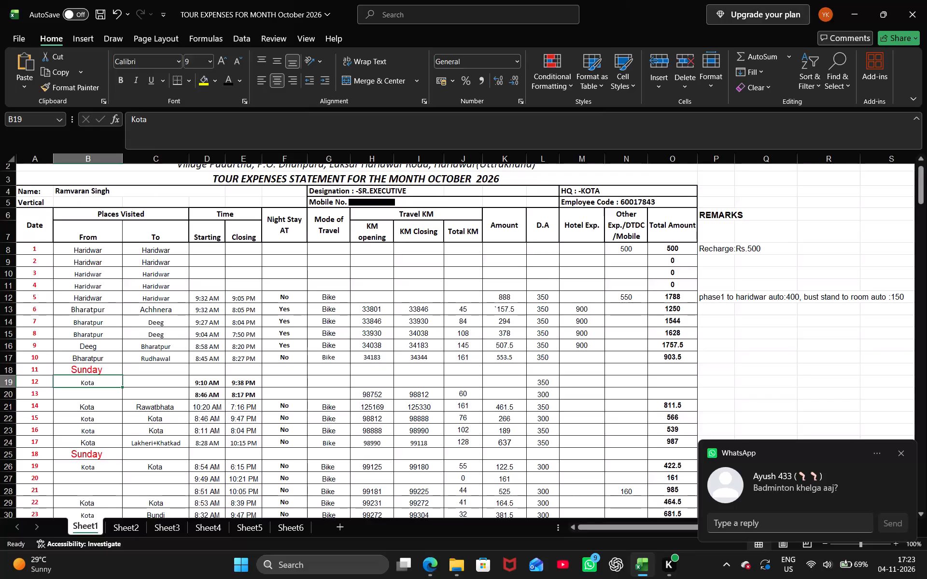
pyautogui.click(205, 385)
pyautogui.click(92, 382)
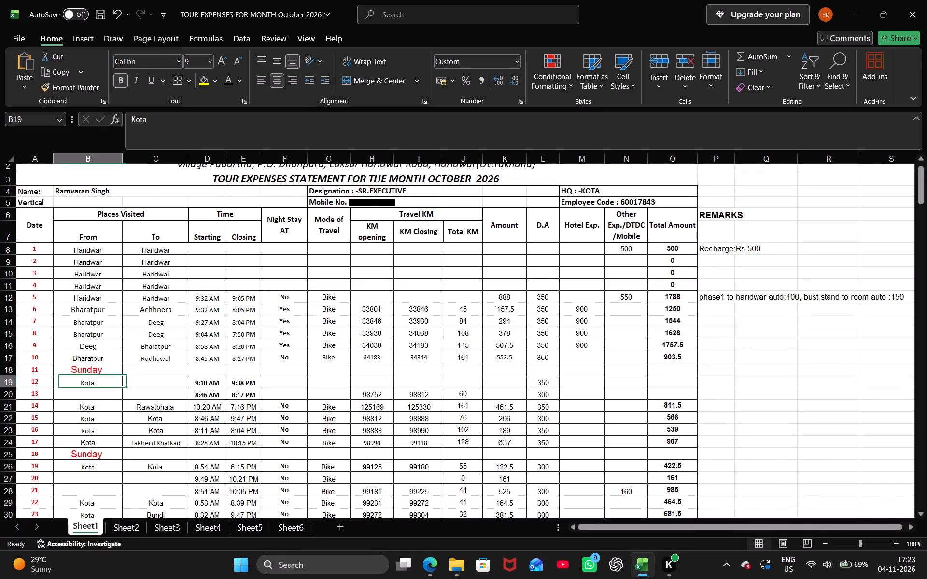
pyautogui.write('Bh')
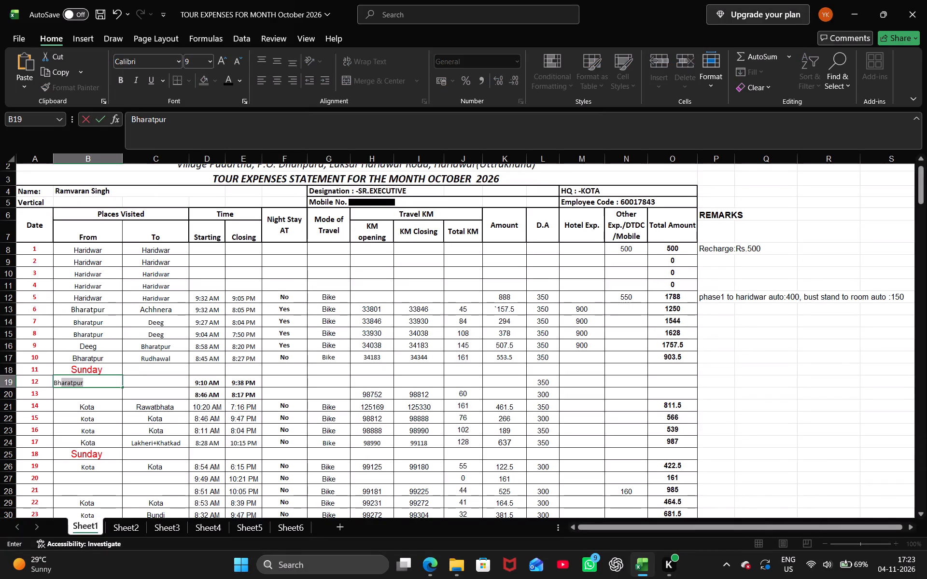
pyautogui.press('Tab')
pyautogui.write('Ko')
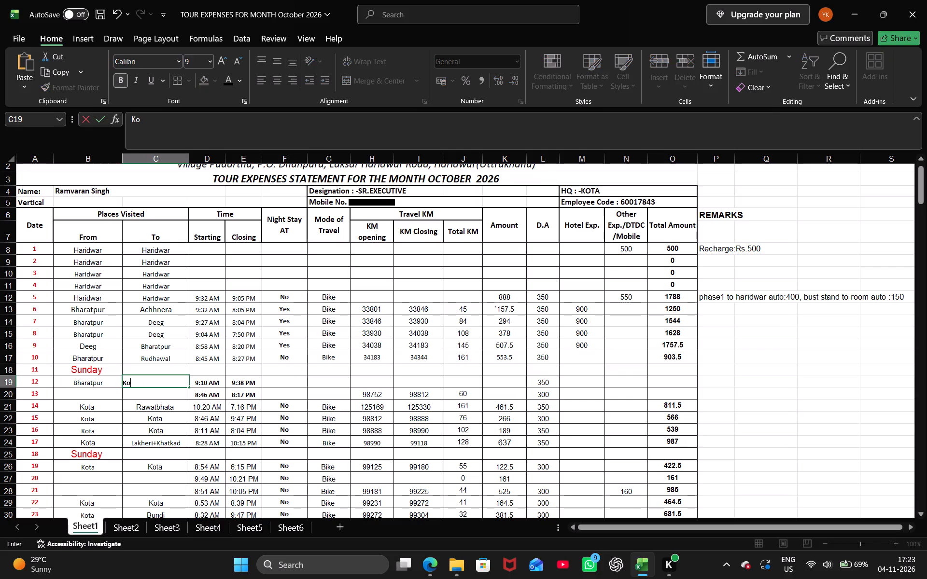
# Complete the To place for date 12 as Kota.
pyautogui.write('ta')
pyautogui.press('Right')
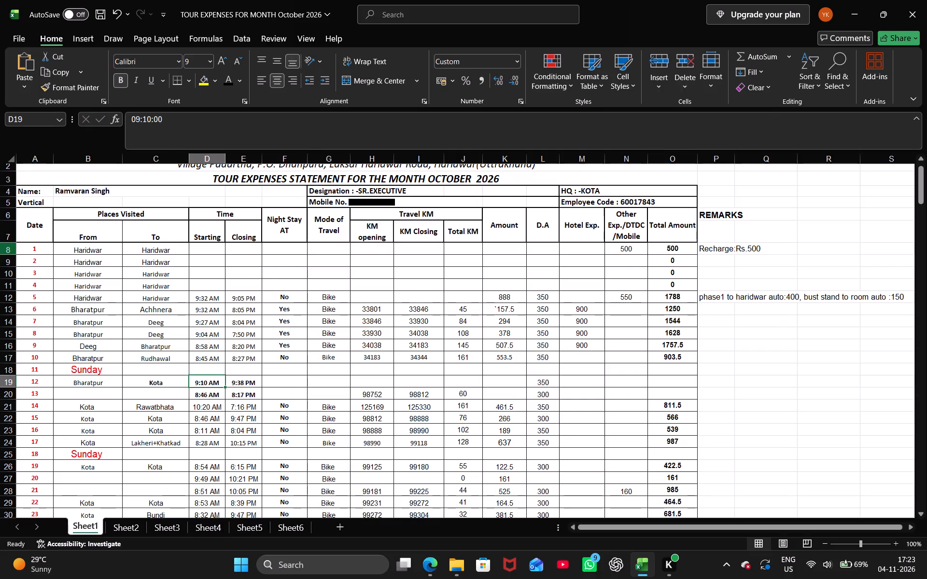
# Remove the bold formatting from the Starting and Closing times for dates 12 and 13.
pyautogui.click(123, 79)
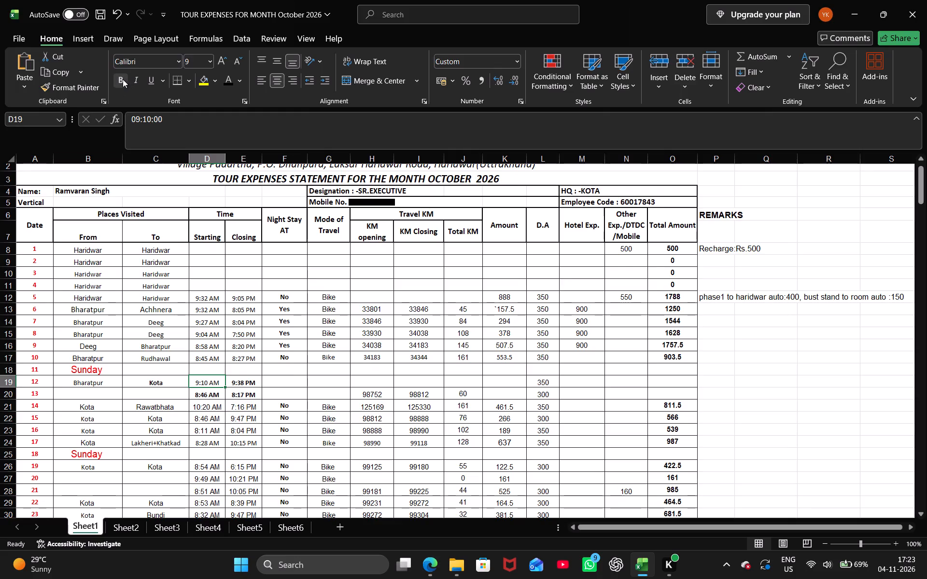
pyautogui.press('Right')
pyautogui.click(123, 79)
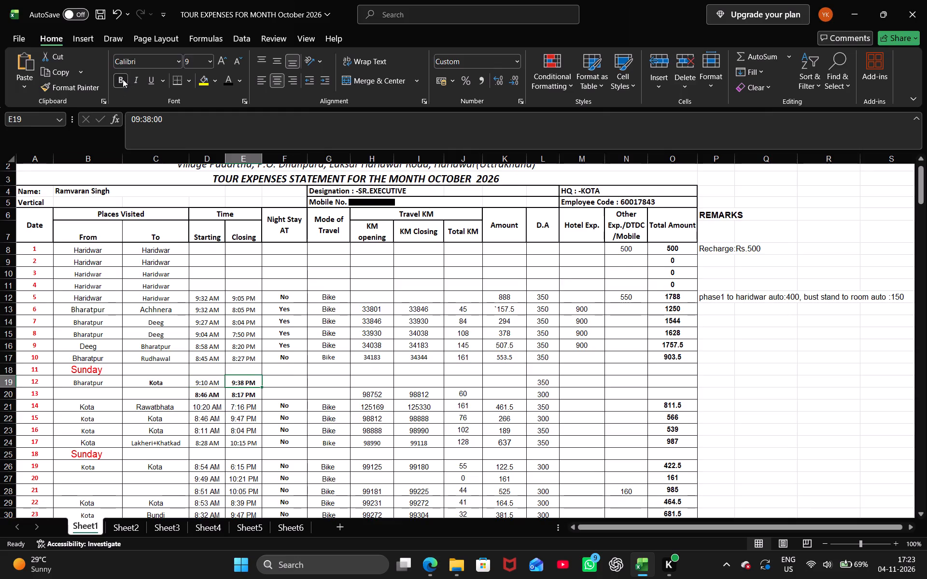
pyautogui.press('Down')
pyautogui.click(123, 79)
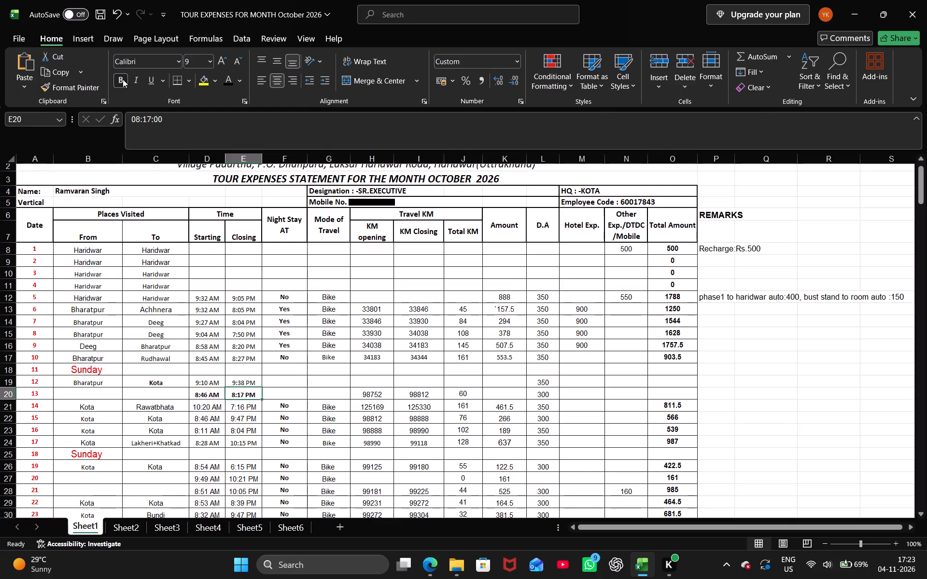
pyautogui.press('Left')
pyautogui.click(123, 79)
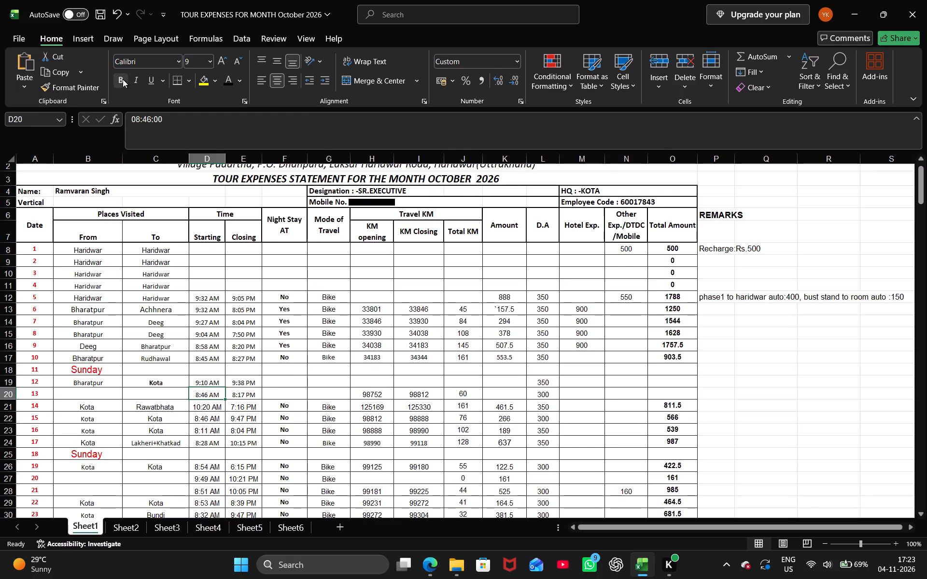
# Format the To place for date 12 with font size 10 and no bold.
pyautogui.click(162, 382)
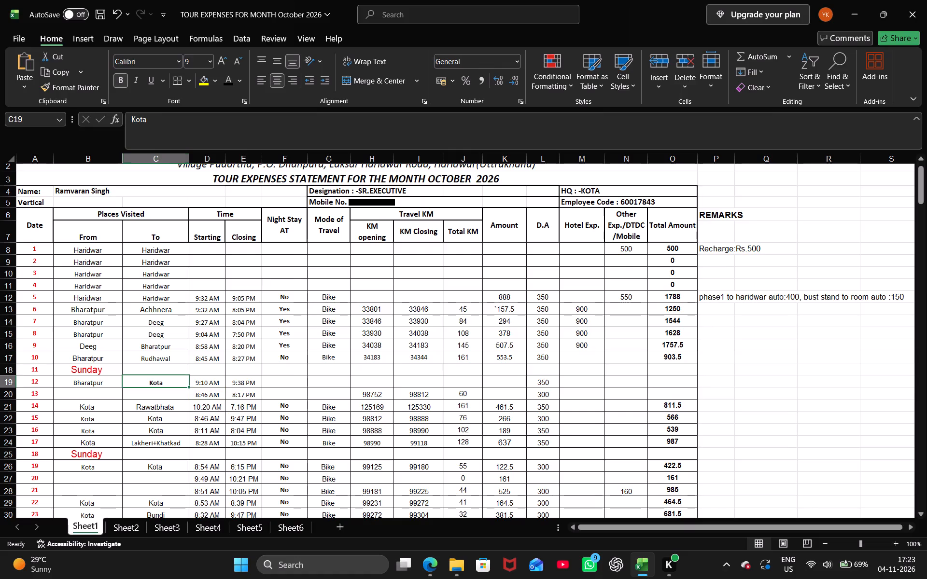
pyautogui.click(213, 66)
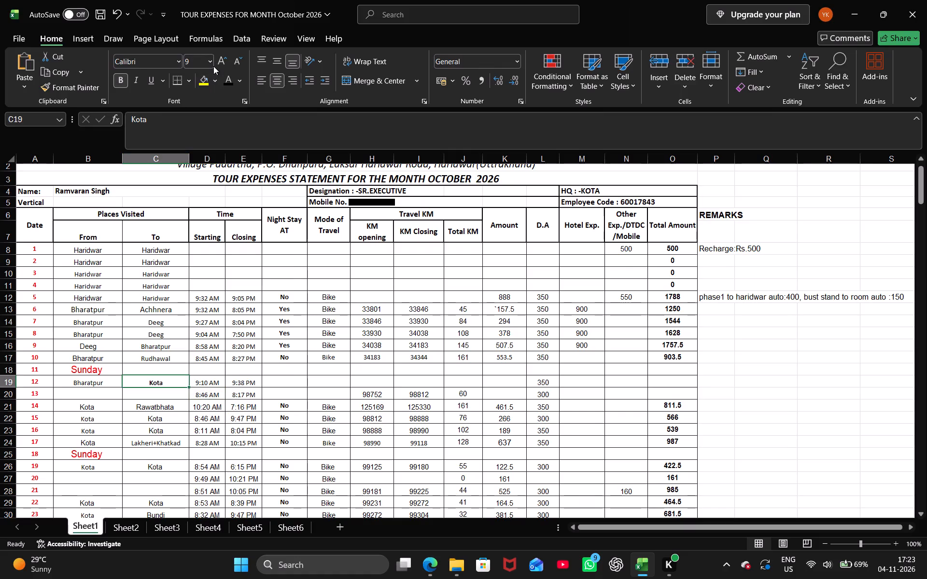
pyautogui.click(209, 64)
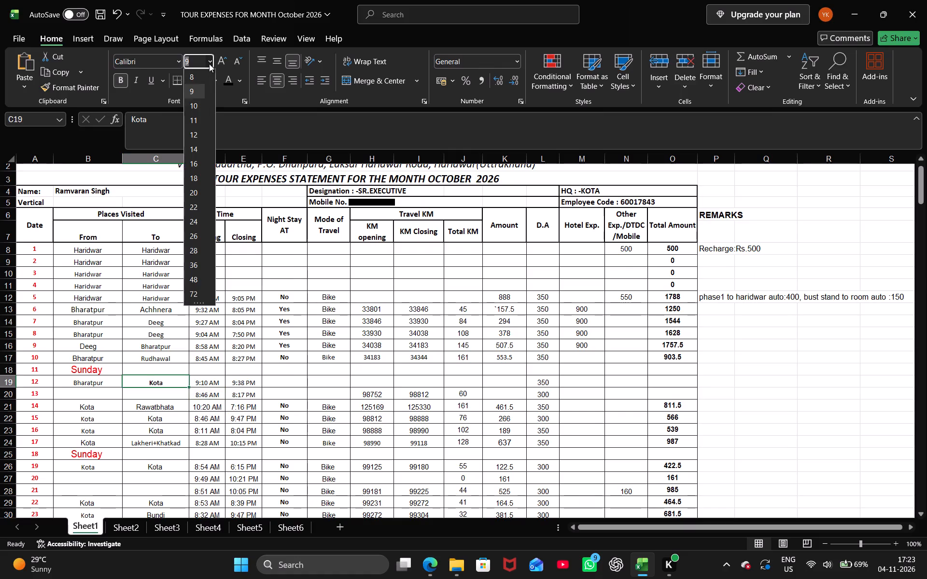
pyautogui.click(197, 108)
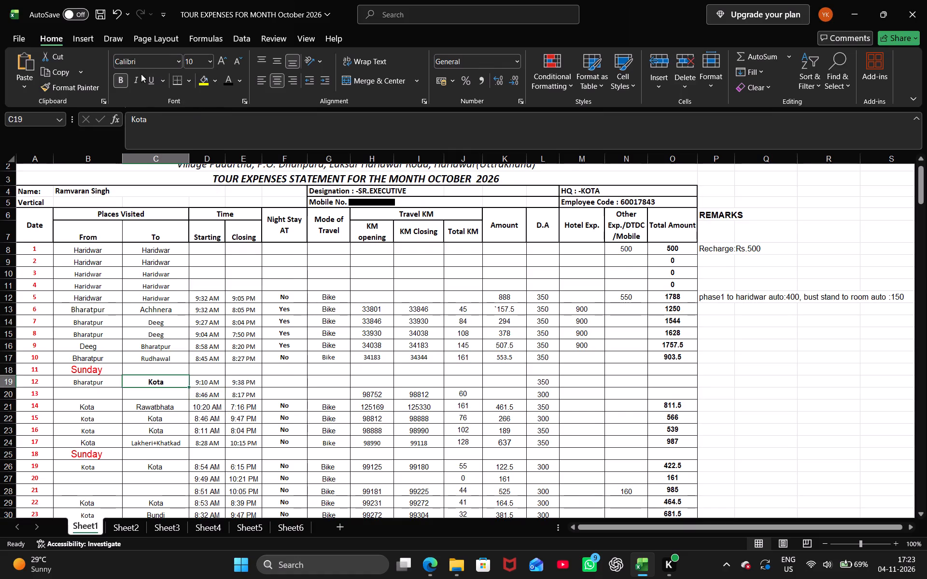
pyautogui.click(119, 75)
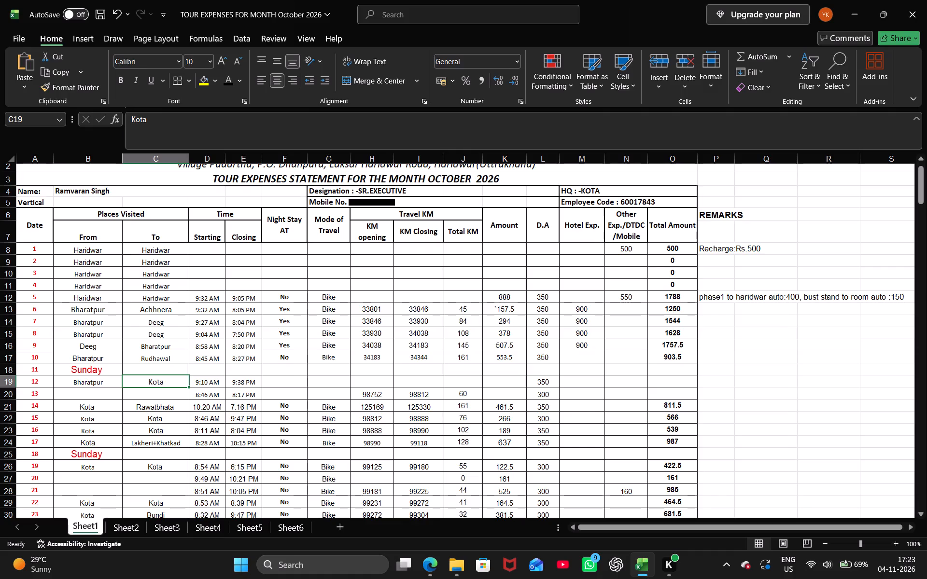
# Review the date 12 row from the times across to the Other Exp./DTDC/Mobile cell.
pyautogui.click(245, 382)
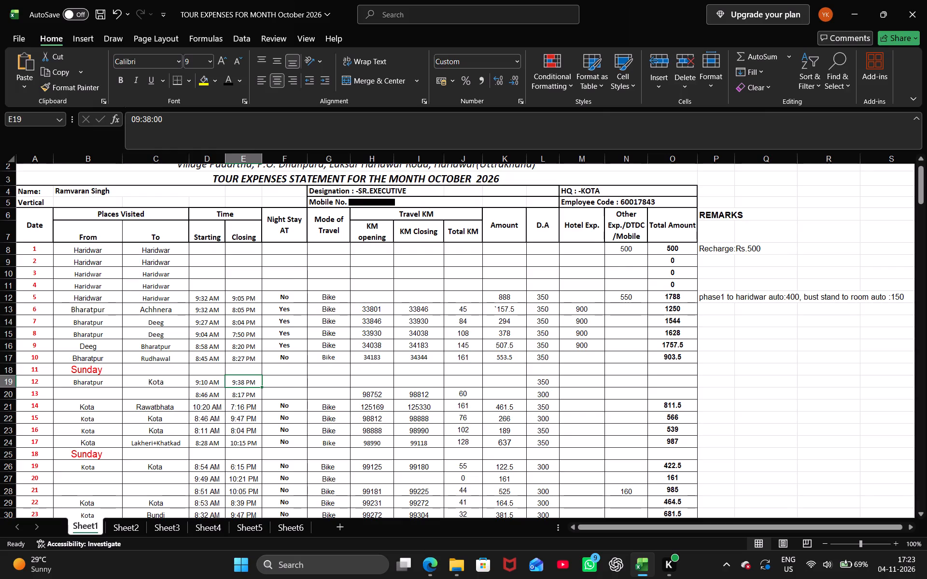
pyautogui.press('Right')
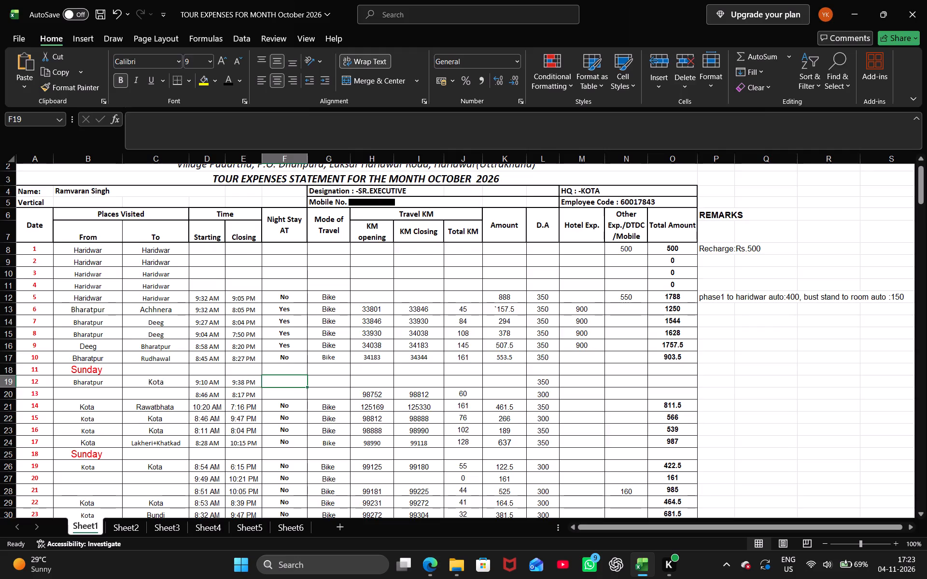
pyautogui.press('Right')
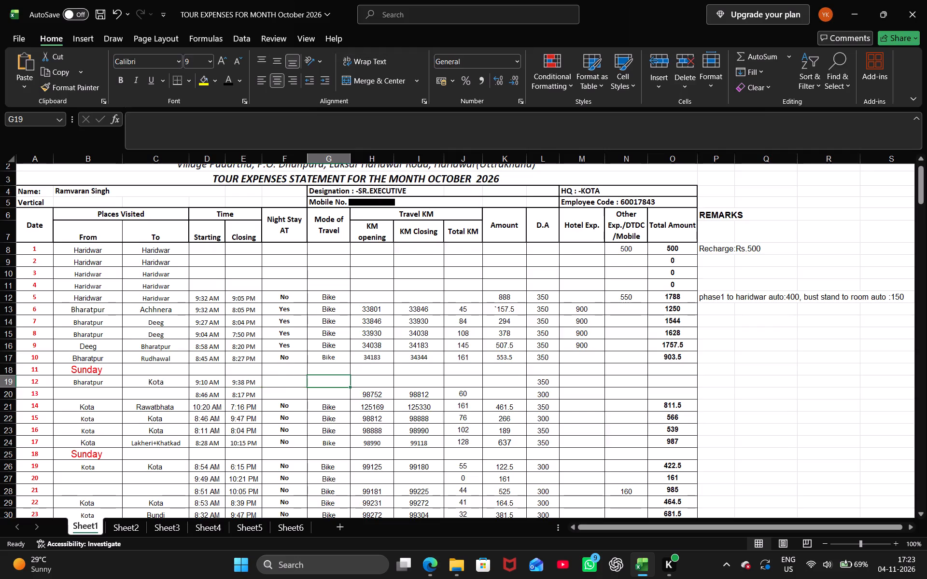
pyautogui.press('Left')
pyautogui.press('Left')
pyautogui.press('Left')
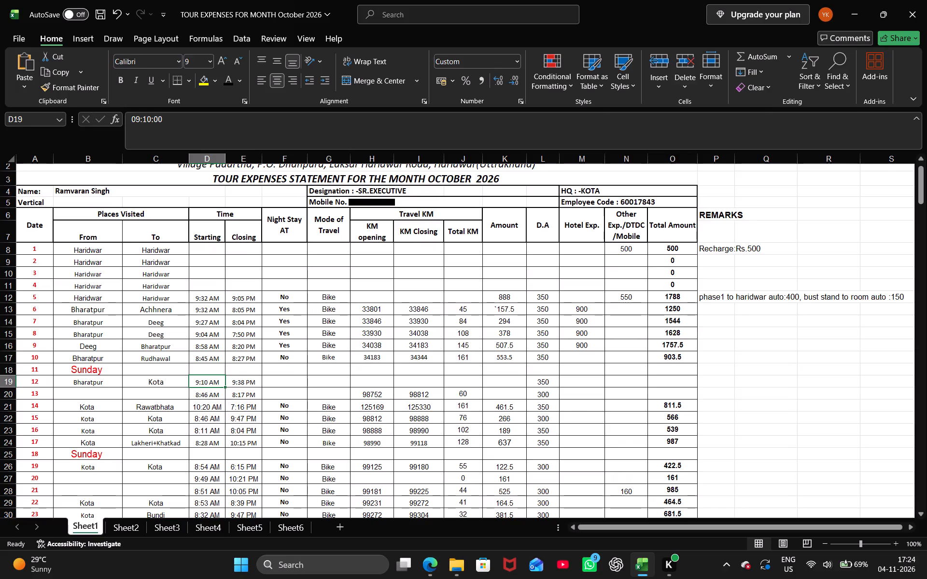
pyautogui.press('Right')
pyautogui.press('Right')
pyautogui.press('Right')
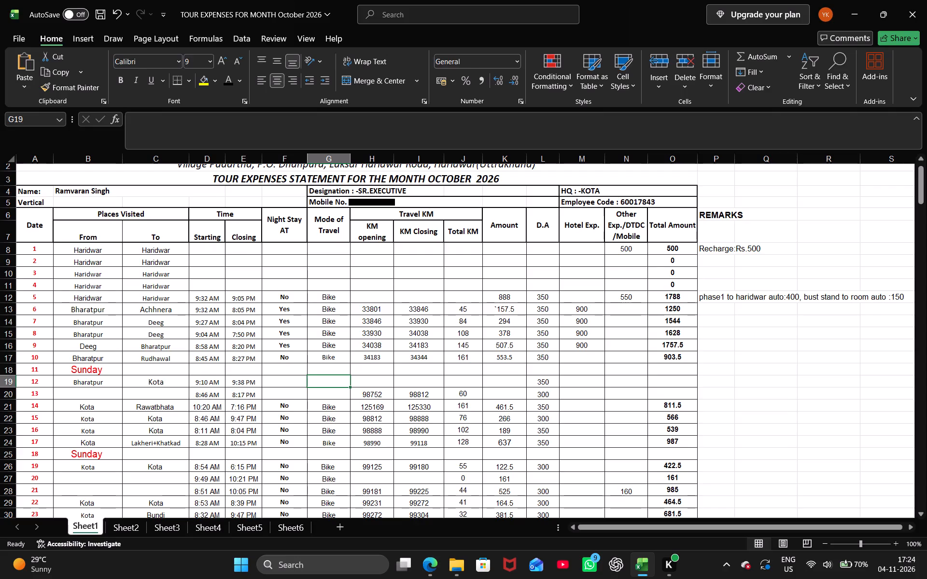
pyautogui.press('Right')
pyautogui.press('Right')
pyautogui.press('Right')
pyautogui.press('Right')
pyautogui.press('Right')
pyautogui.press('Right')
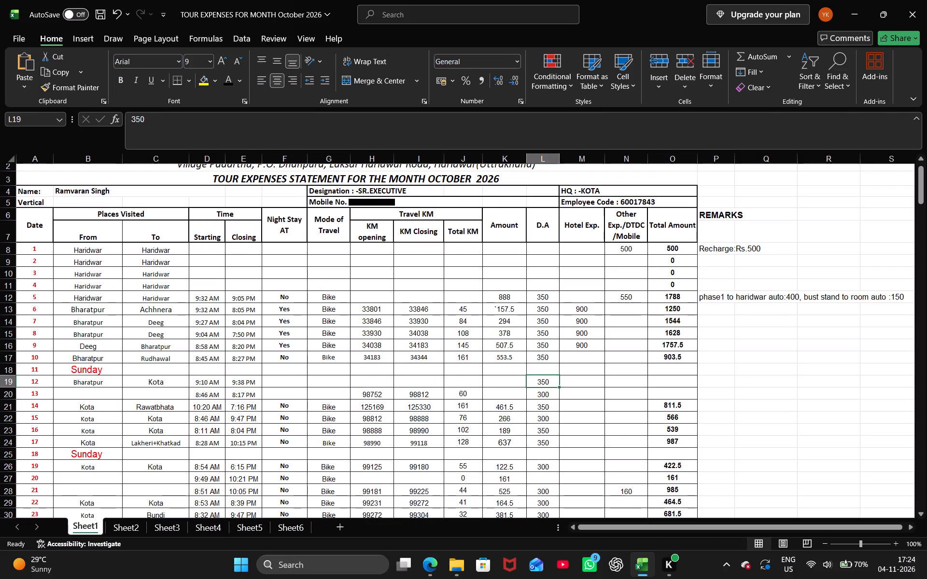
pyautogui.press('Right')
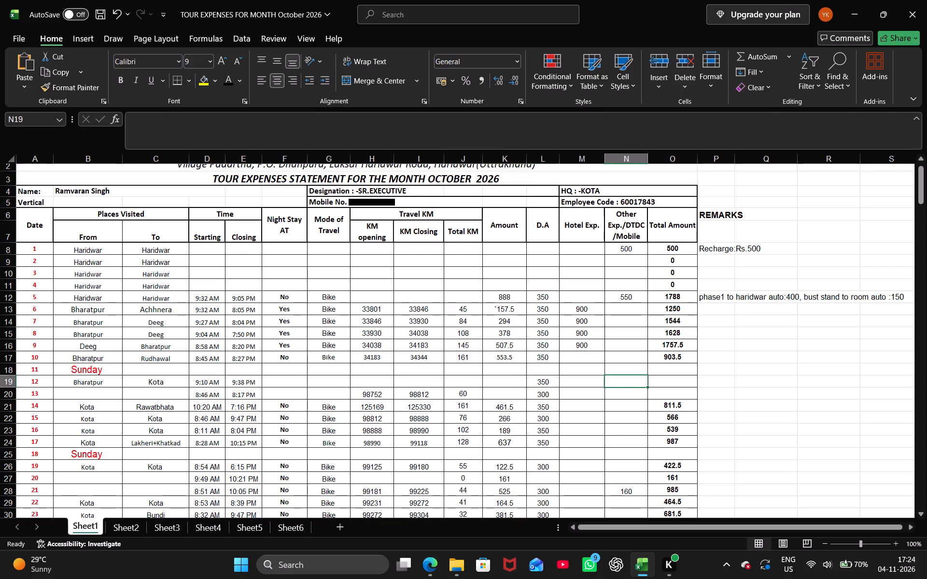
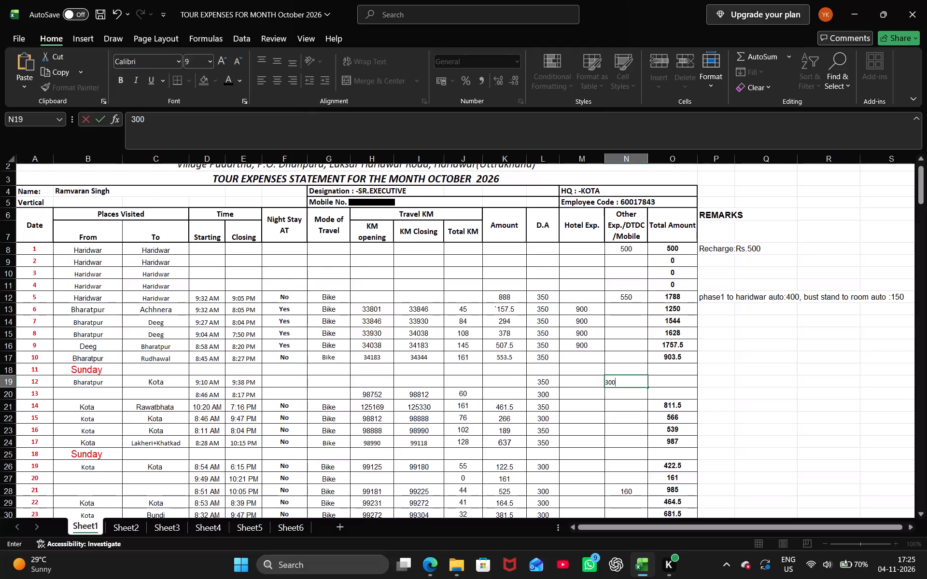
# Set the Other Exp./DTDC/Mobile amount for date 12 to 320.
pyautogui.press('Right')
pyautogui.press('Right')
pyautogui.press('Left')
pyautogui.press('Left')
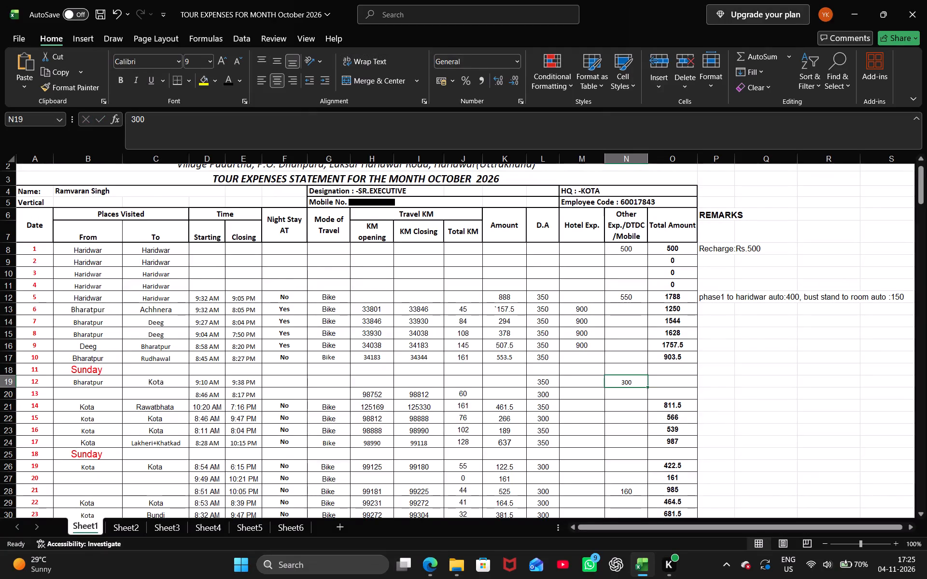
pyautogui.write('320')
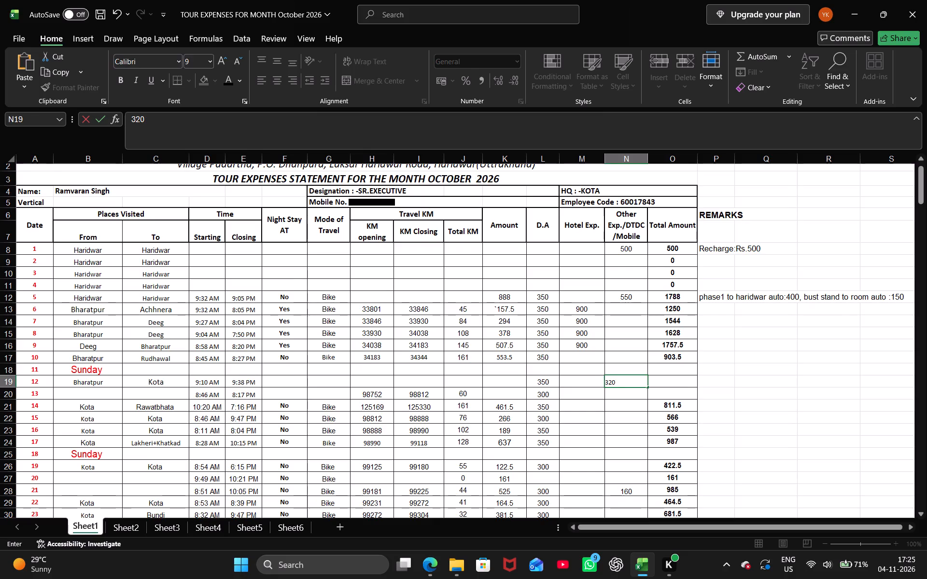
# Enter the start of the date 12 remark as "auto loacl:Rs.320, room to".
pyautogui.press('Right')
pyautogui.press('Right')
pyautogui.write('local')
pyautogui.press('space')
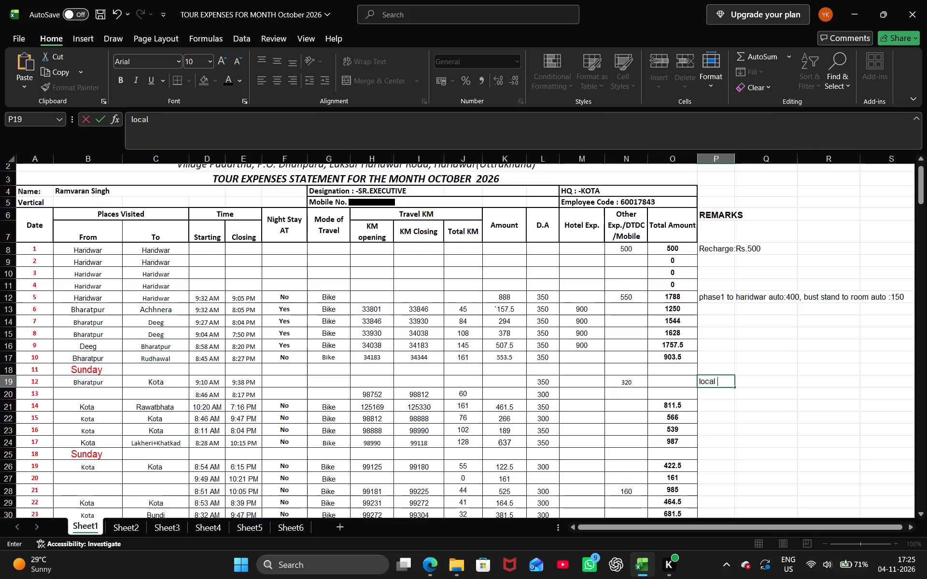
pyautogui.write('aut')
pyautogui.press('BackSpace')
pyautogui.press('BackSpace')
pyautogui.press('BackSpace')
pyautogui.press('BackSpace')
pyautogui.press('BackSpace')
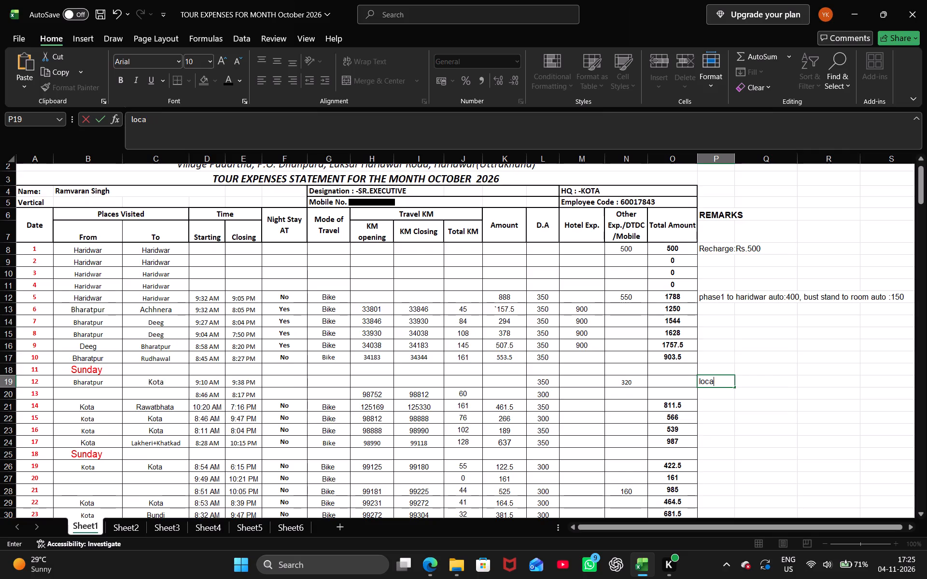
pyautogui.press('BackSpace')
pyautogui.press('BackSpace')
pyautogui.press('BackSpace')
pyautogui.press('BackSpace')
pyautogui.write('auto loacl:')
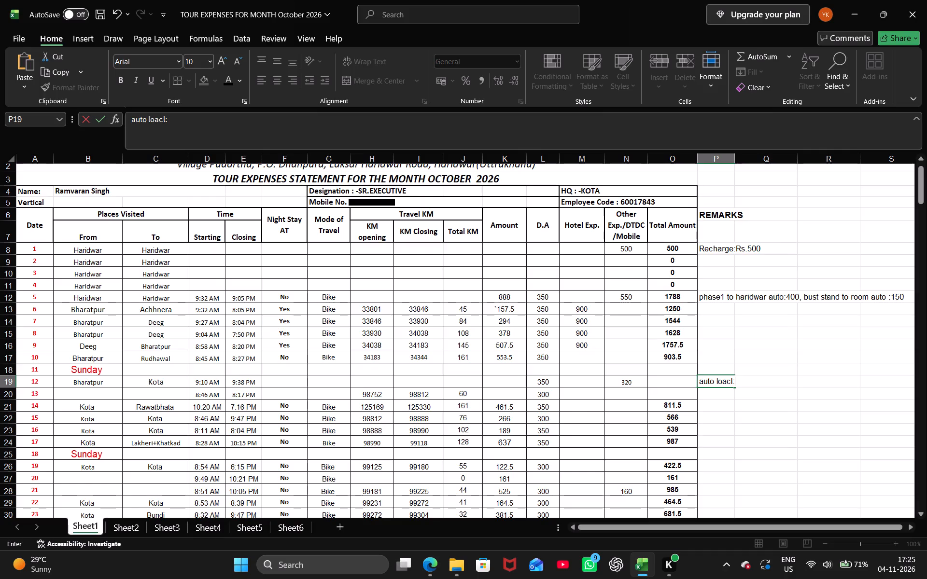
pyautogui.write('Ra')
pyautogui.press('BackSpace')
pyautogui.write('s.320')
pyautogui.write(',')
pyautogui.press('space')
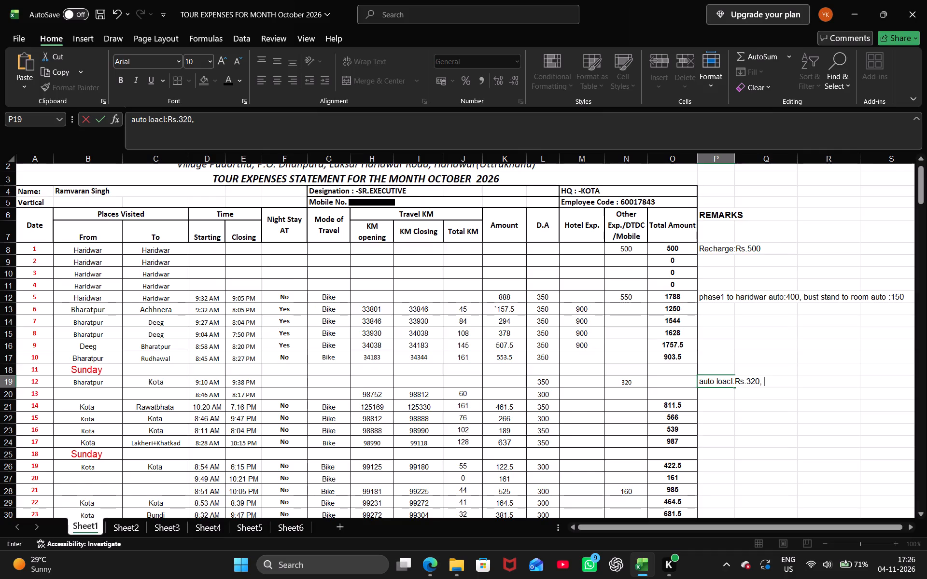
pyautogui.write('romm')
pyautogui.press('space')
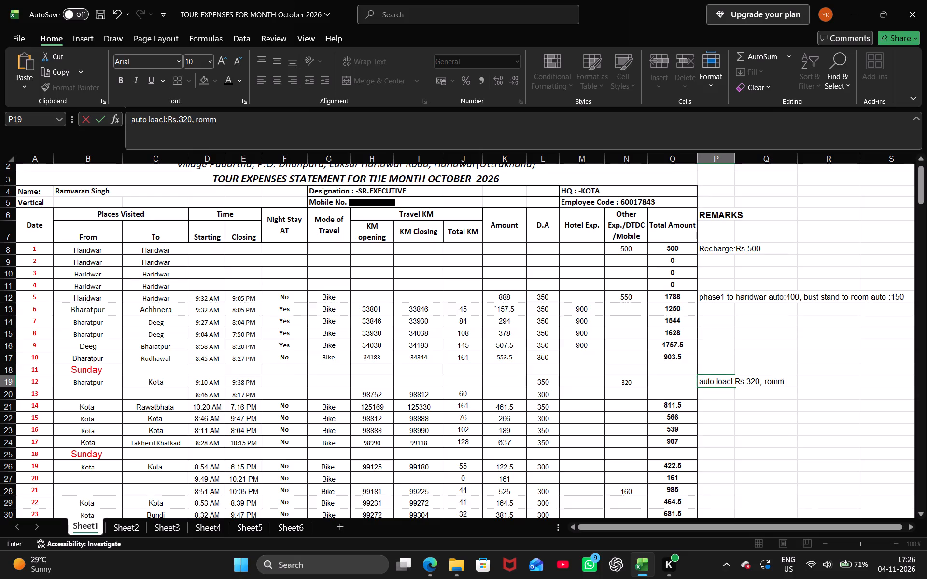
pyautogui.press('BackSpace')
pyautogui.press('BackSpace')
pyautogui.press('BackSpace')
pyautogui.write('om')
pyautogui.press('space')
pyautogui.write('to')
pyautogui.press('space')
pyautogui.click(465, 381)
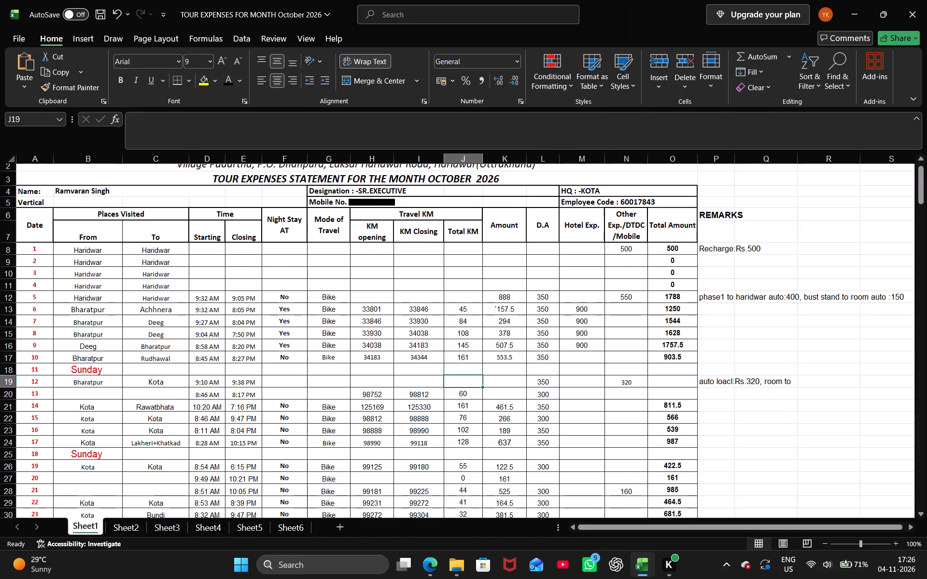
# Enter 181.80 as the Amount for date 12.
pyautogui.click(508, 381)
pyautogui.write('181')
pyautogui.write('.80')
pyautogui.press('Right')
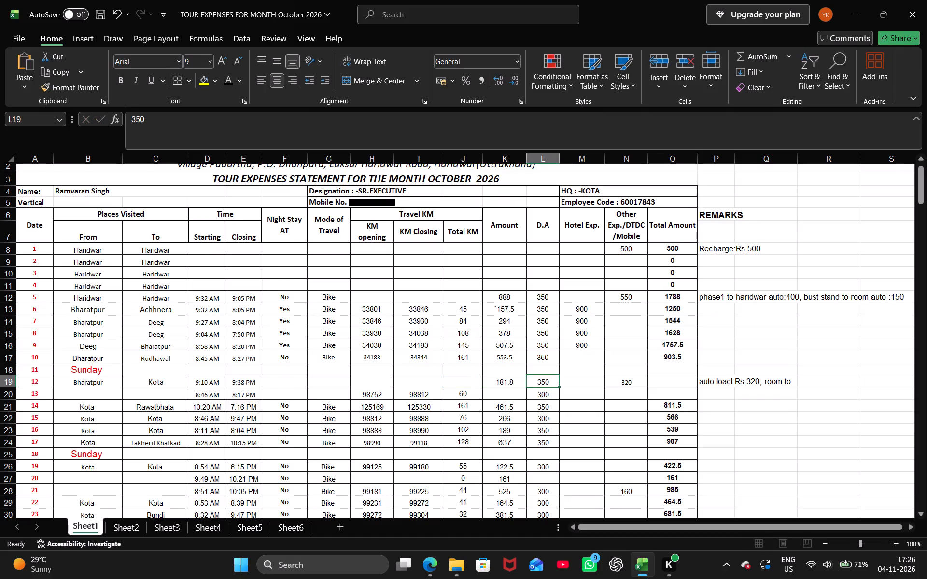
# Extend the date 12 remark by adding "bharatpur" after "room to".
pyautogui.press('Right')
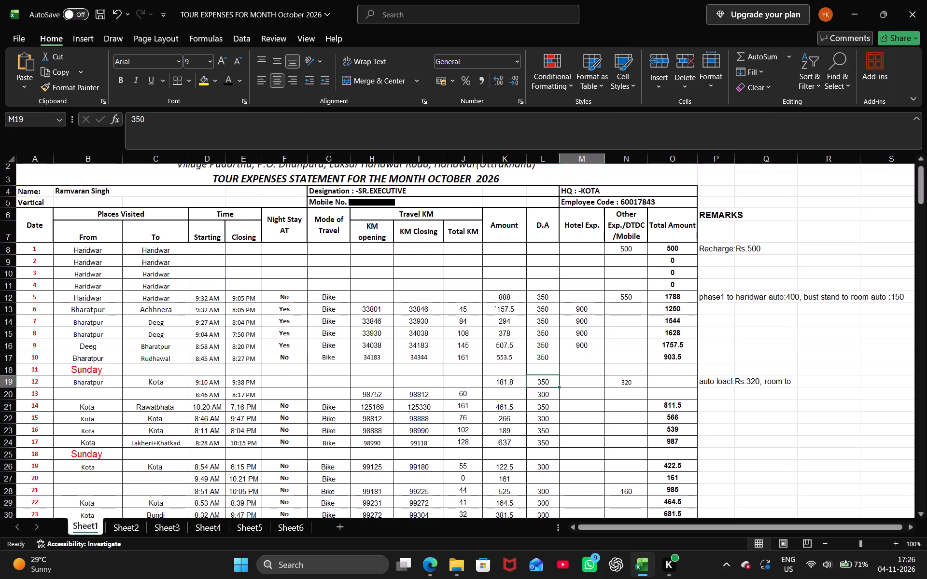
pyautogui.press('Right')
pyautogui.press('Right')
pyautogui.press('Right')
pyautogui.press('Right')
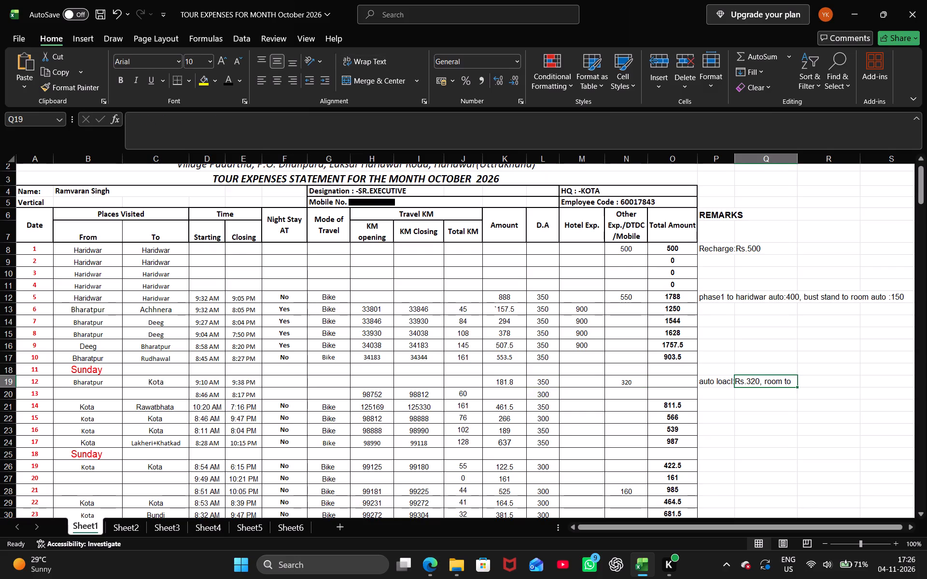
pyautogui.press('Left')
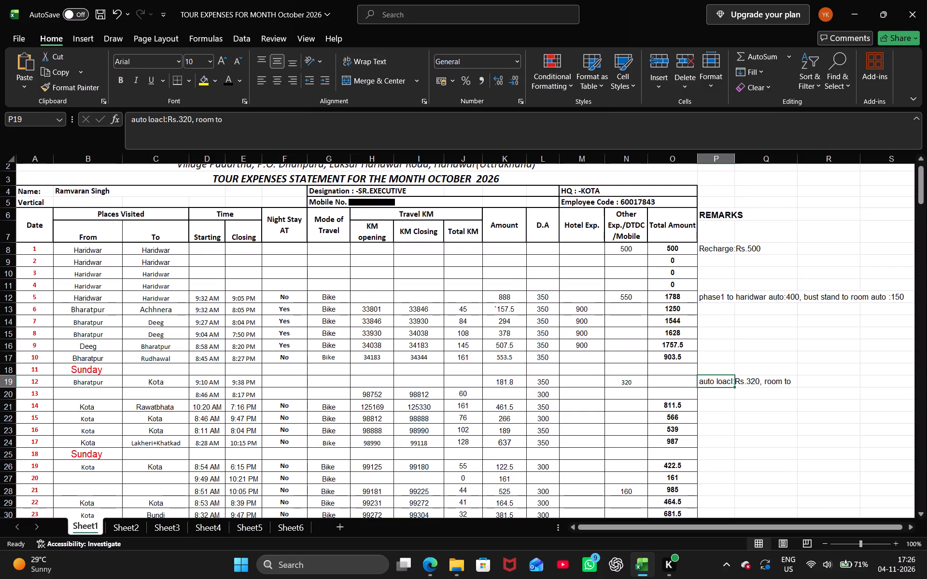
pyautogui.click(237, 123)
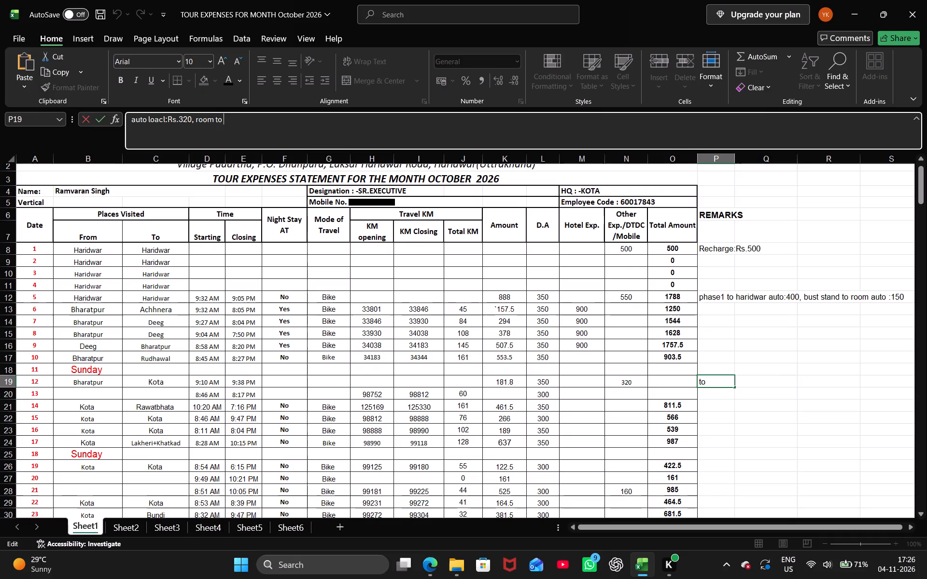
pyautogui.write('bhr')
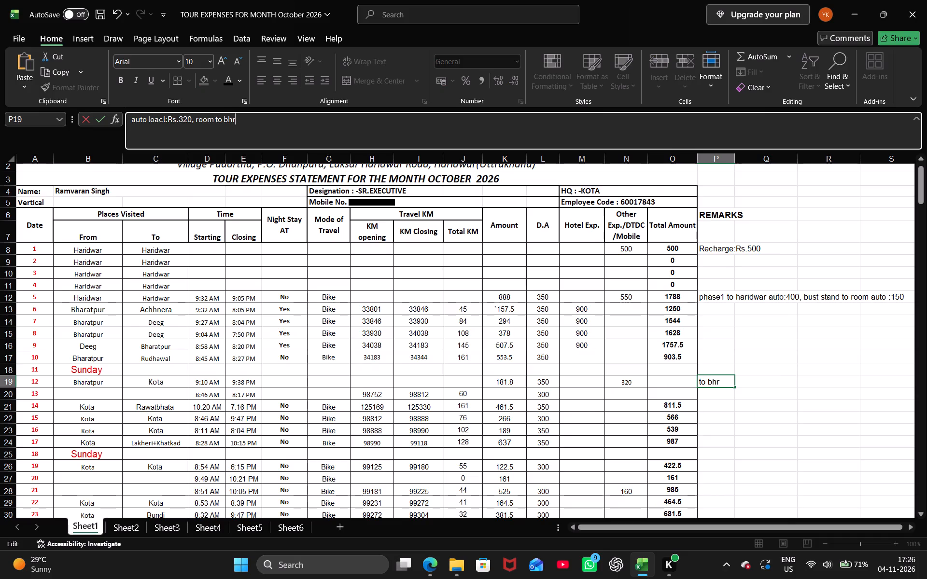
pyautogui.write('tput')
pyautogui.press('BackSpace')
pyautogui.press('BackSpace')
pyautogui.press('BackSpace')
pyautogui.press('BackSpace')
pyautogui.press('BackSpace')
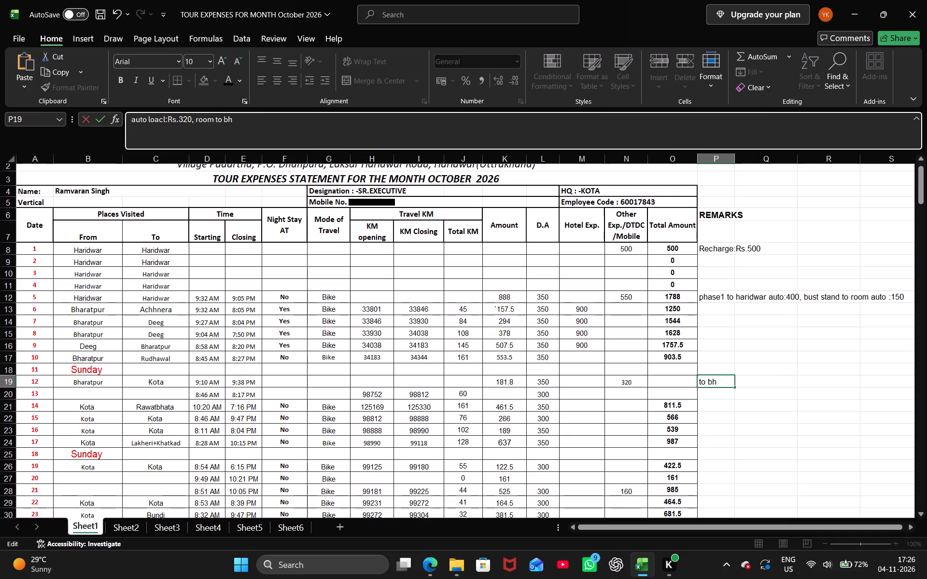
pyautogui.write('aratpur')
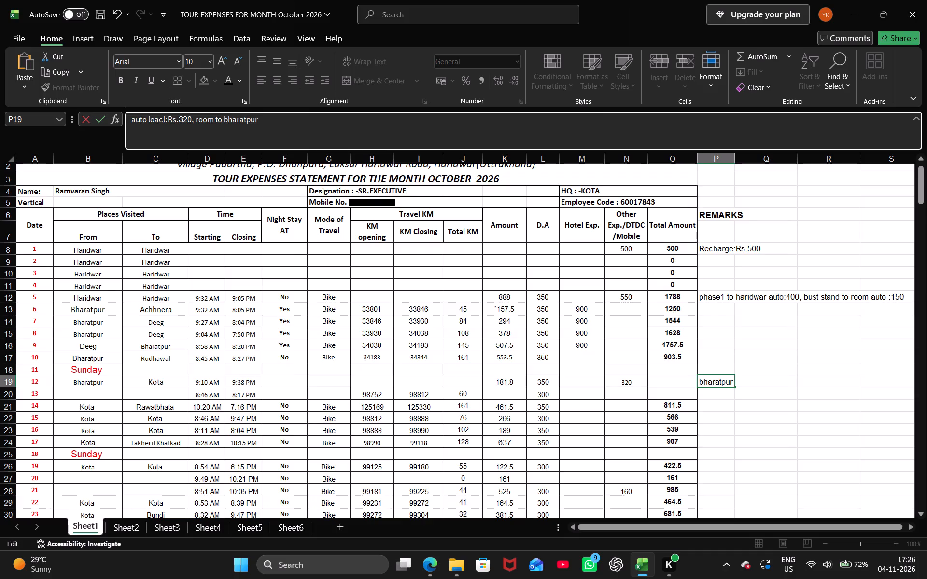
# Correct the first part of the date 12 remark so it reads "auto local bharatpur:Rs.320".
pyautogui.press('Left')
pyautogui.press('Left')
pyautogui.press('Left')
pyautogui.press('Left')
pyautogui.press('Left')
pyautogui.press('Left')
pyautogui.press('Left')
pyautogui.press('Left')
pyautogui.press('Left')
pyautogui.press('Left')
pyautogui.press('Left')
pyautogui.press('Left')
pyautogui.press('Left')
pyautogui.press('Left')
pyautogui.press('Left')
pyautogui.press('Left')
pyautogui.press('Left')
pyautogui.press('Left')
pyautogui.press('Left')
pyautogui.press('Left')
pyautogui.press('Left')
pyautogui.press('Left')
pyautogui.press('Left')
pyautogui.press('Left')
pyautogui.press('Left')
pyautogui.press('Left')
pyautogui.press('BackSpace')
pyautogui.press('BackSpace')
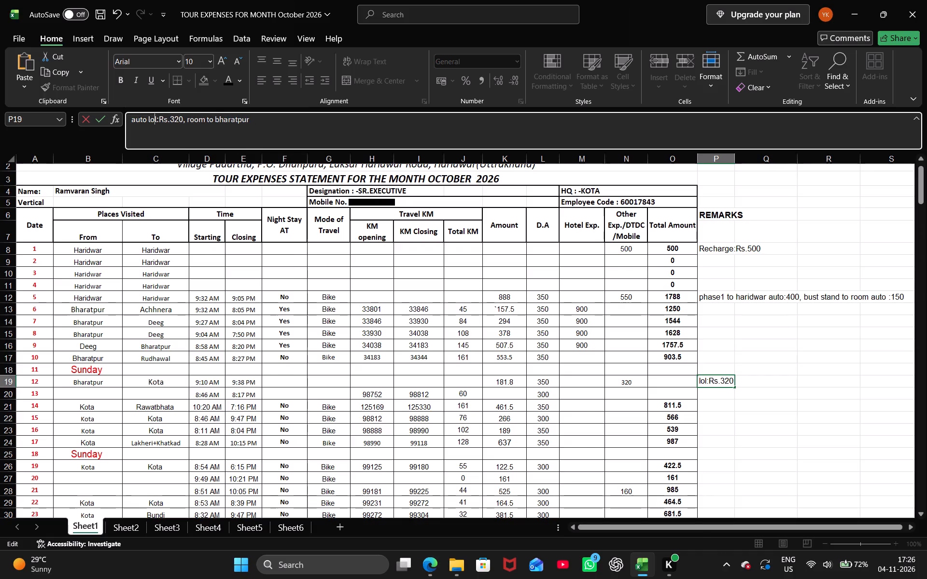
pyautogui.write('cal')
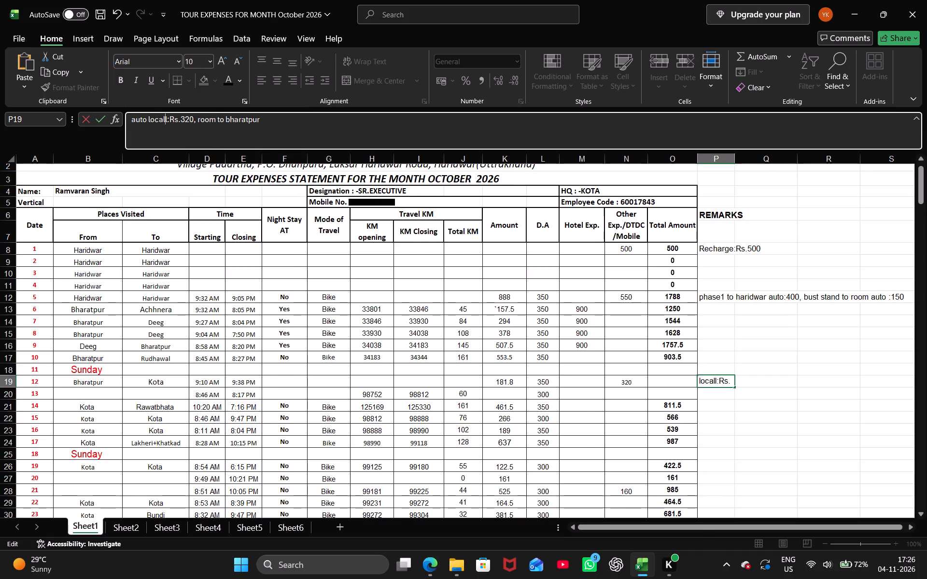
pyautogui.press('space')
pyautogui.press('BackSpace')
pyautogui.press('BackSpace')
pyautogui.press('Right')
pyautogui.press('space')
pyautogui.write('bhar')
pyautogui.press('BackSpace')
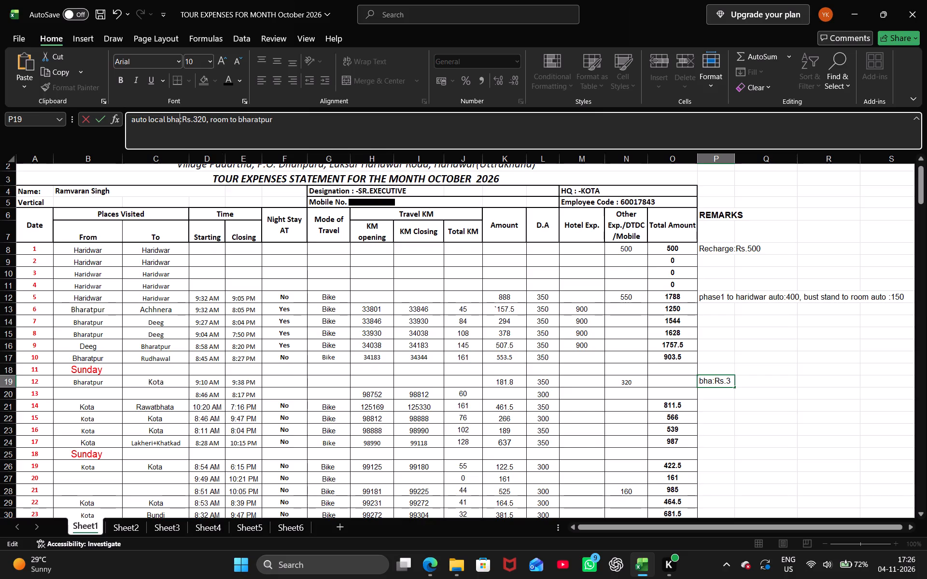
pyautogui.press('r')
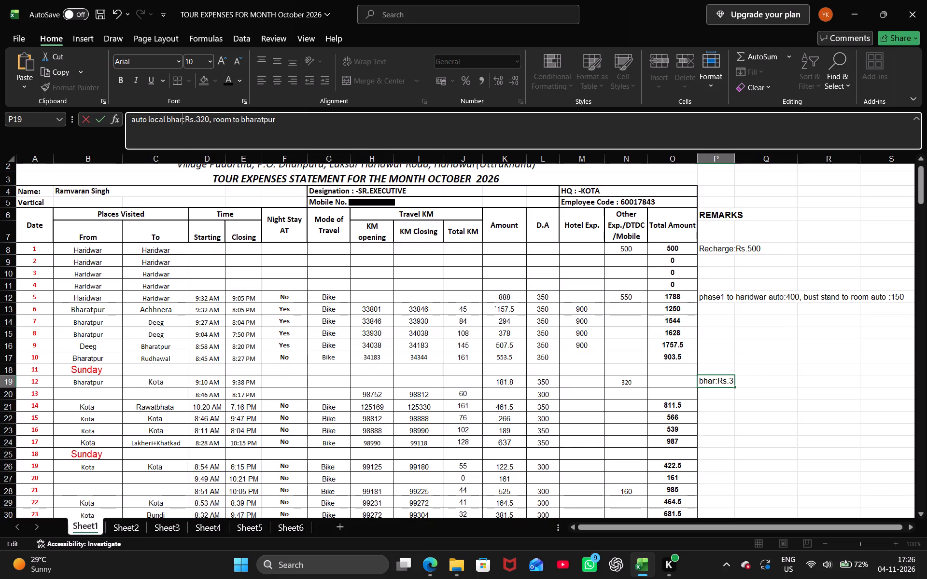
pyautogui.write('at')
pyautogui.write('pur')
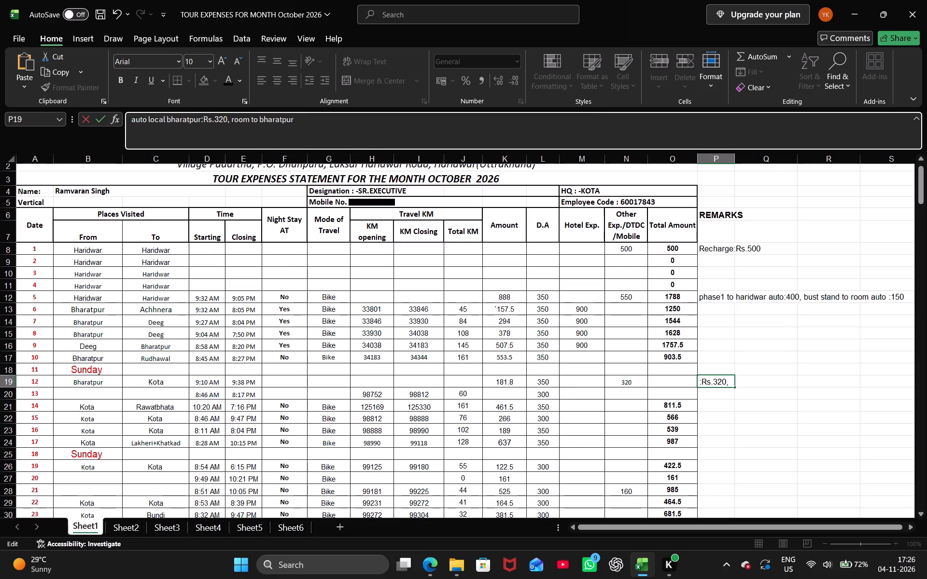
# Extend the end of the date 12 remark with " station:Rs.100" after "room to bharatpur".
pyautogui.press('Right')
pyautogui.press('Right')
pyautogui.press('Right')
pyautogui.press('Right')
pyautogui.press('Right')
pyautogui.press('Right')
pyautogui.press('Right')
pyautogui.press('Right')
pyautogui.press('Right')
pyautogui.press('Right')
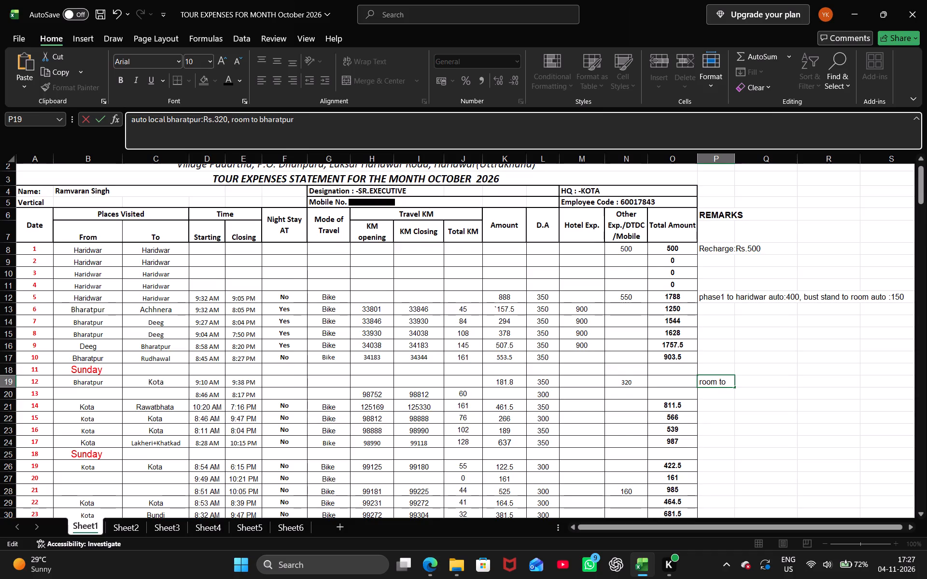
pyautogui.press('Right')
pyautogui.press('Right')
pyautogui.press('Right')
pyautogui.press('Right')
pyautogui.press('Right')
pyautogui.press('Right')
pyautogui.press('Right')
pyautogui.press('Right')
pyautogui.press('Right')
pyautogui.press('Right')
pyautogui.press('Right')
pyautogui.press('Right')
pyautogui.press('Right')
pyautogui.press('Right')
pyautogui.press('Right')
pyautogui.press('Right')
pyautogui.press('Right')
pyautogui.press('space')
pyautogui.write('stat')
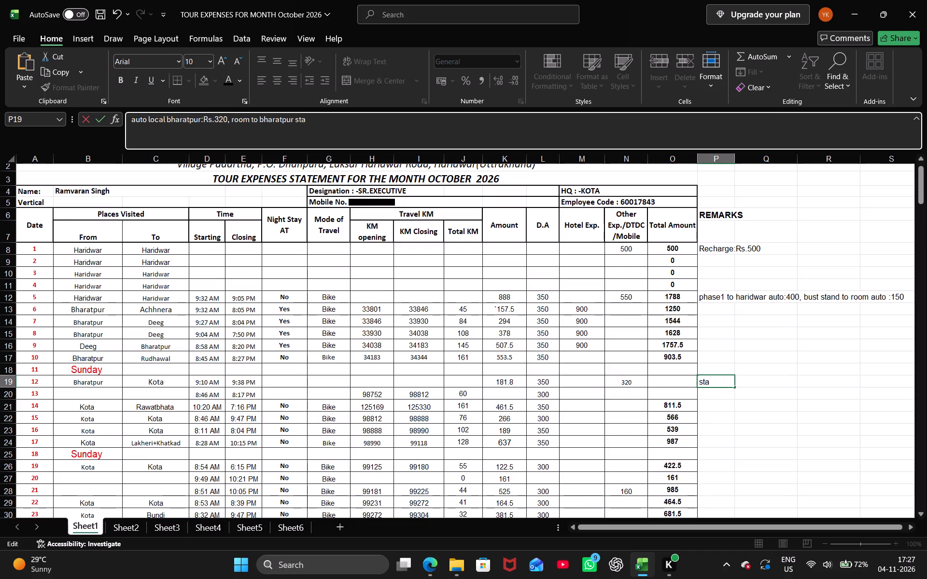
pyautogui.write('ion')
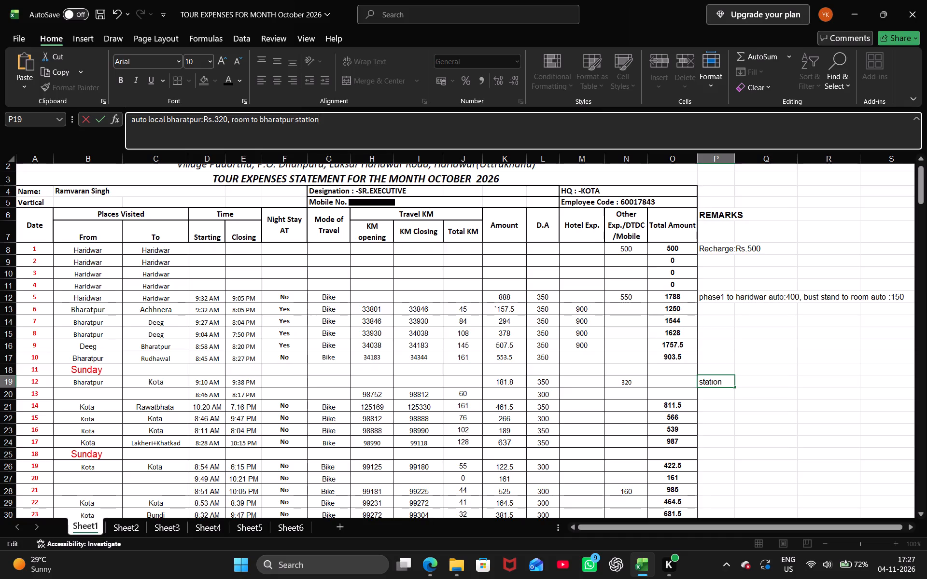
pyautogui.hotkey('shift', ':')
pyautogui.write('Rs')
pyautogui.write('.100')
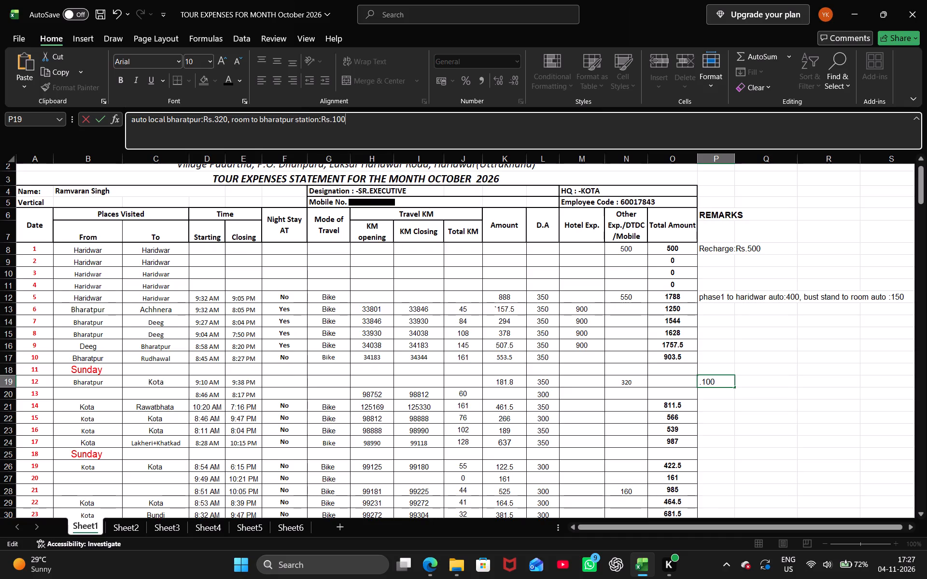
# Finish the date 12 remark by appending ", Kota station to room:Rs.100".
pyautogui.write(',')
pyautogui.press('space')
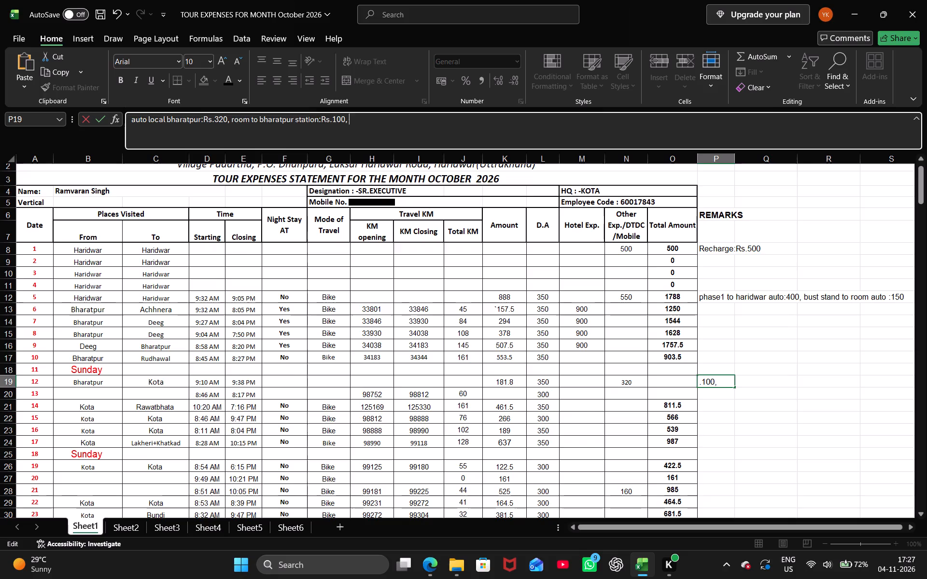
pyautogui.write('Kota')
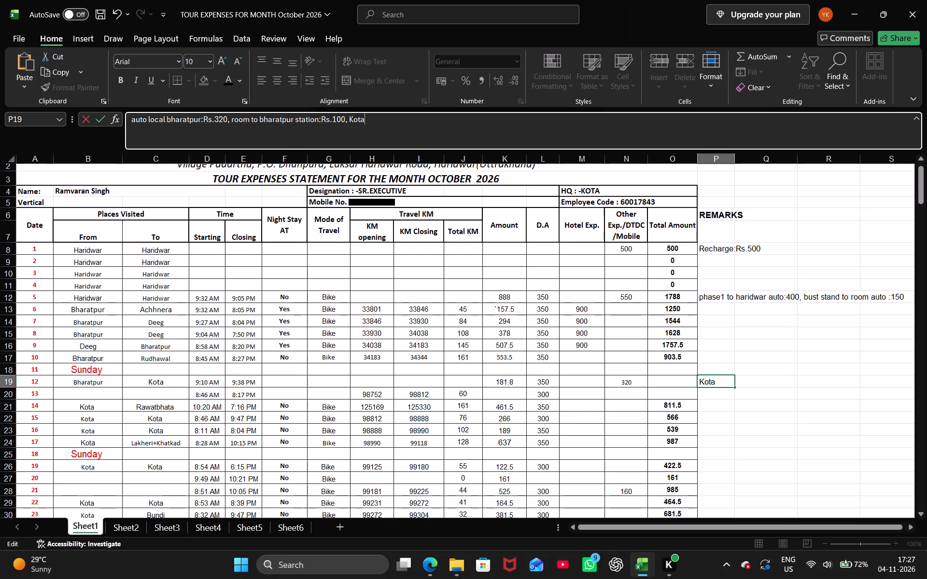
pyautogui.press('space')
pyautogui.write('station to rro')
pyautogui.press('BackSpace')
pyautogui.press('BackSpace')
pyautogui.write('oo')
pyautogui.press('m')
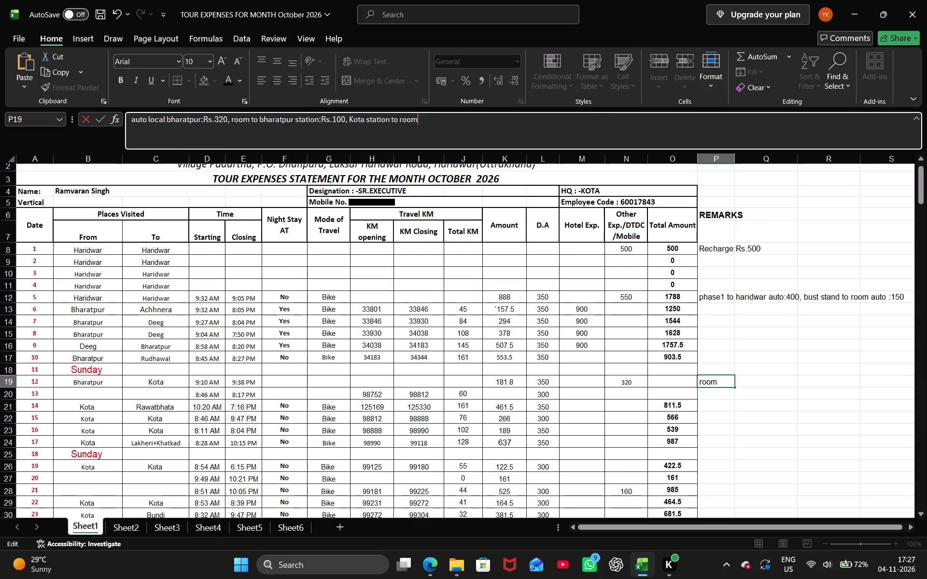
pyautogui.write(':Rs.')
pyautogui.write('100')
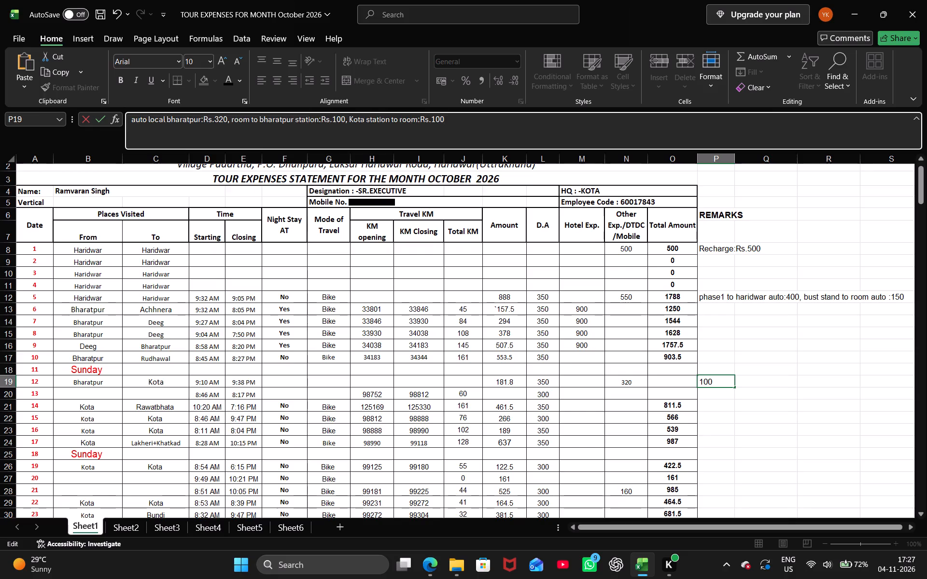
pyautogui.press('Return')
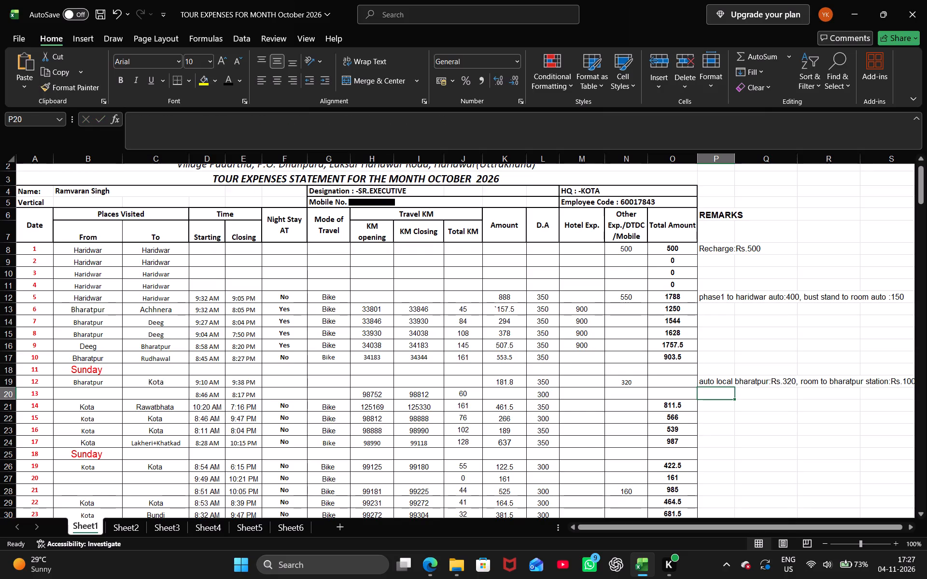
# Set the Other Exp./DTDC/Mobile value for date 12 to 520.
pyautogui.press('Up')
pyautogui.press('Left')
pyautogui.press('Left')
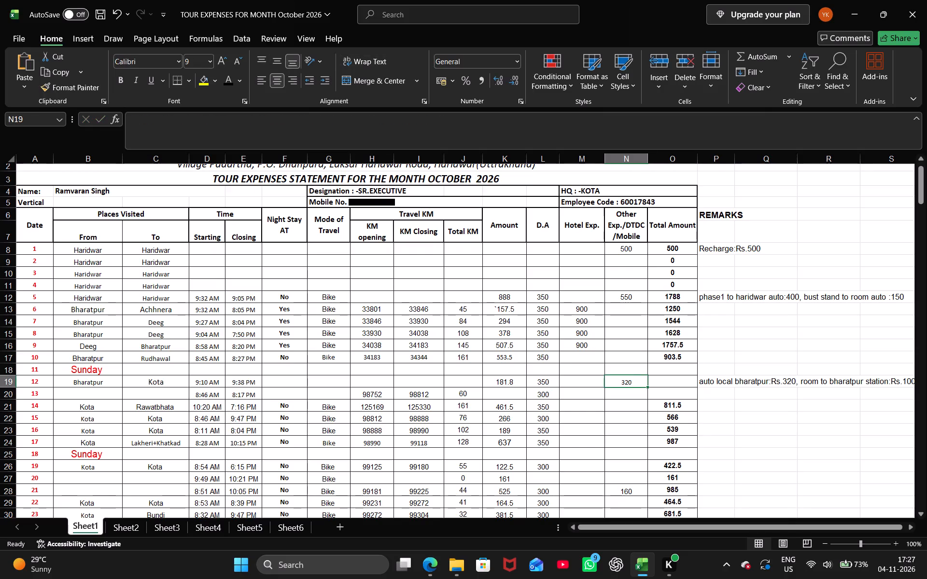
pyautogui.write('520')
pyautogui.press('Left')
# Paste the copied sum formula into Total Amount for date 12 and adjust it to =SUM(K19:N19).
pyautogui.press('Left')
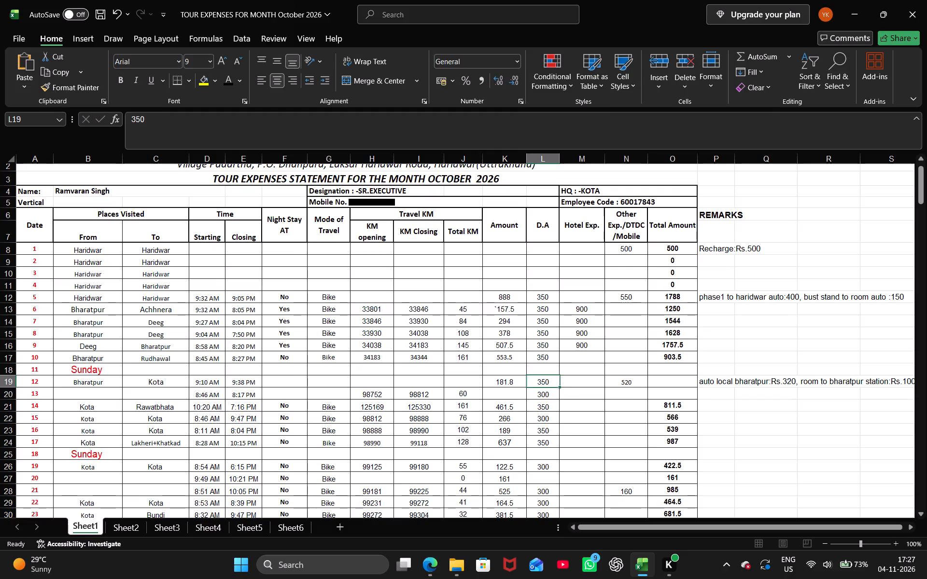
pyautogui.press('Left')
pyautogui.press('Right')
pyautogui.press('Right')
pyautogui.press('Right')
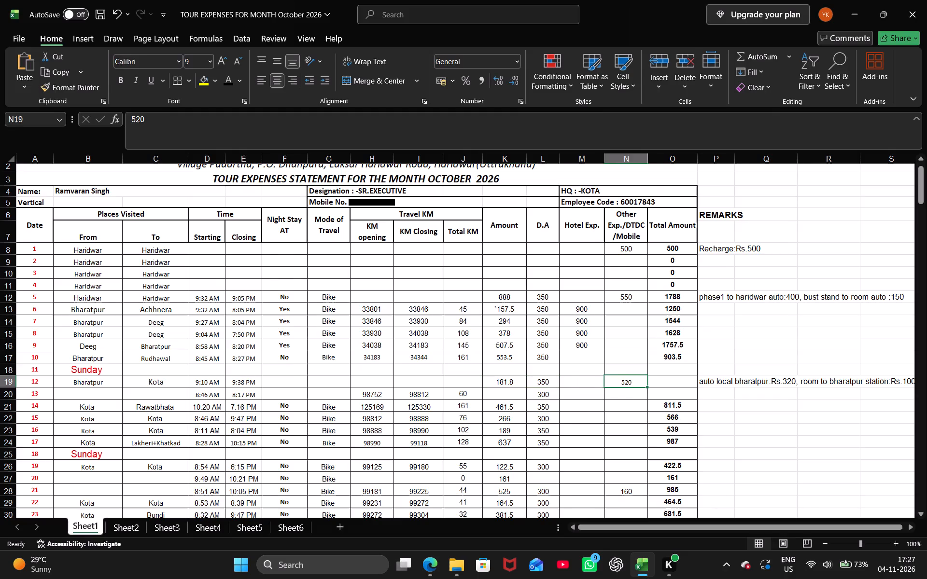
pyautogui.press('Right')
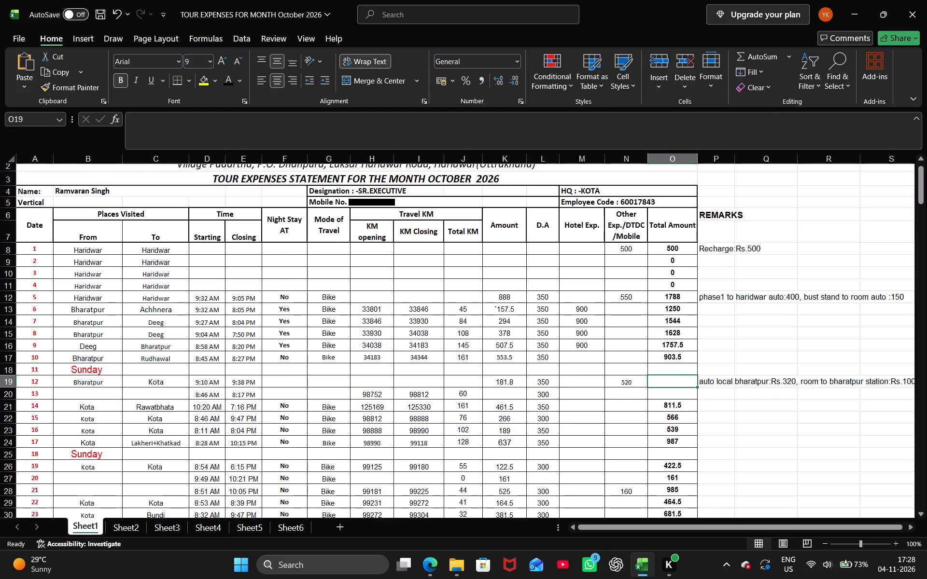
pyautogui.click(167, 122)
pyautogui.press('v')
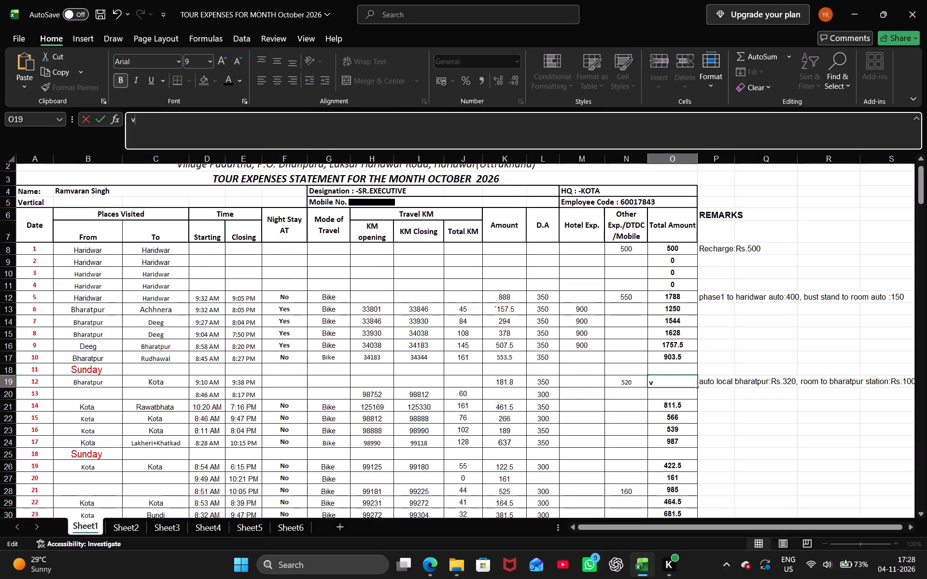
pyautogui.press('BackSpace')
pyautogui.hotkey('ctrl', 'v')
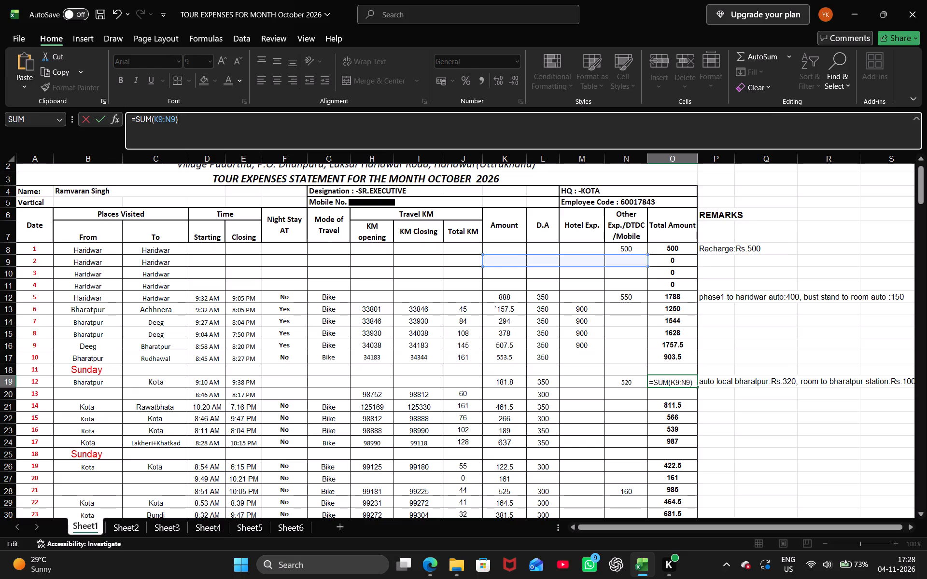
pyautogui.click(175, 120)
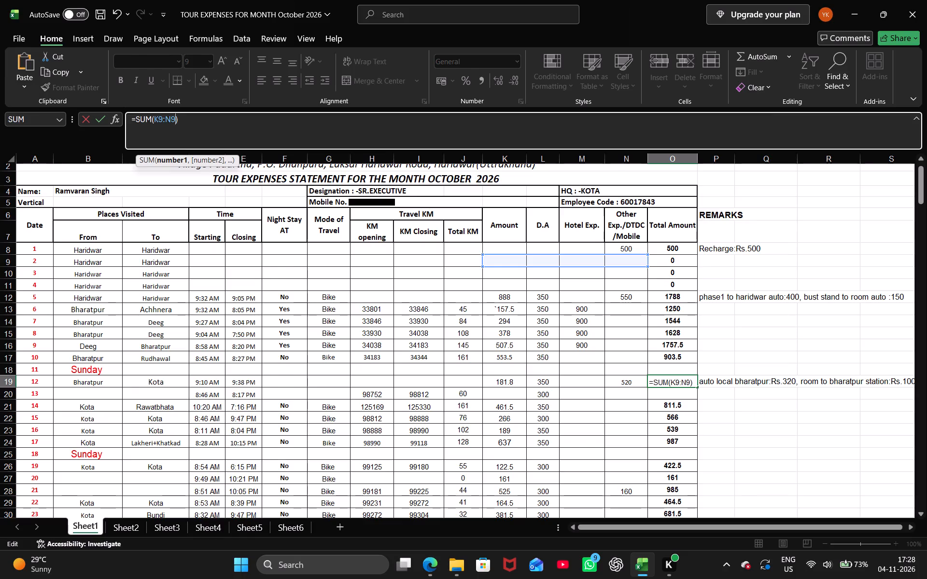
pyautogui.press('BackSpace')
pyautogui.press('BackSpace')
pyautogui.write('19')
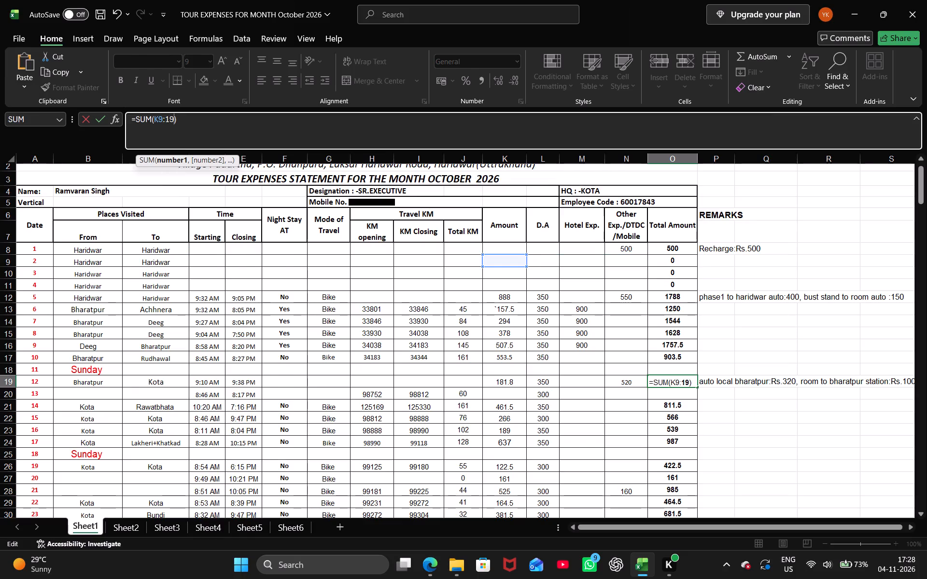
pyautogui.press('Left')
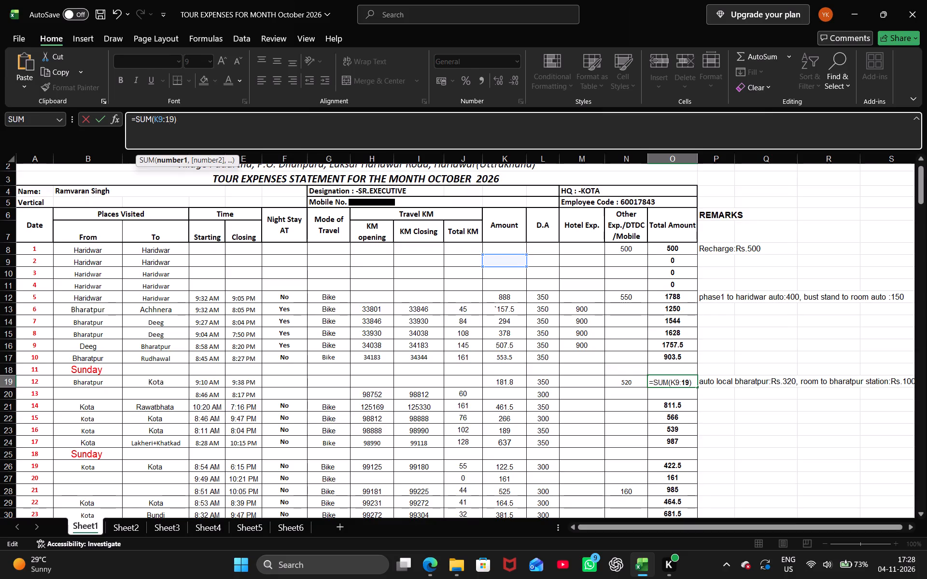
pyautogui.press('Left')
pyautogui.hotkey('shift', 'n')
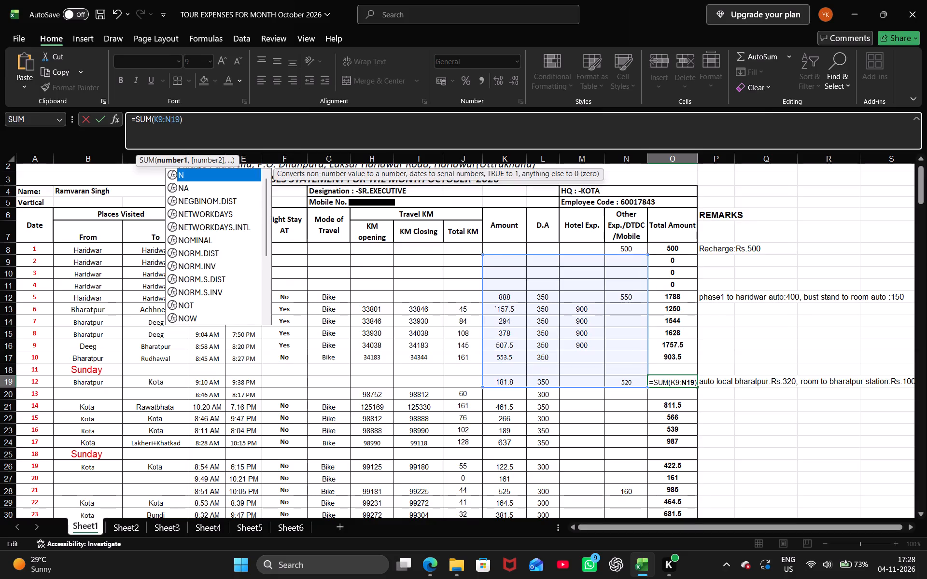
pyautogui.press('Left')
pyautogui.press('Left')
pyautogui.press('Left')
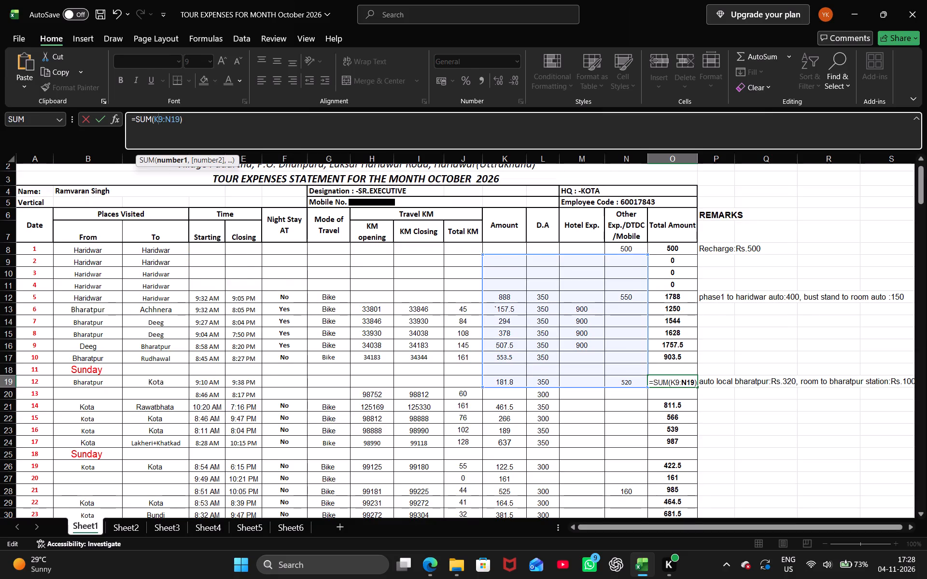
pyautogui.press('1')
pyautogui.press('Return')
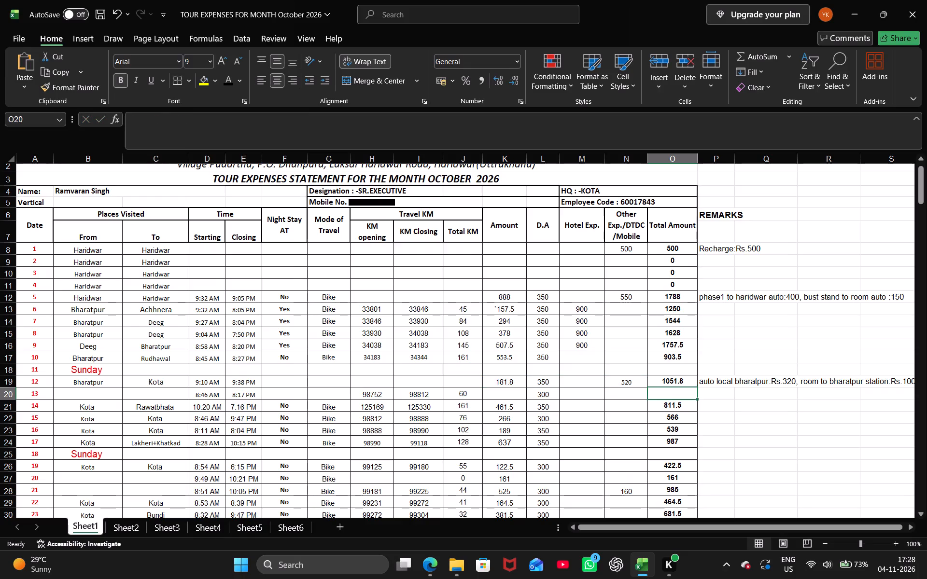
pyautogui.press('Up')
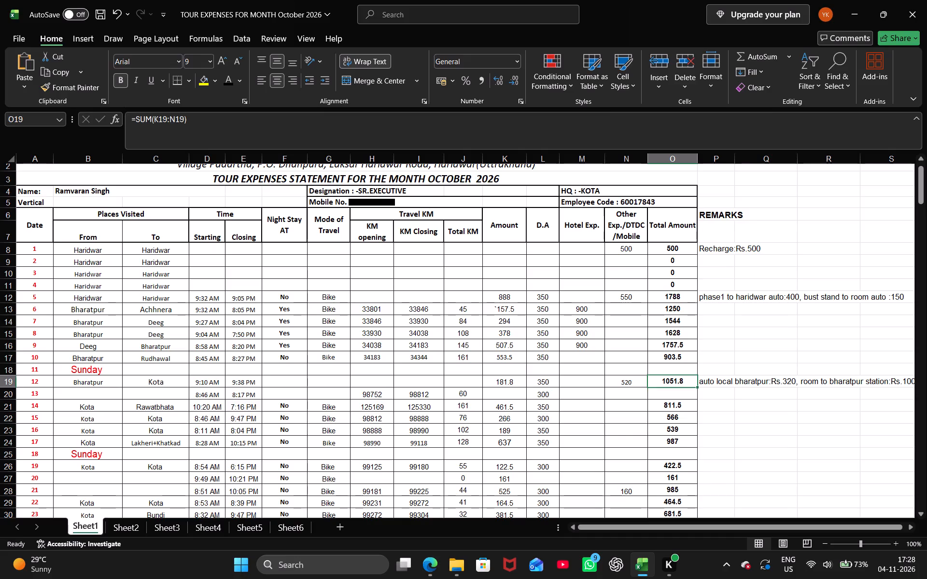
# Enter "No" as the Night Stay entry for date 12.
pyautogui.press('Down')
pyautogui.press('Left')
pyautogui.press('Left')
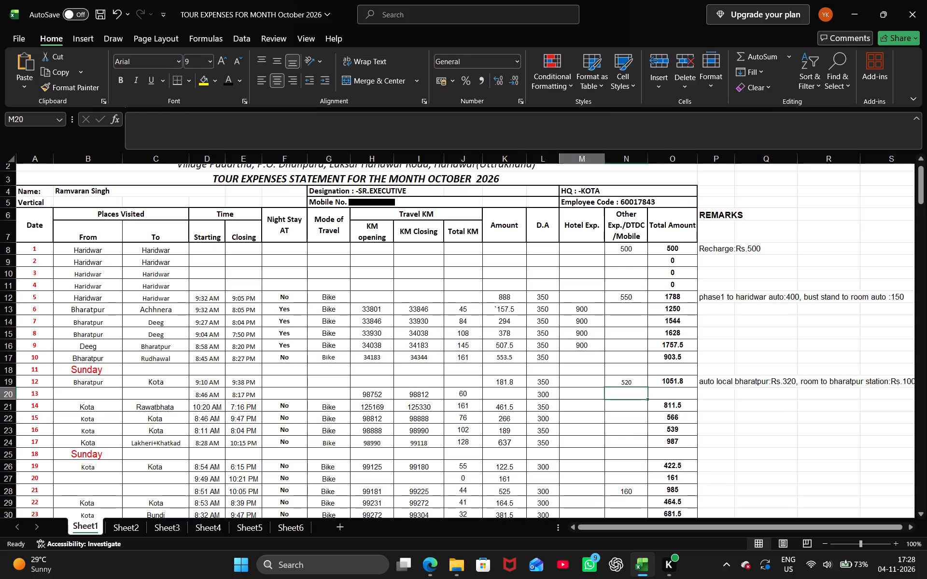
pyautogui.press('Left')
pyautogui.press('Left')
pyautogui.press('Left')
pyautogui.press('Left')
pyautogui.press('Left')
pyautogui.press('Left')
pyautogui.press('Left')
pyautogui.press('Left')
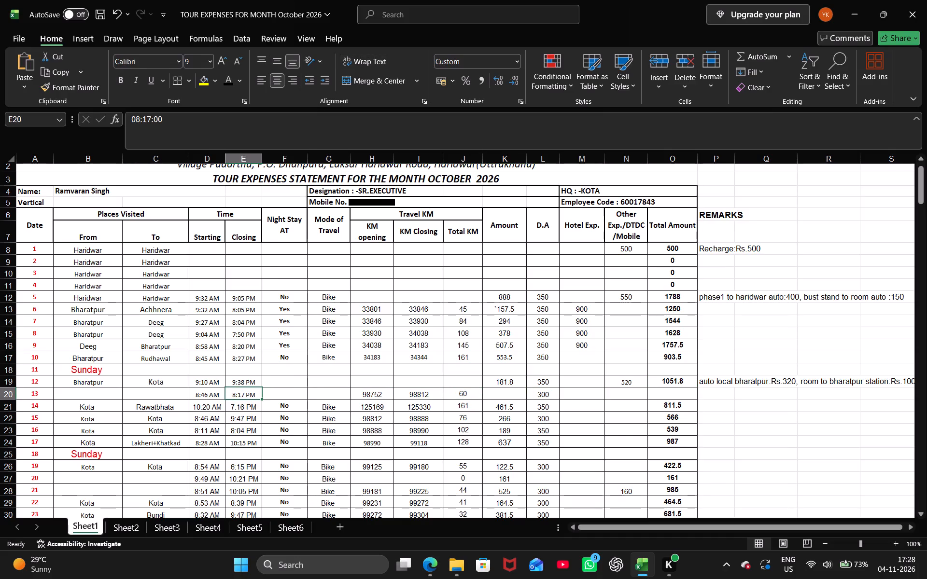
pyautogui.press('Up')
pyautogui.press('Right')
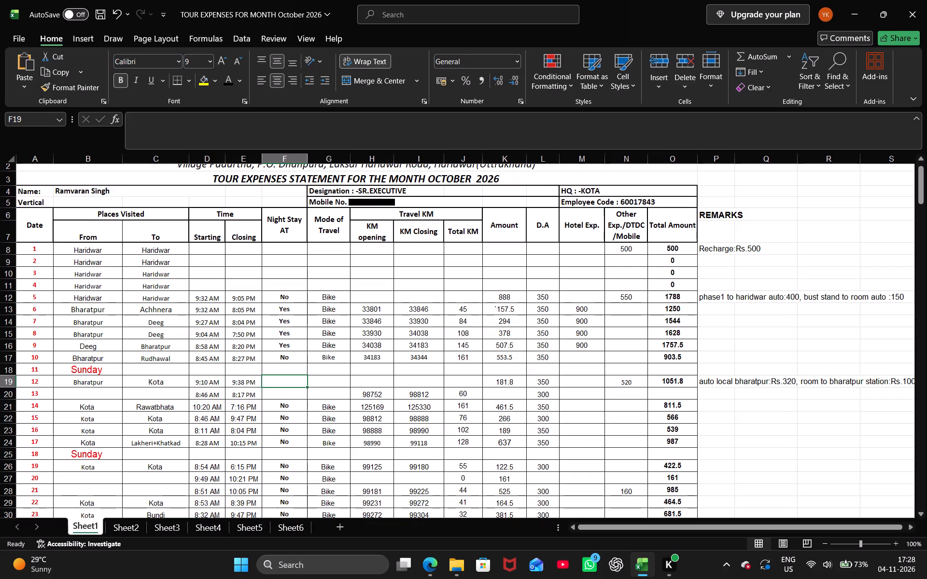
pyautogui.write('No')
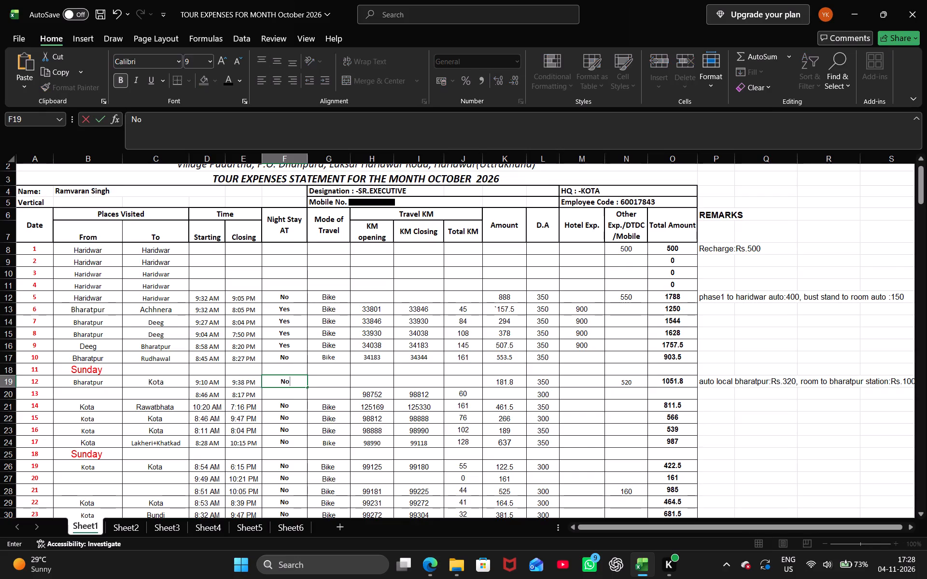
pyautogui.press('Right')
pyautogui.press('Right')
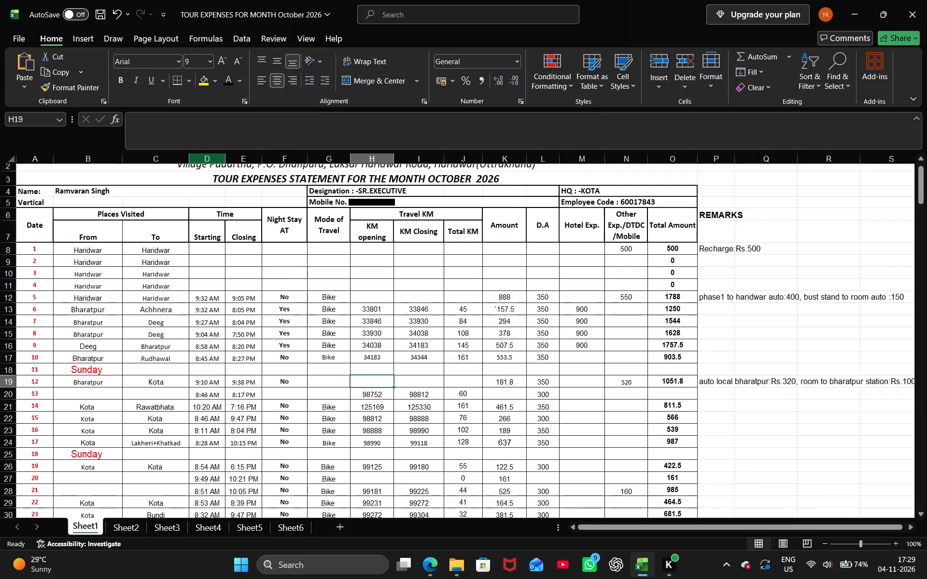
# Enter 210 as the Amount for date 13.
pyautogui.click(104, 398)
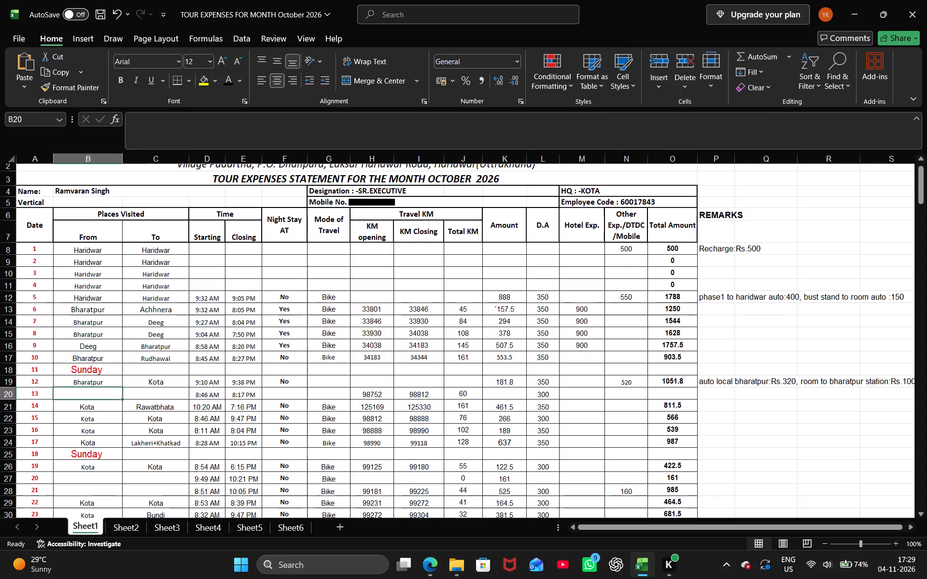
pyautogui.press('Right')
pyautogui.press('Right')
pyautogui.press('Right')
pyautogui.press('Right')
pyautogui.press('Right')
pyautogui.press('Right')
pyautogui.press('Right')
pyautogui.press('Right')
pyautogui.press('Right')
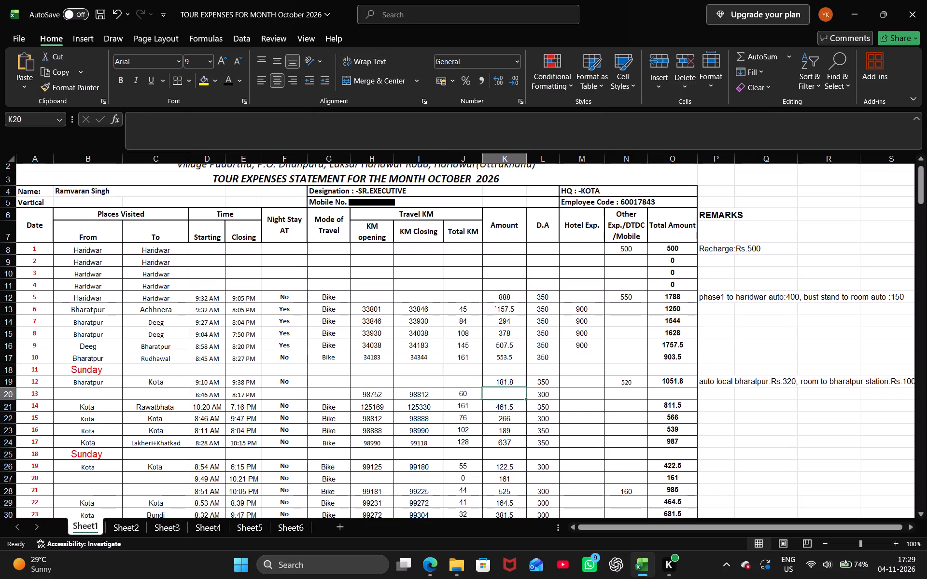
pyautogui.write('210')
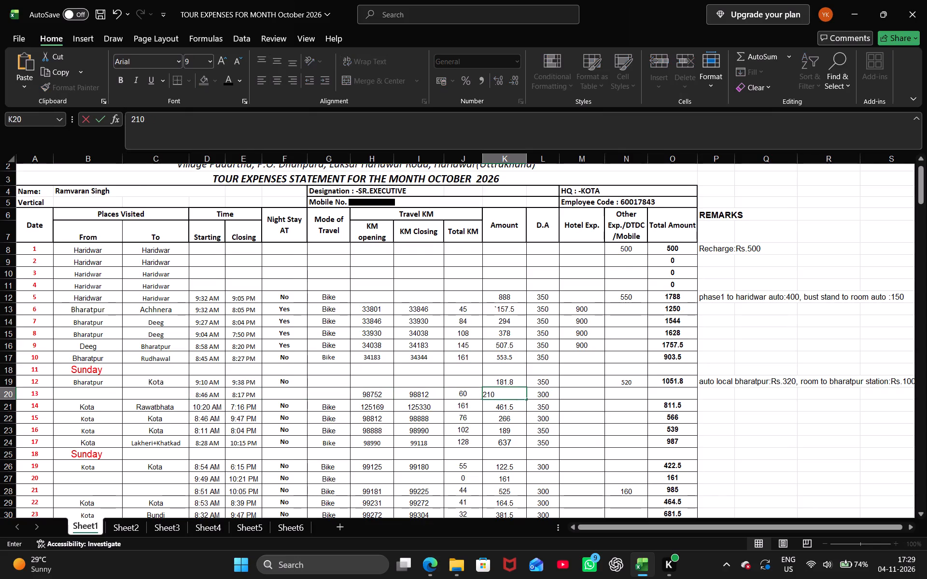
pyautogui.press('Left')
# Enter "Kota" as the From place for date 13.
pyautogui.press('Left')
pyautogui.press('Left')
pyautogui.press('Left')
pyautogui.press('Left')
pyautogui.press('Left')
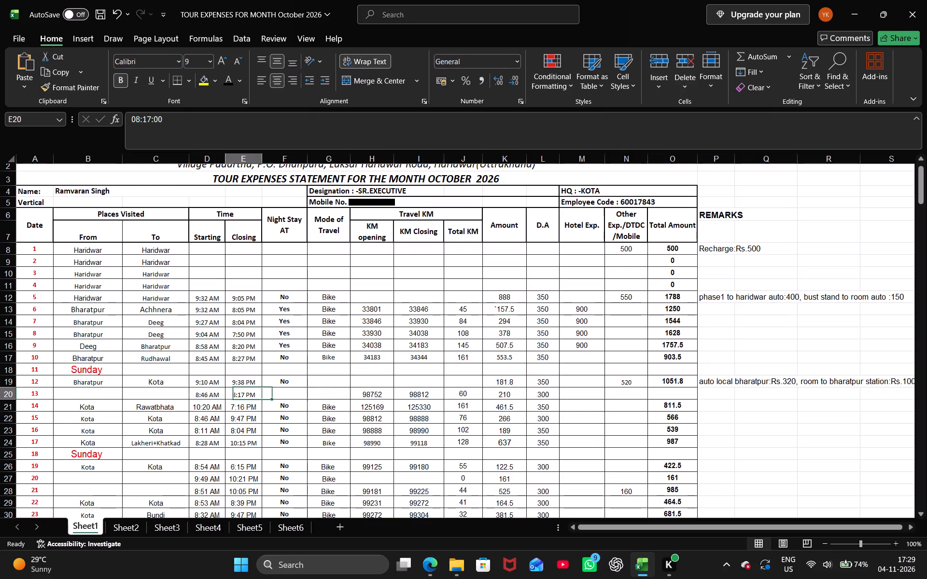
pyautogui.press('Left')
pyautogui.press('Left')
pyautogui.press('Left')
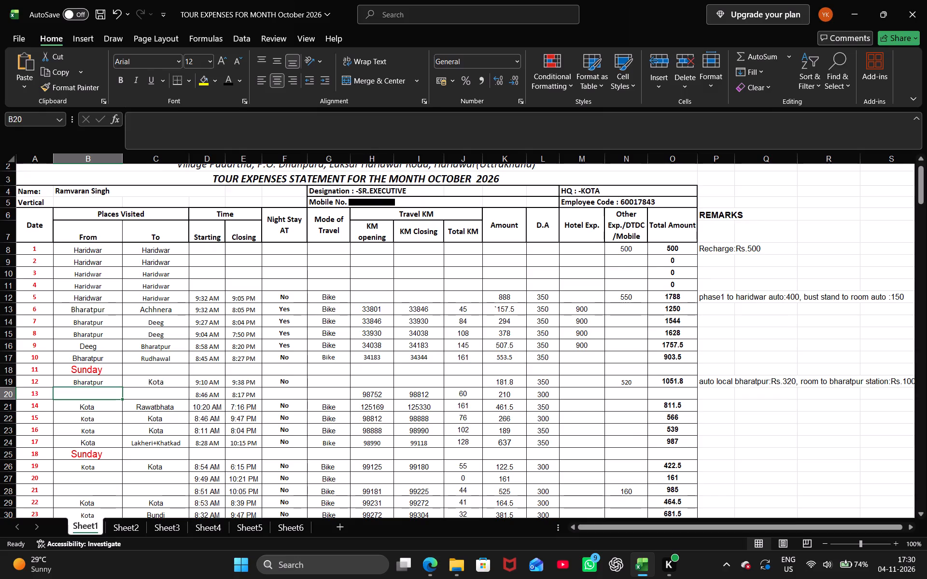
pyautogui.hotkey('shift', 'k')
pyautogui.write('ota')
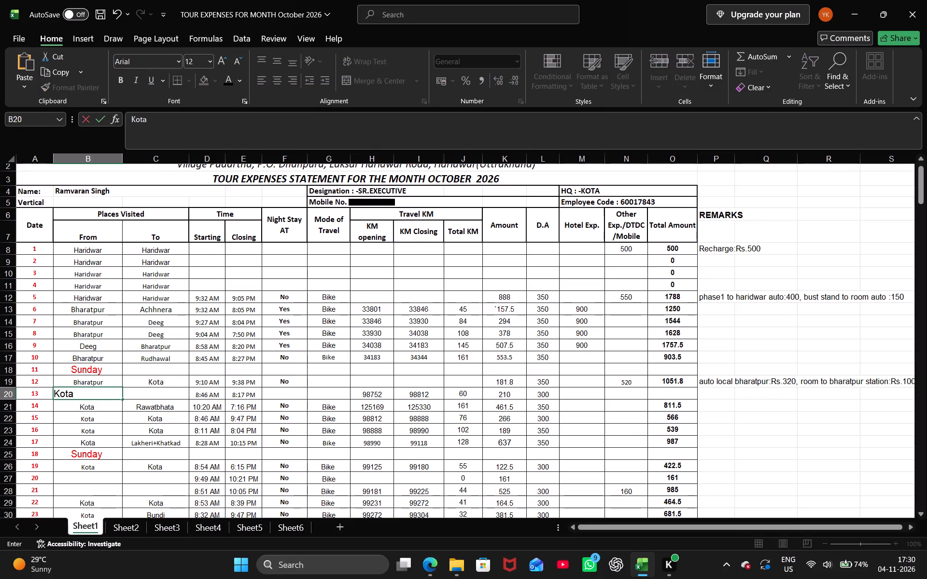
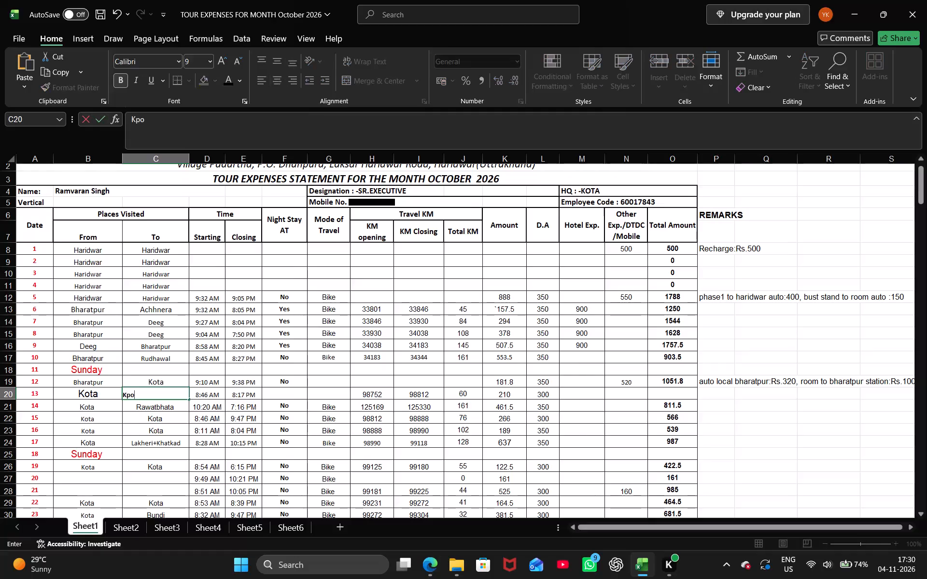
# Enter "Kota" as the To place for date 13.
pyautogui.press('BackSpace')
pyautogui.press('BackSpace')
pyautogui.press('BackSpace')
pyautogui.write('Kota')
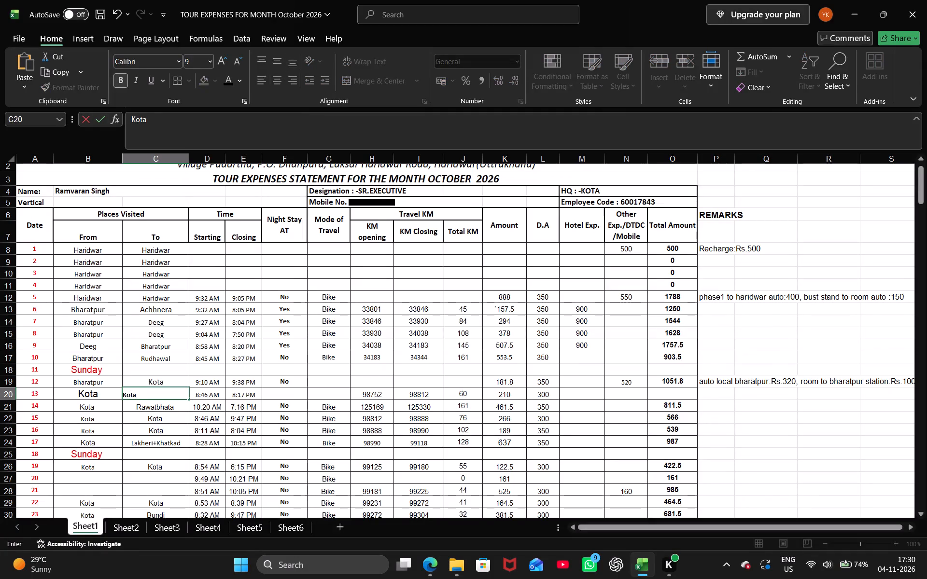
pyautogui.press('Left')
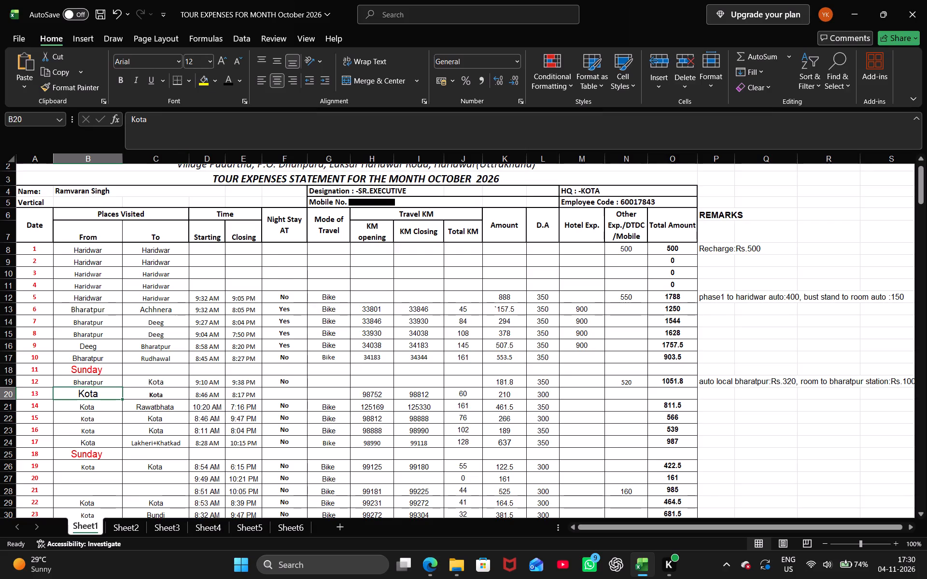
# Format the From place for date 13 in Calibri, size 10.
pyautogui.click(177, 63)
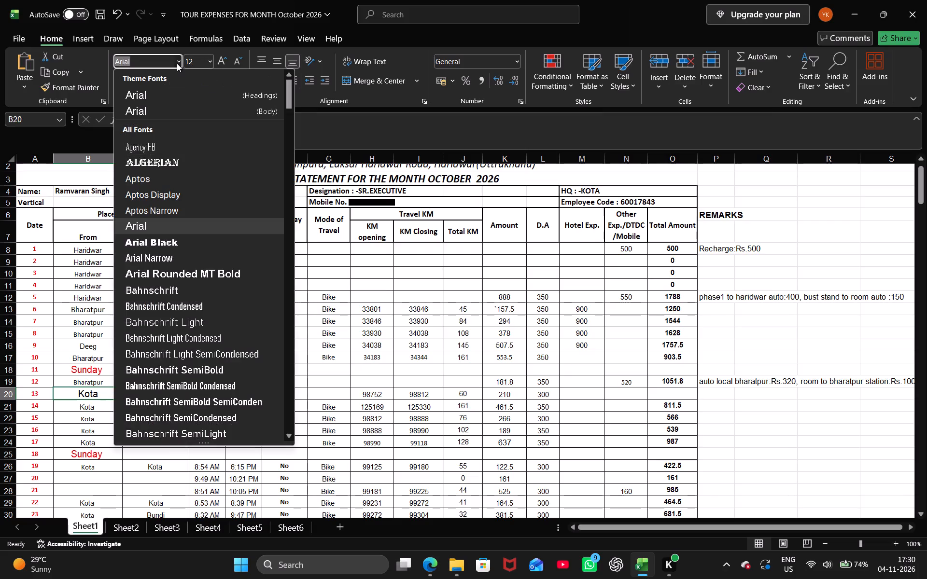
pyautogui.press('BackSpace')
pyautogui.press('c')
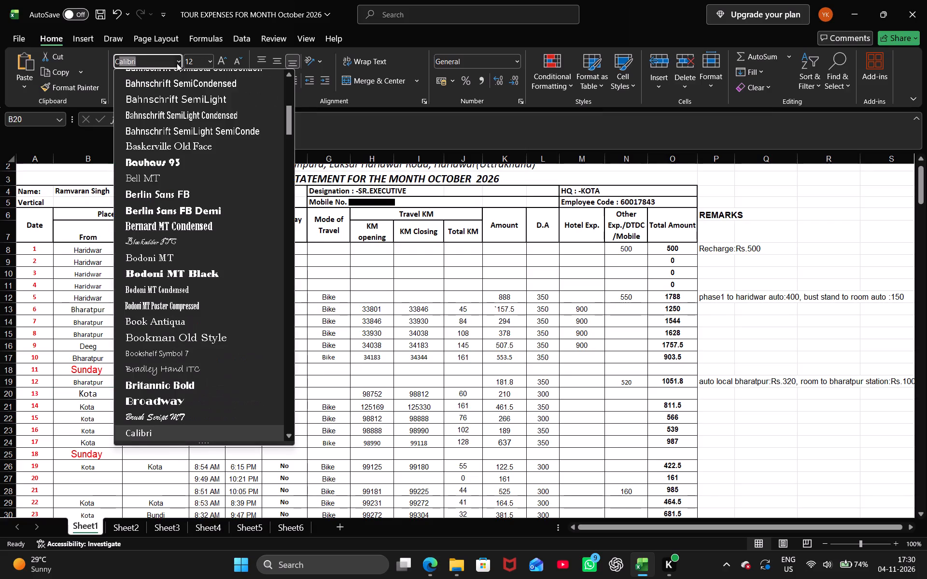
pyautogui.press('Tab')
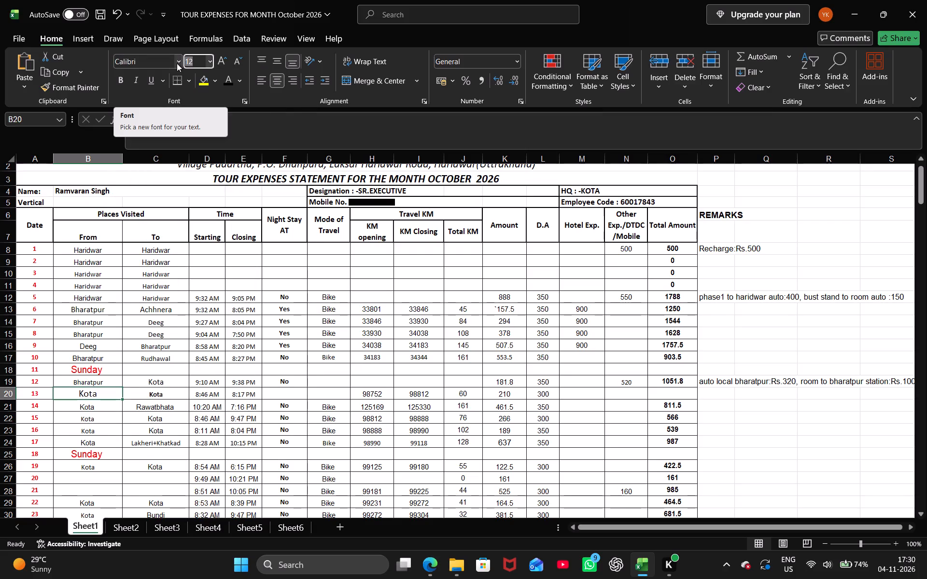
pyautogui.click(209, 60)
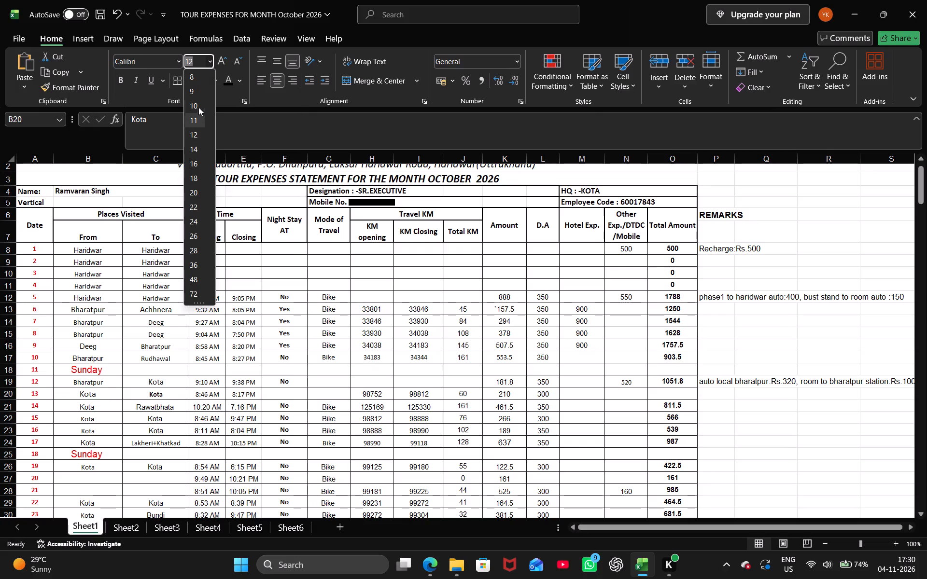
pyautogui.click(198, 107)
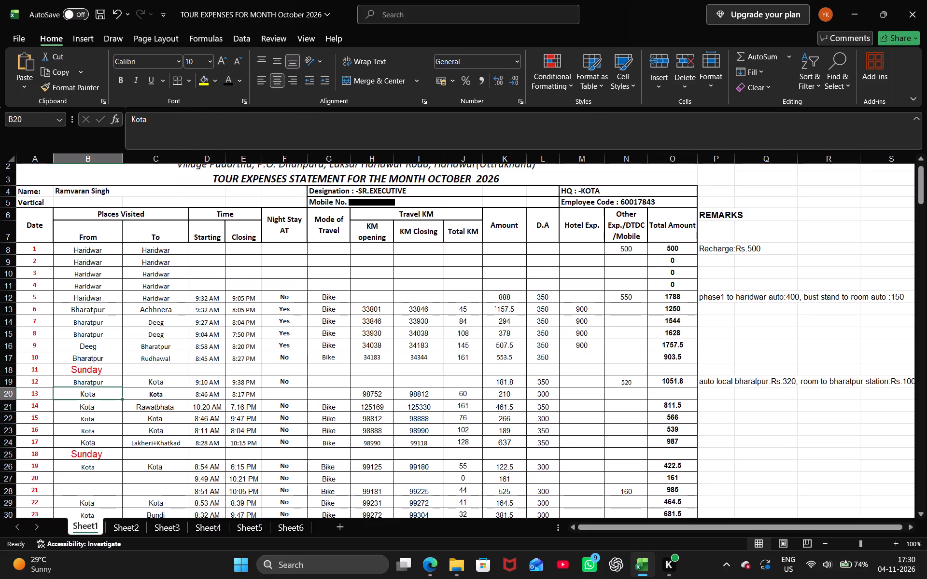
# Enter "No" as the Night Stay and "Bike" as the Mode of Travel for date 13.
pyautogui.click(289, 394)
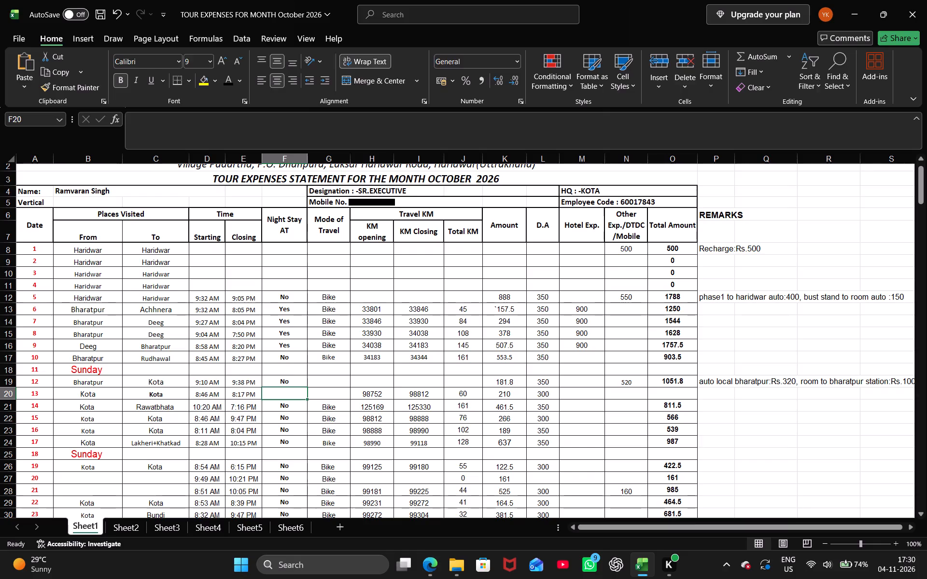
pyautogui.hotkey('shift', 'n')
pyautogui.press('o')
pyautogui.press('Right')
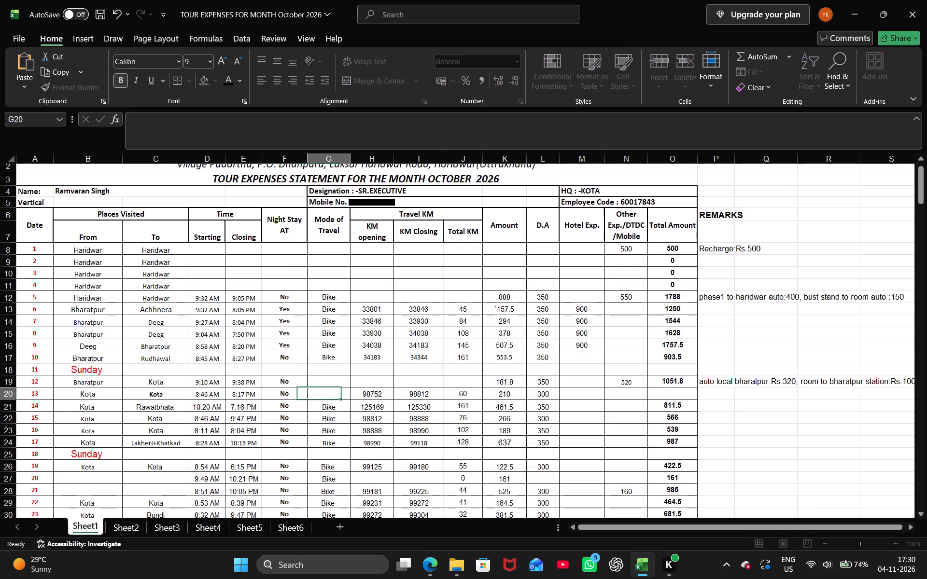
pyautogui.write('Bike')
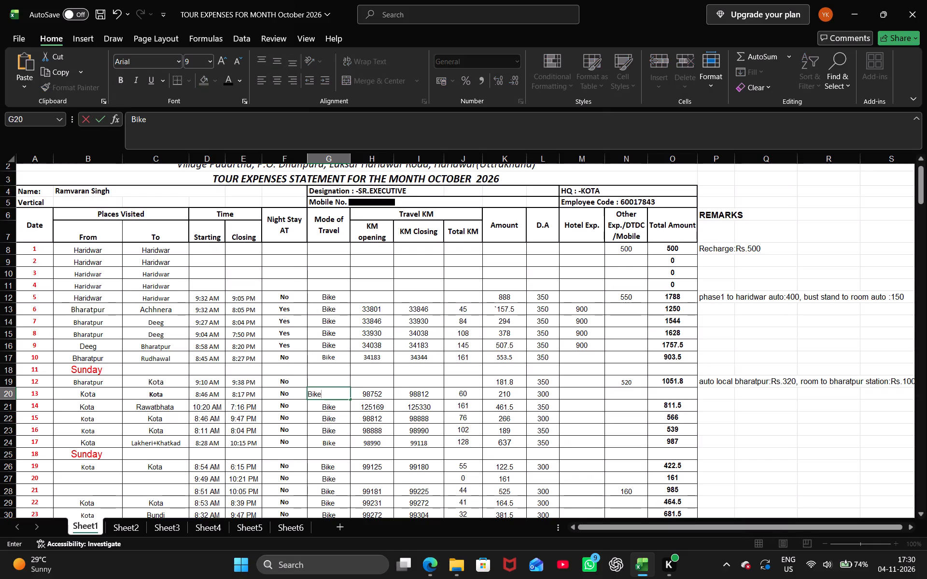
pyautogui.press('Right')
# Enter 100 under Other Exp./DTDC/Mobile for date 13.
pyautogui.press('Right')
pyautogui.press('Right')
pyautogui.press('Right')
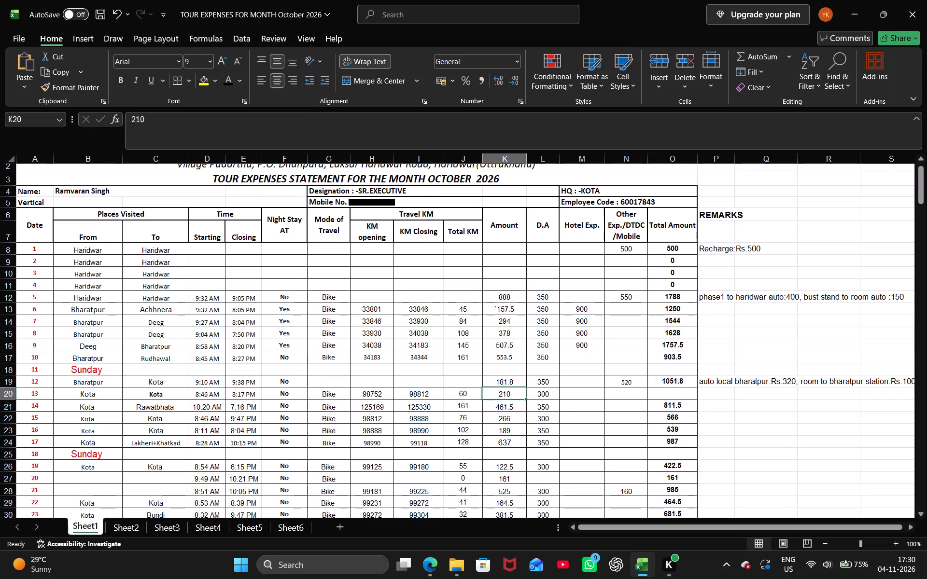
pyautogui.press('Right')
pyautogui.press('Right')
pyautogui.press('Right')
pyautogui.write('100')
pyautogui.press('Right')
# Enter the remark "Xerox:Rs.100" for date 13.
pyautogui.press('Right')
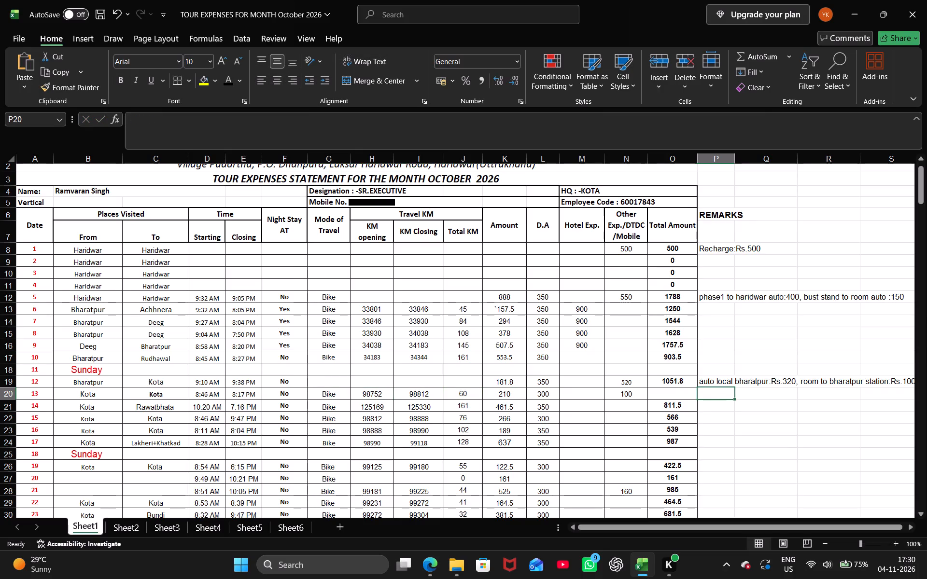
pyautogui.write('Xerox')
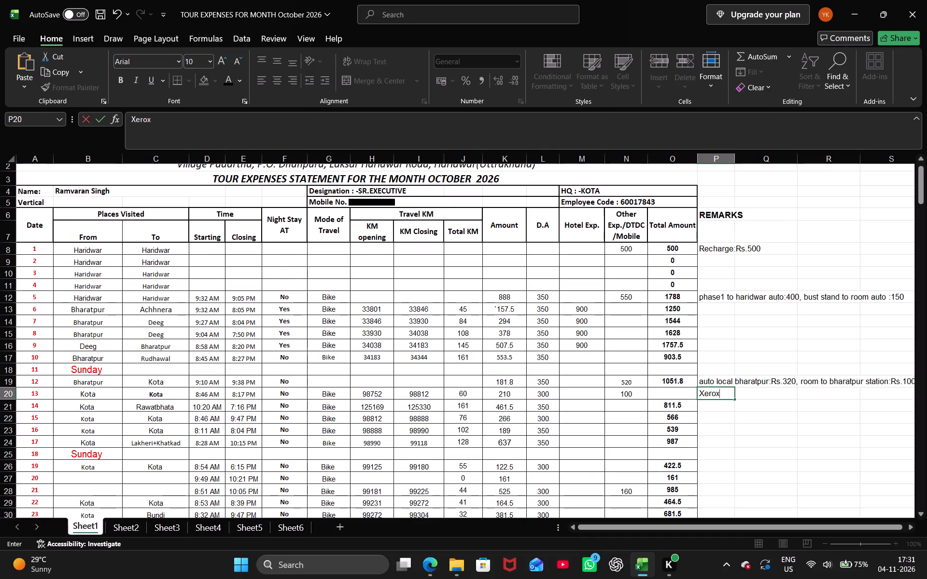
pyautogui.hotkey('shift', ':')
pyautogui.write('Rs.100')
pyautogui.press('Left')
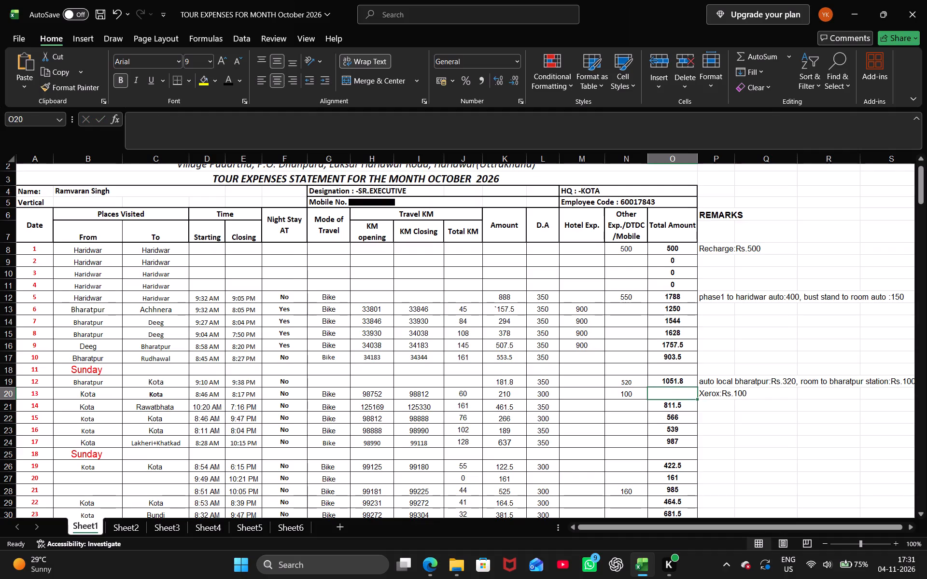
# Paste the copied sum formula into Total Amount for date 13 and edit it to =SUM(K29:N20).
pyautogui.hotkey('ctrl', 'v')
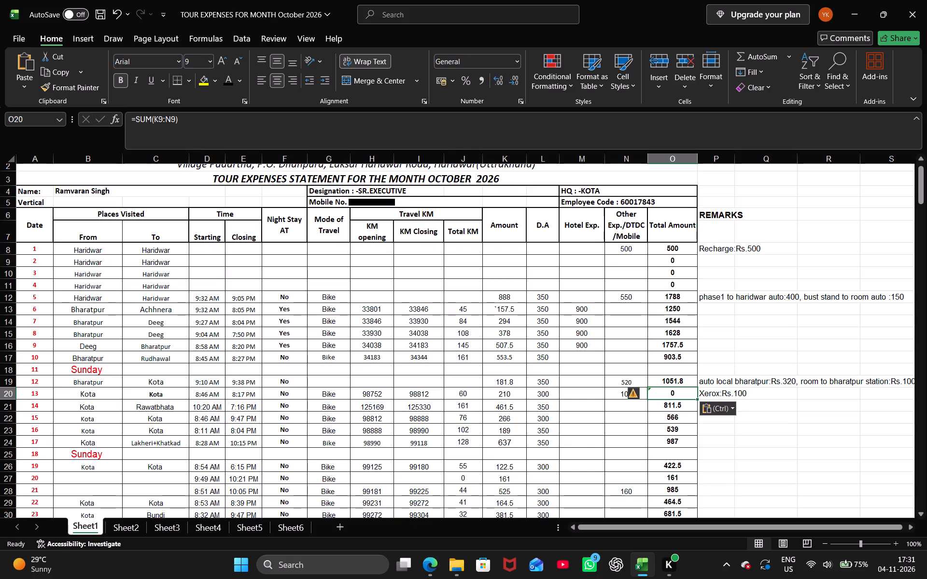
pyautogui.click(174, 118)
pyautogui.press('BackSpace')
pyautogui.press('2')
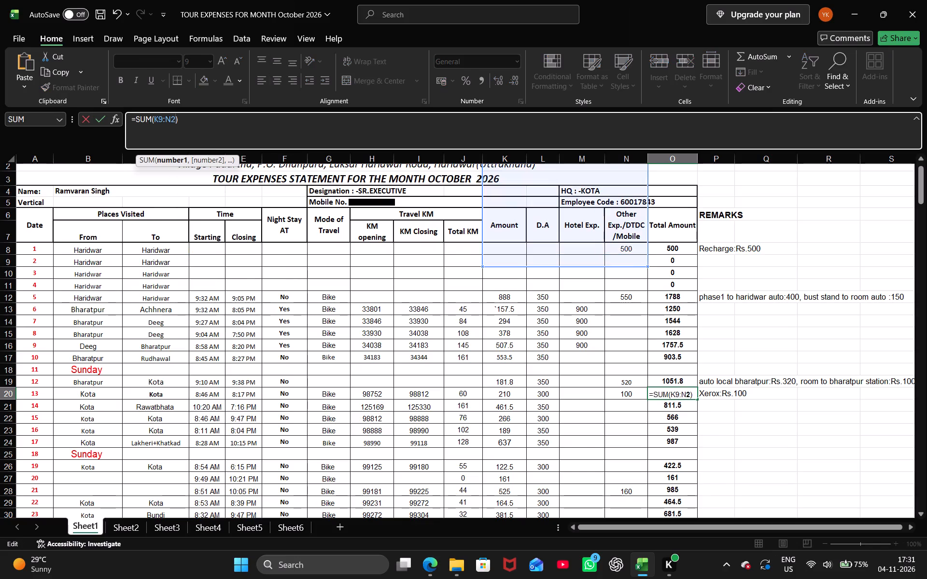
pyautogui.press('0')
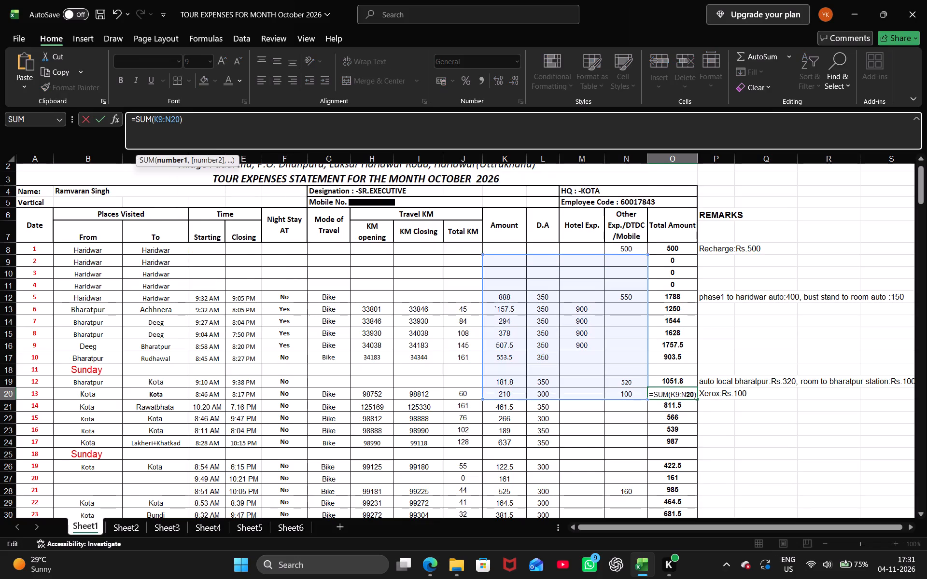
pyautogui.press('Left')
pyautogui.press('Left')
pyautogui.press('Left')
pyautogui.press('Left')
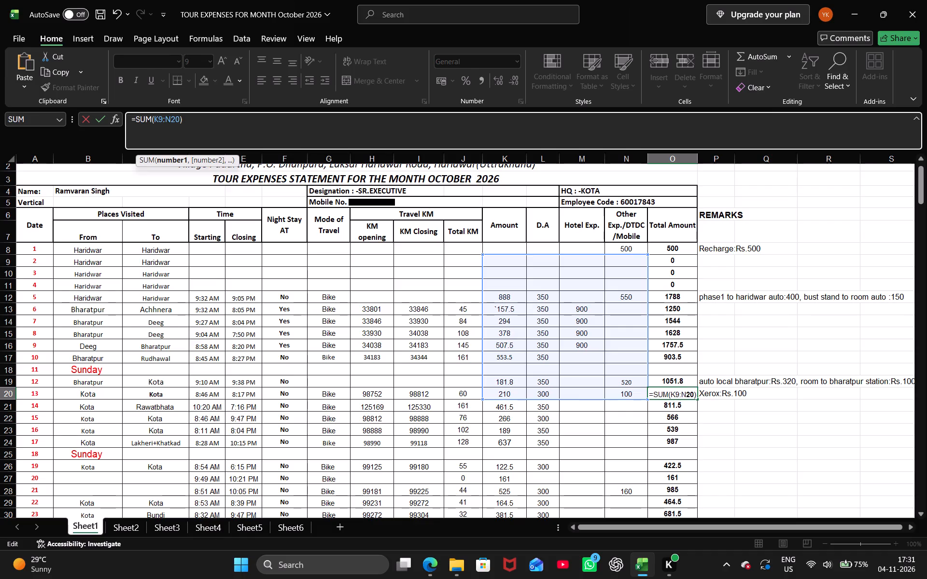
pyautogui.press('BackSpace')
pyautogui.write('29')
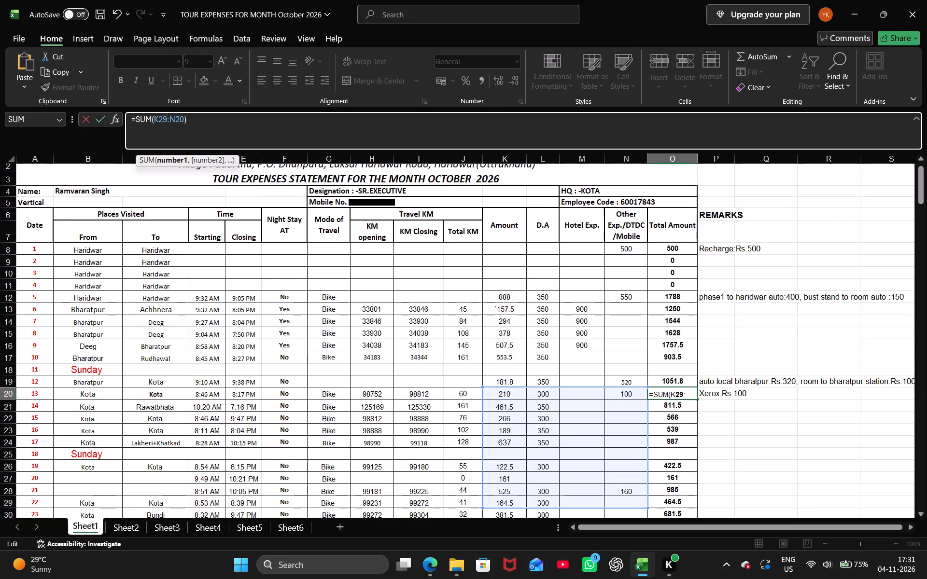
pyautogui.press('Right')
pyautogui.press('Right')
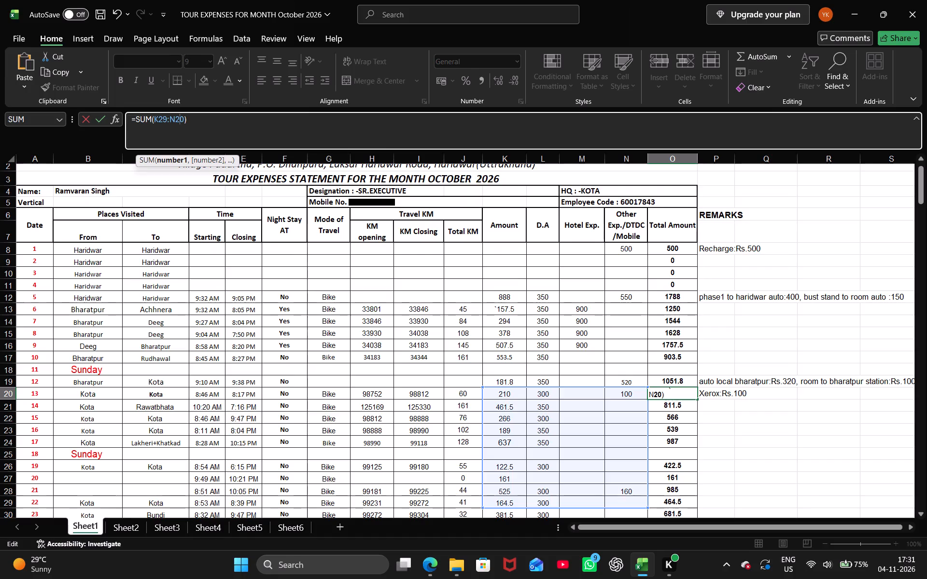
pyautogui.press('Right')
pyautogui.press('Right')
pyautogui.press('Right')
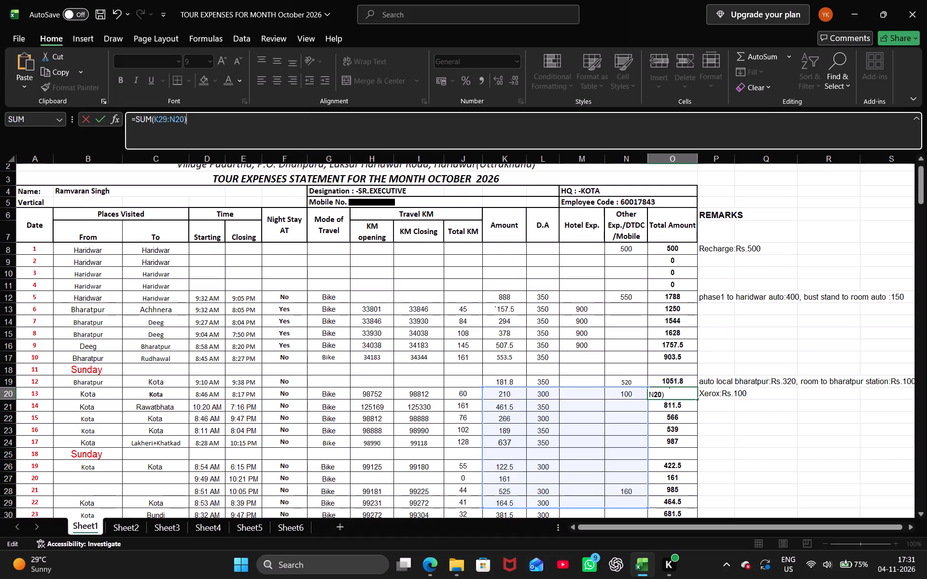
pyautogui.click(193, 119)
pyautogui.press('Return')
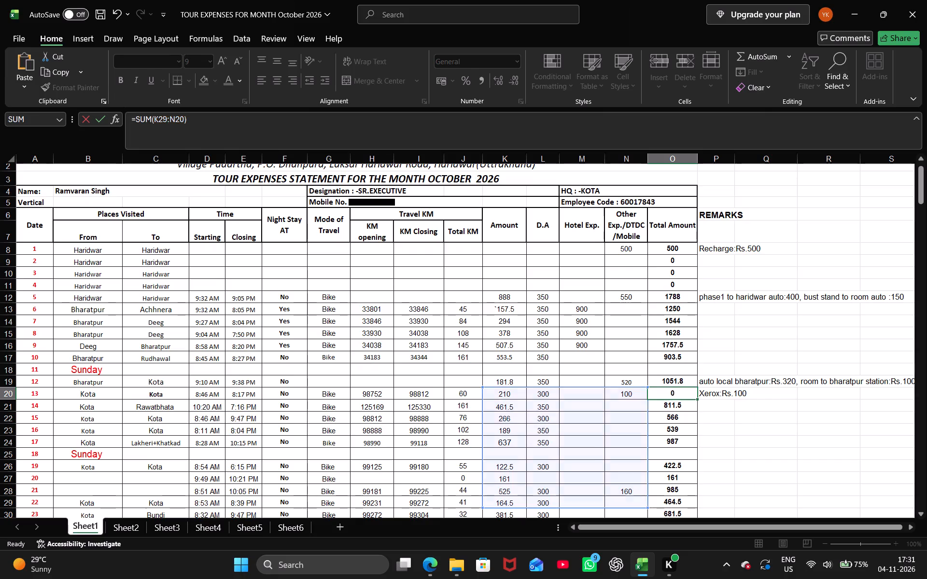
pyautogui.press('Up')
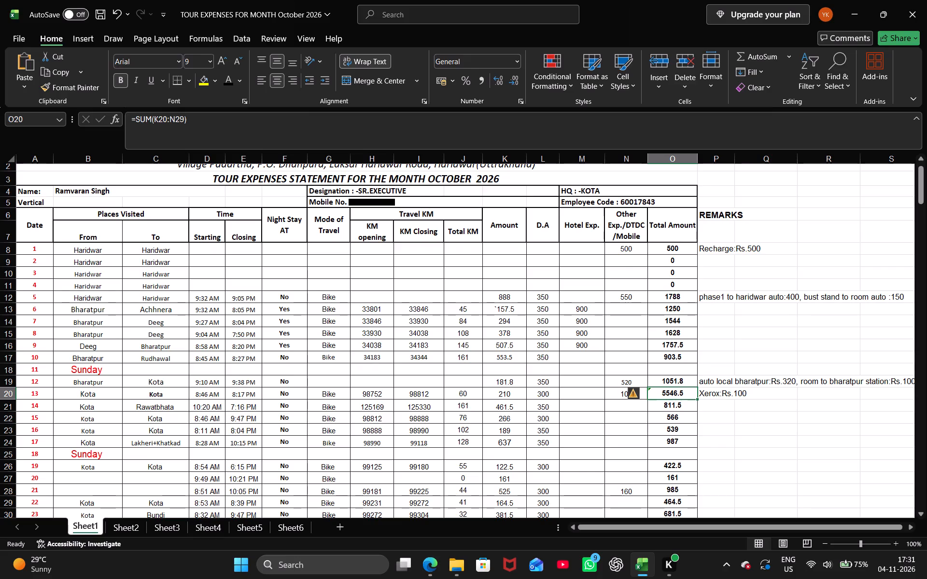
# Set the Amount for date 14 to 563.5.
pyautogui.press('Right')
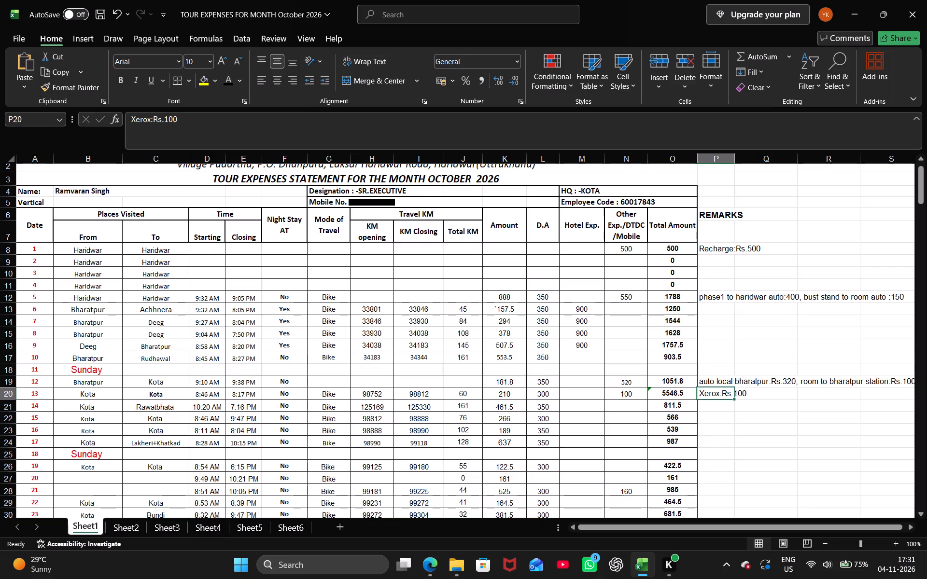
pyautogui.press('Left')
pyautogui.press('Left')
pyautogui.press('Left')
pyautogui.press('Left')
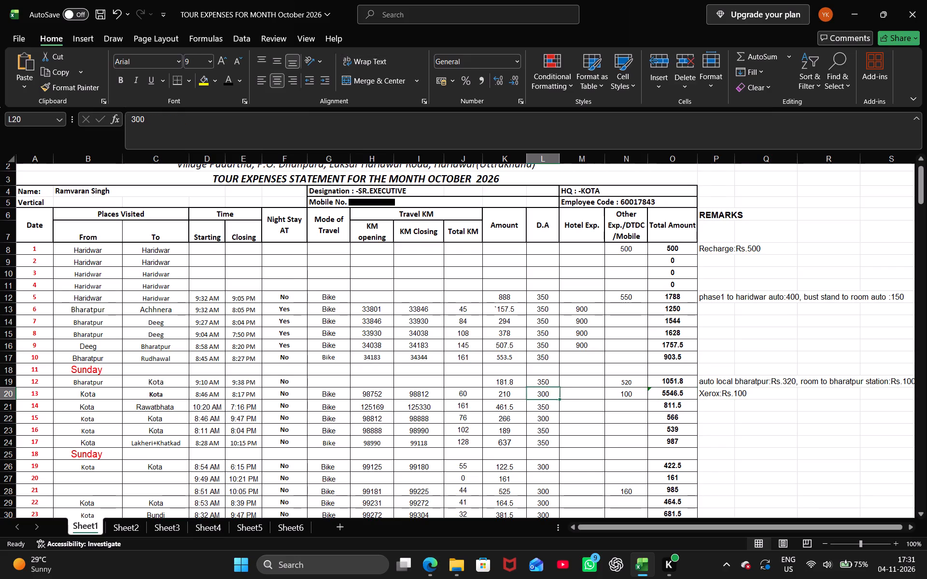
pyautogui.press('Left')
pyautogui.press('Down')
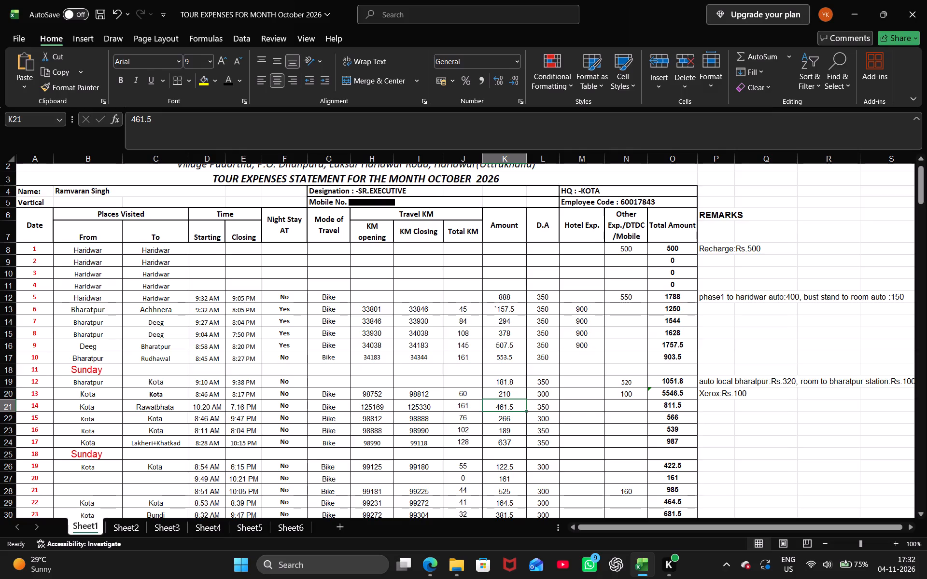
pyautogui.press('5')
pyautogui.write('63')
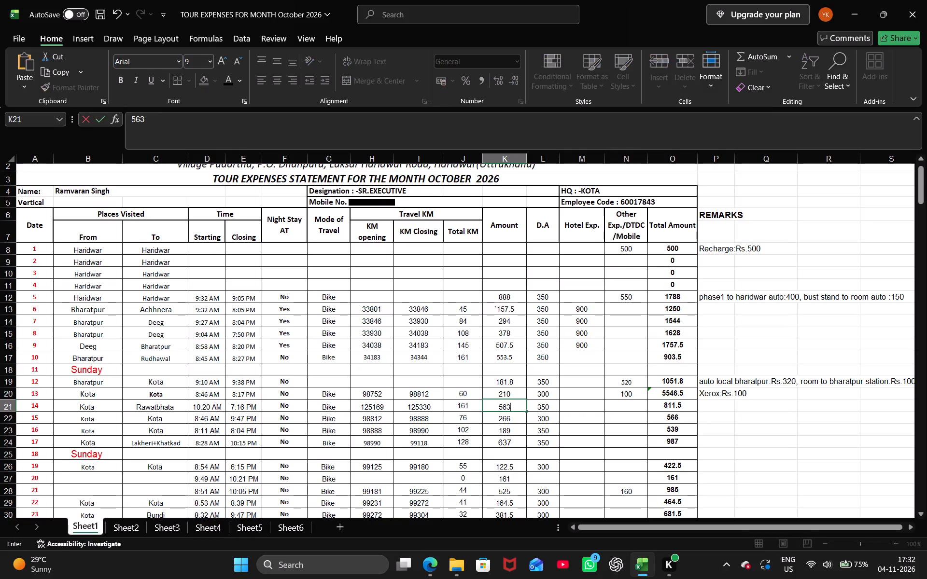
pyautogui.write('.5')
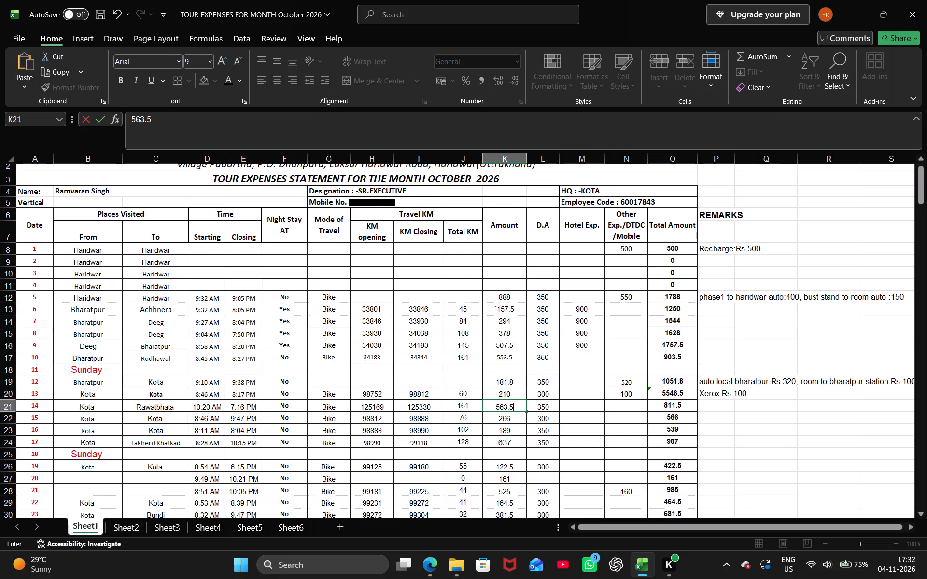
pyautogui.press('Left')
# Change the To place for date 14 to "Baran".
pyautogui.press('Left')
pyautogui.press('Left')
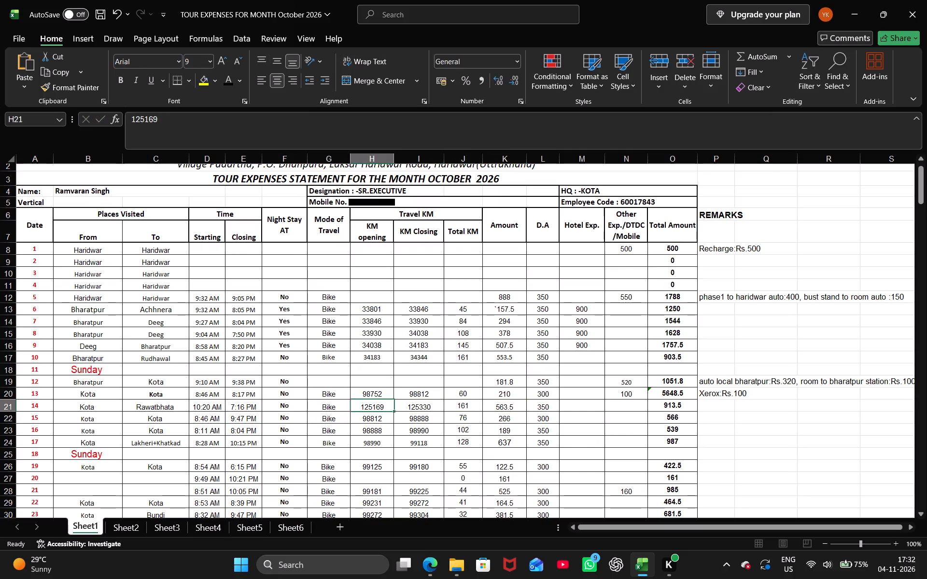
pyautogui.press('Left')
pyautogui.press('Left')
pyautogui.press('Left')
pyautogui.press('Left')
pyautogui.press('Left')
pyautogui.press('Left')
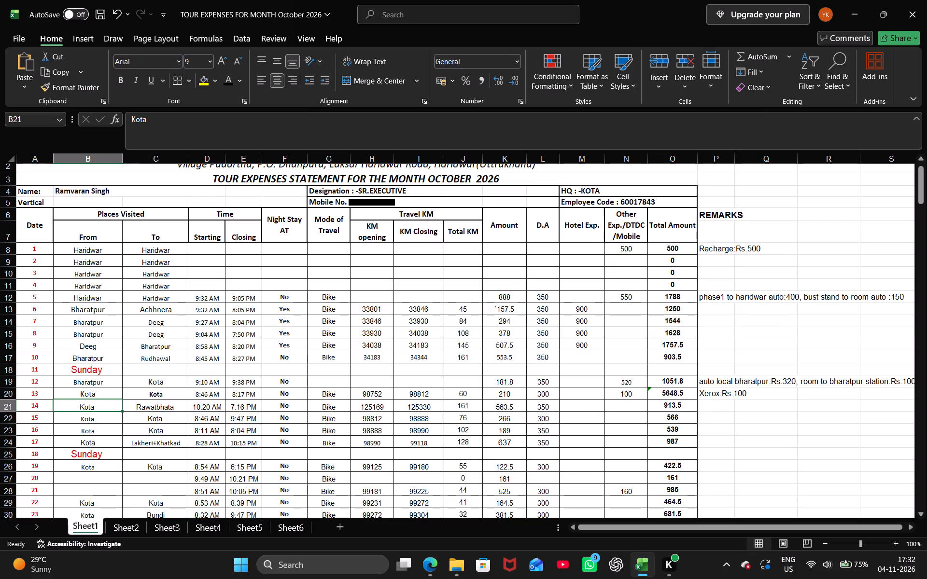
pyautogui.press('Right')
pyautogui.hotkey('shift', 'b')
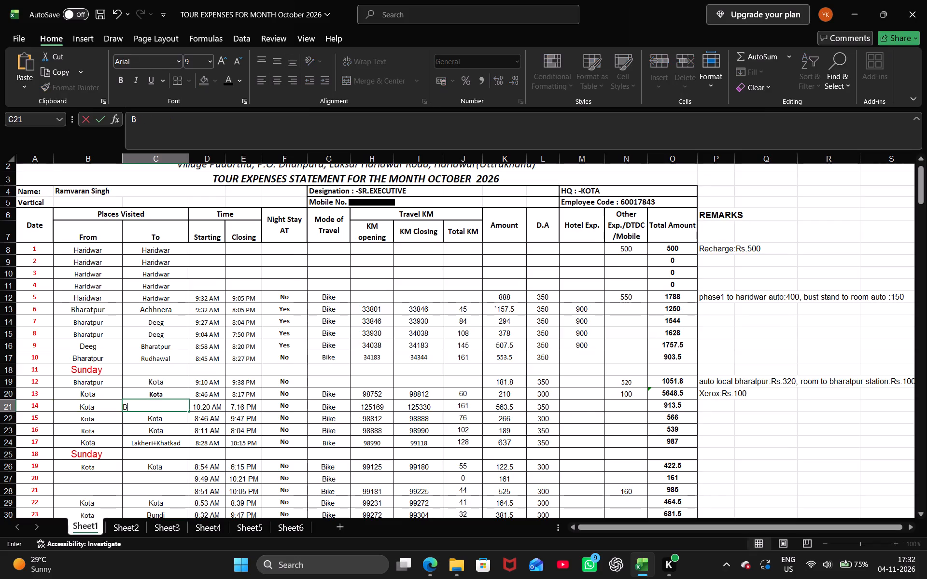
pyautogui.write('aran')
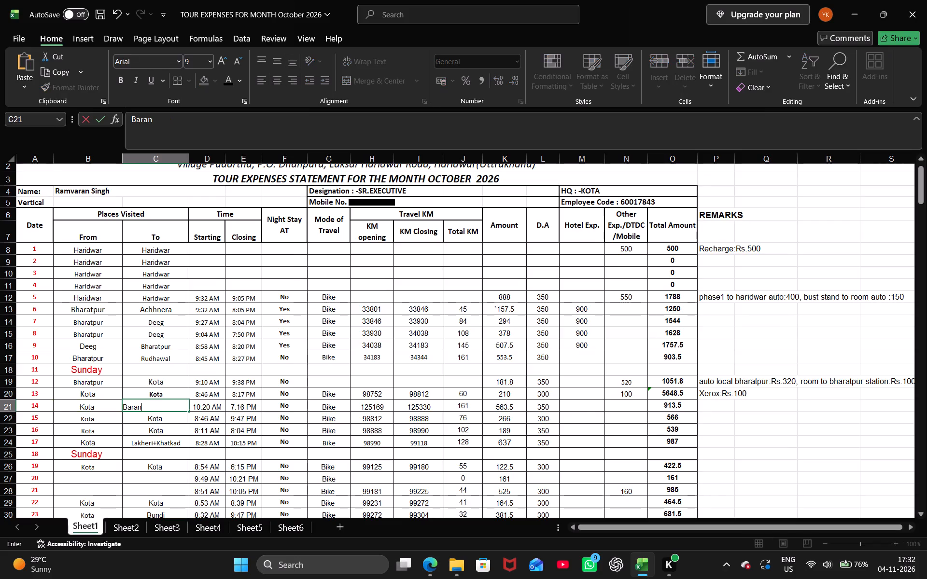
pyautogui.press('Right')
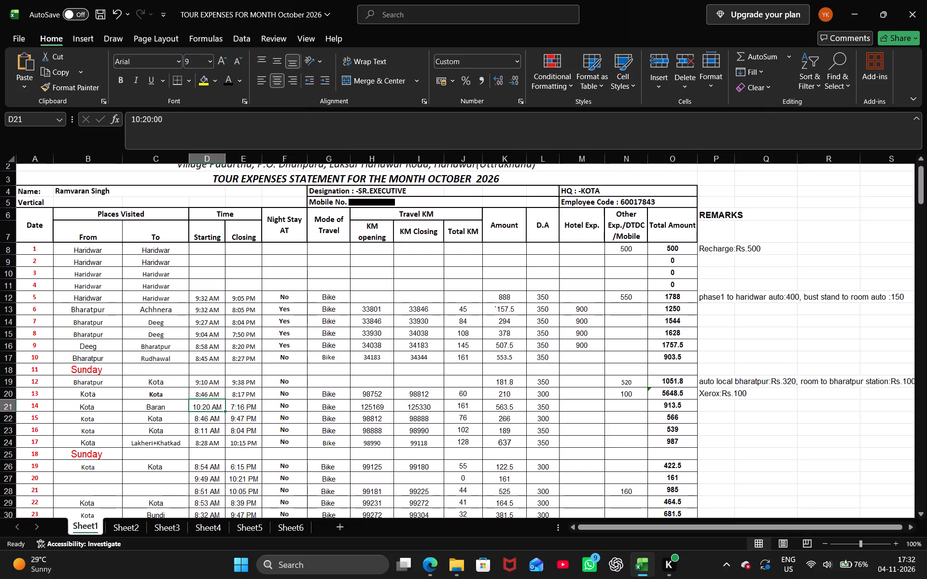
# Correct the Total Amount formula for date 13 to =SUM(K20:N20).
pyautogui.press('Right')
pyautogui.press('Right')
pyautogui.press('Right')
pyautogui.press('Right')
pyautogui.press('Right')
pyautogui.press('Right')
pyautogui.press('Right')
pyautogui.press('Right')
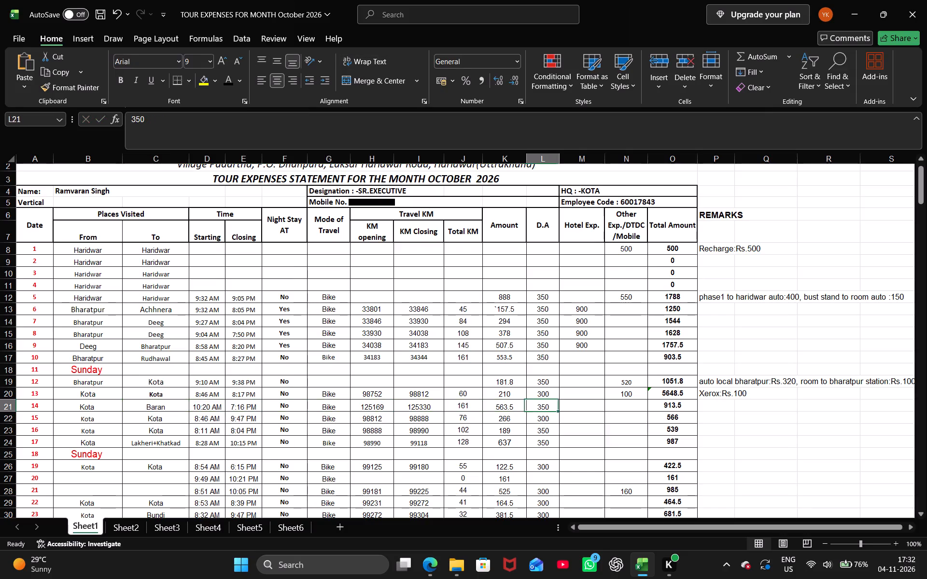
pyautogui.press('Right')
pyautogui.press('Right')
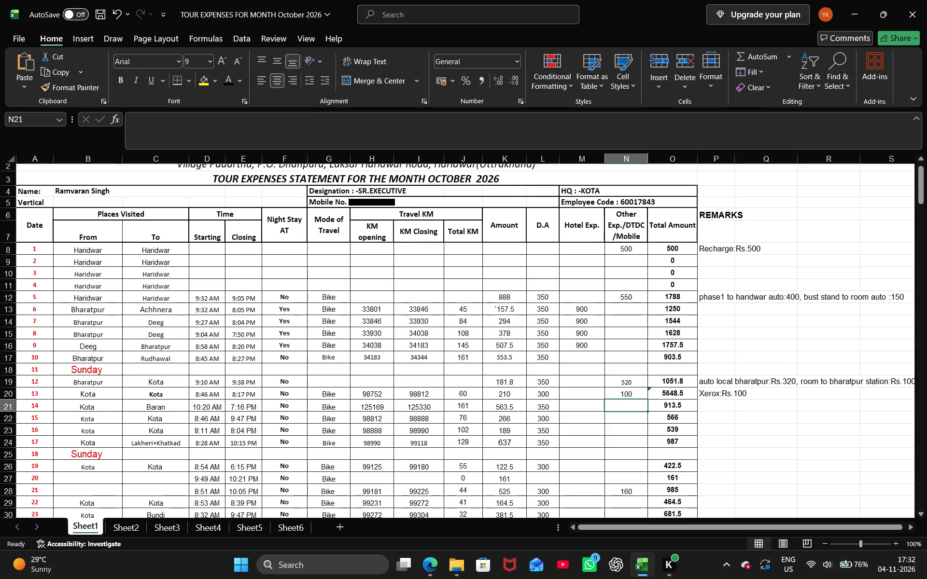
pyautogui.press('Right')
pyautogui.press('Up')
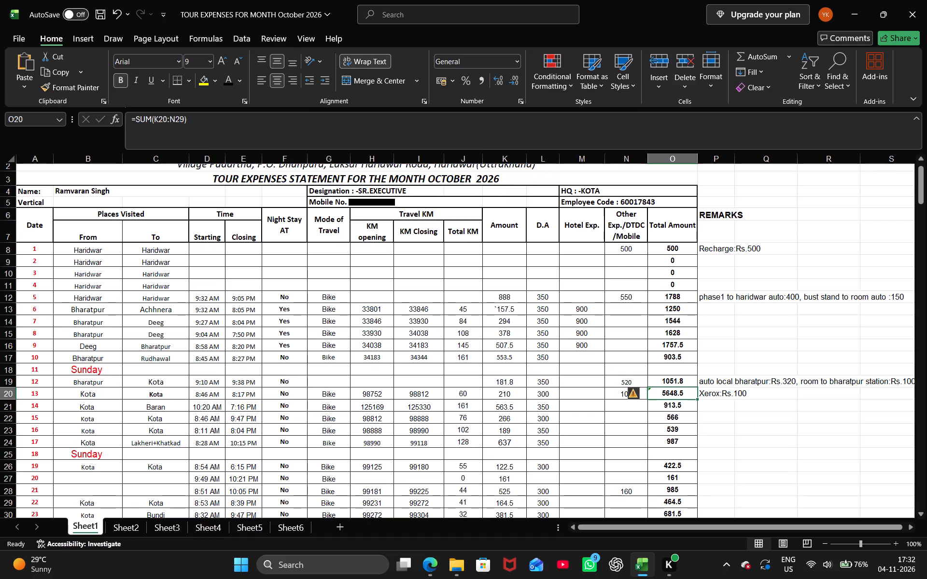
pyautogui.click(193, 117)
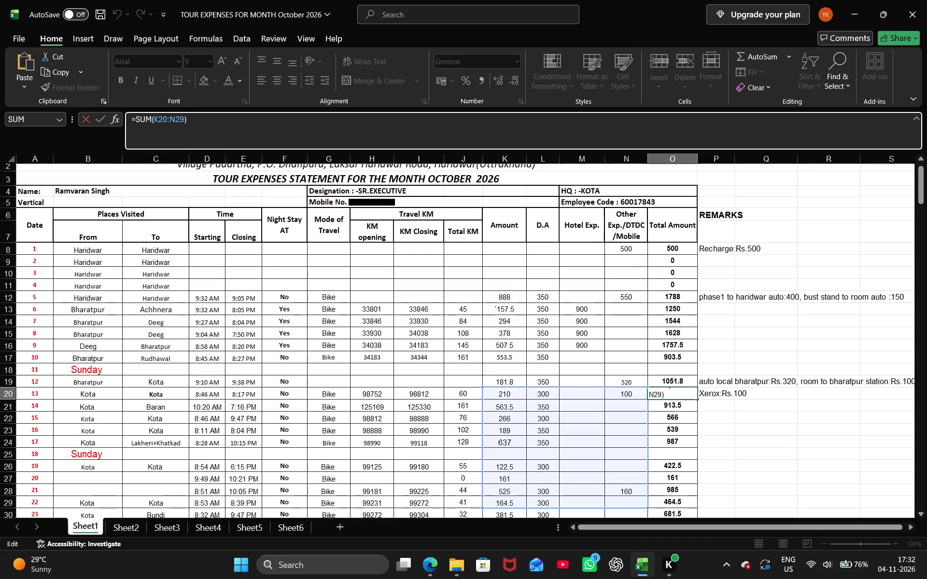
pyautogui.click(182, 119)
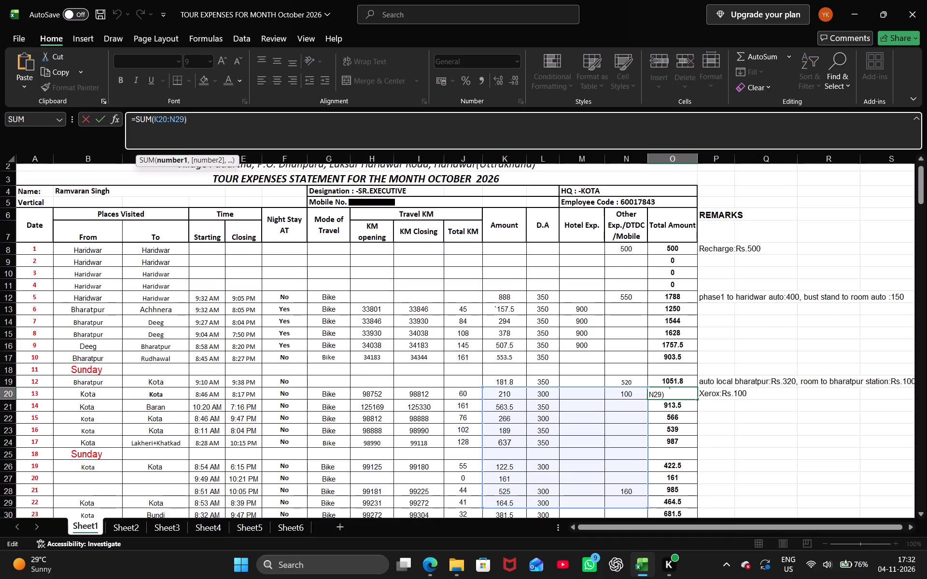
pyautogui.press('BackSpace')
pyautogui.press('0')
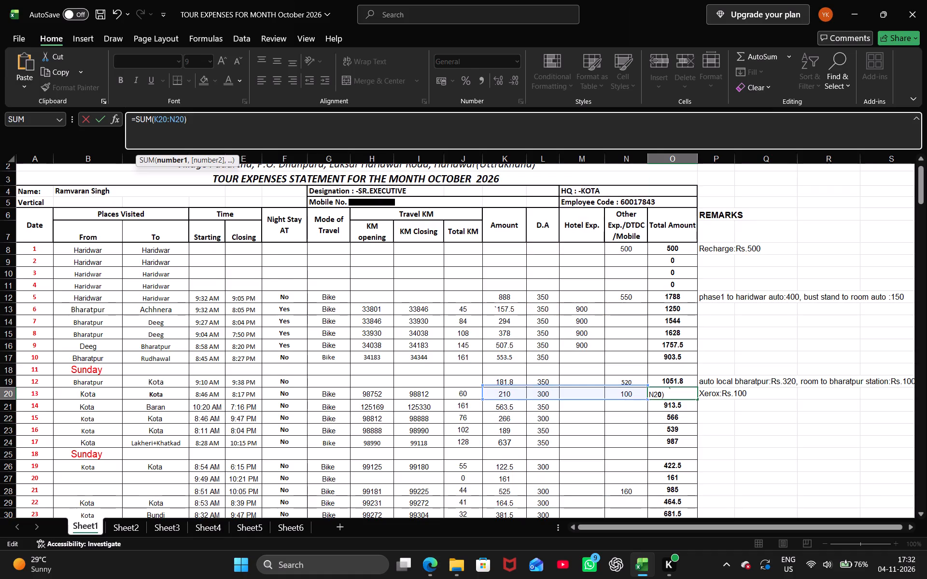
pyautogui.press('Return')
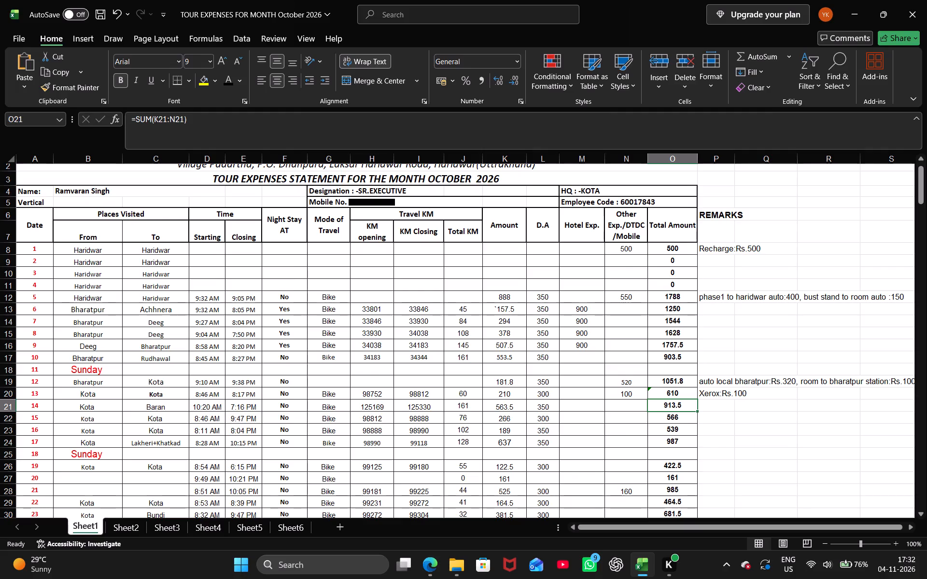
# Check the date 15 row across its places, times, KM readings, Amount, D.A, expenses and Total Amount.
pyautogui.press('Down')
pyautogui.press('Left')
pyautogui.press('Left')
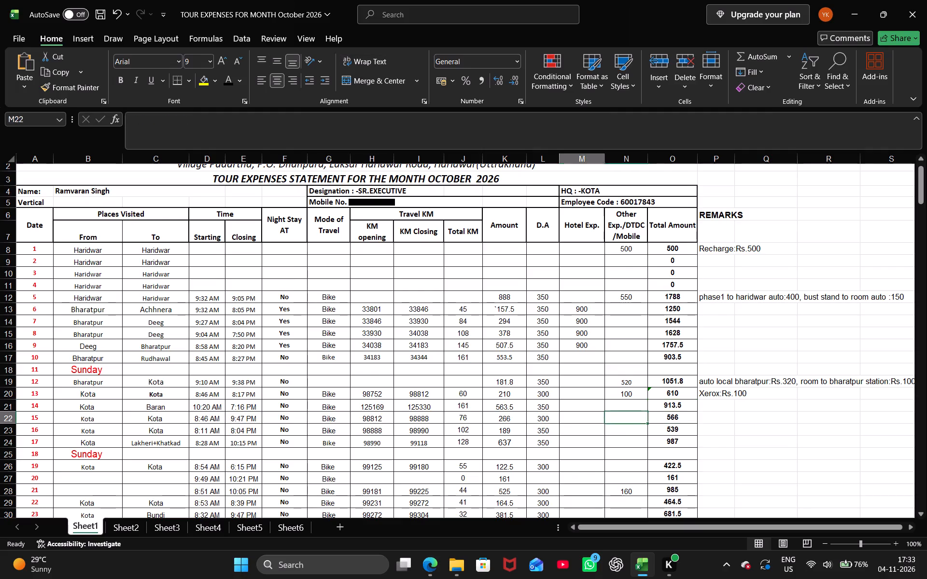
pyautogui.press('Left')
pyautogui.press('Left')
pyautogui.press('Left')
pyautogui.press('Left')
pyautogui.press('Left')
pyautogui.press('Left')
pyautogui.press('Left')
pyautogui.press('Left')
pyautogui.press('Left')
pyautogui.press('Left')
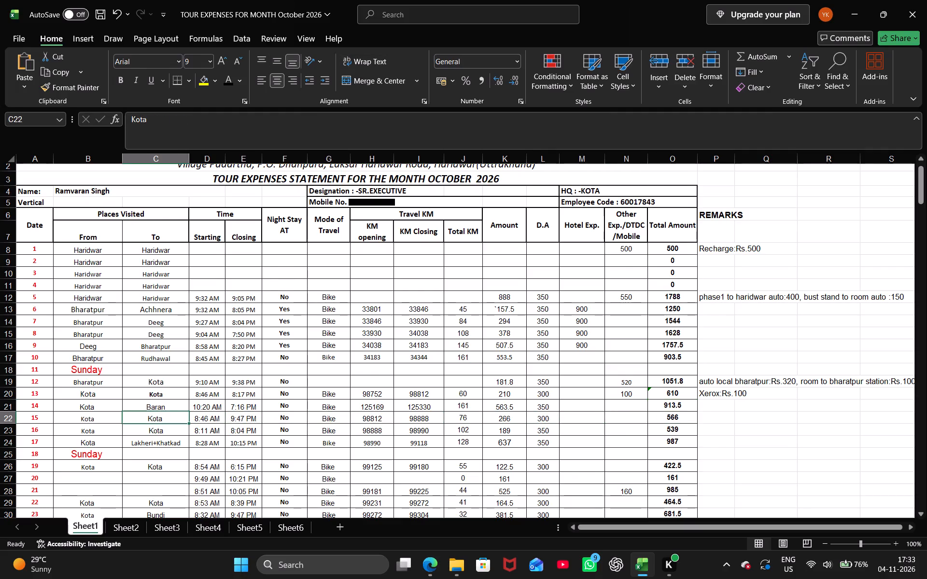
pyautogui.press('Left')
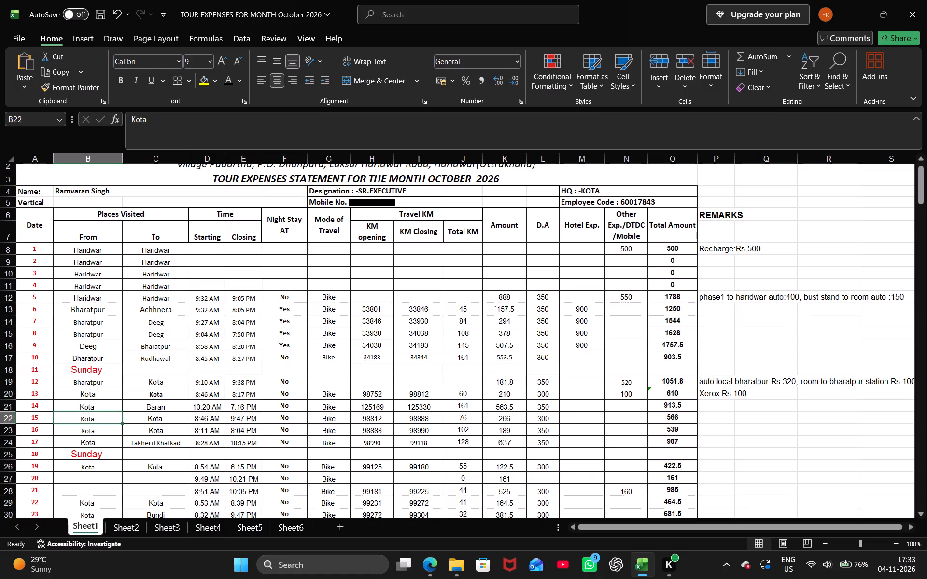
pyautogui.press('Right')
pyautogui.press('Right')
pyautogui.press('Right')
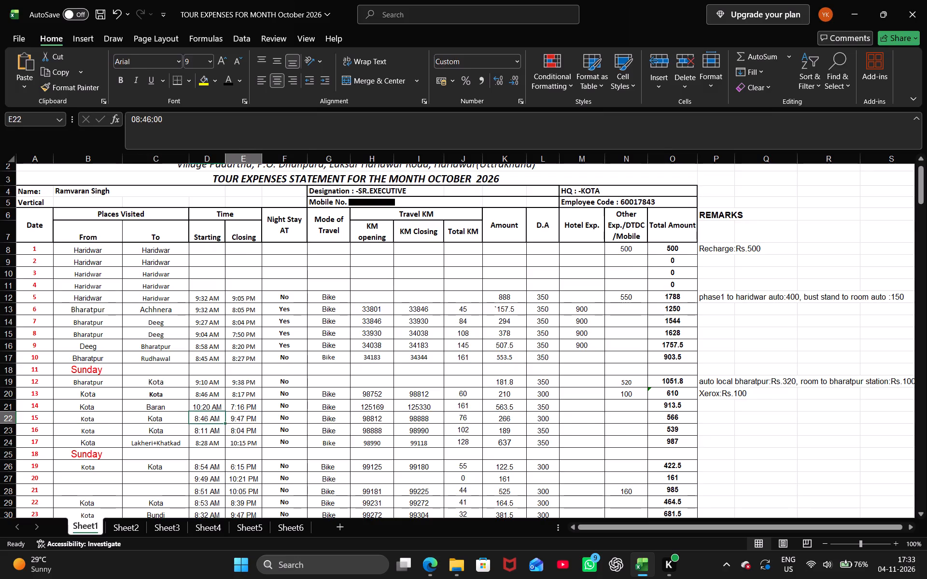
pyautogui.press('Right')
pyautogui.press('Right')
pyautogui.press('Right')
pyautogui.press('Right')
pyautogui.press('Right')
pyautogui.press('Right')
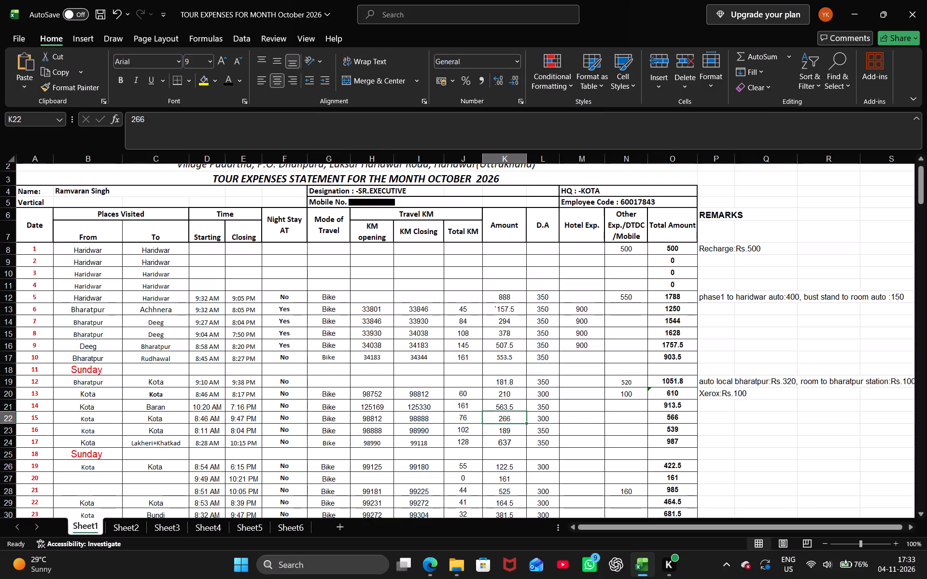
pyautogui.press('Left')
pyautogui.press('Left')
pyautogui.press('Left')
pyautogui.press('Left')
pyautogui.press('Left')
pyautogui.press('Left')
pyautogui.press('Left')
pyautogui.press('Left')
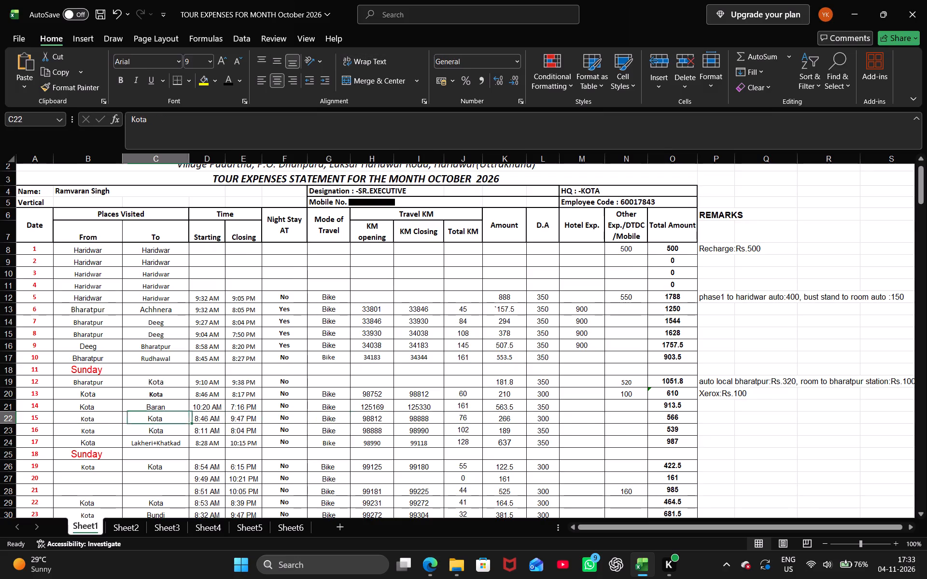
pyautogui.press('Left')
pyautogui.press('Right')
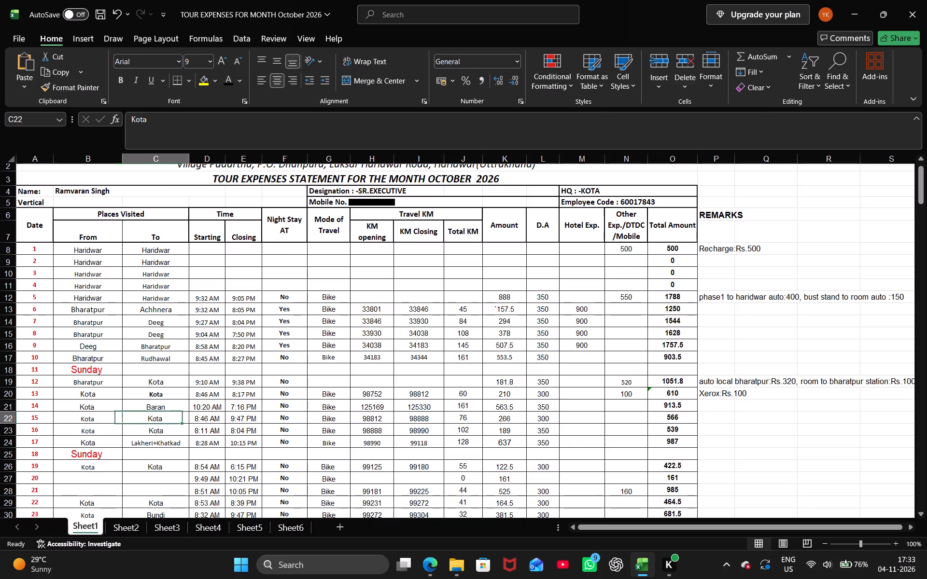
pyautogui.press('Right')
pyautogui.press('Right')
pyautogui.press('Right')
pyautogui.press('Right')
pyautogui.press('Right')
pyautogui.press('Right')
pyautogui.press('Right')
pyautogui.press('Right')
pyautogui.press('Right')
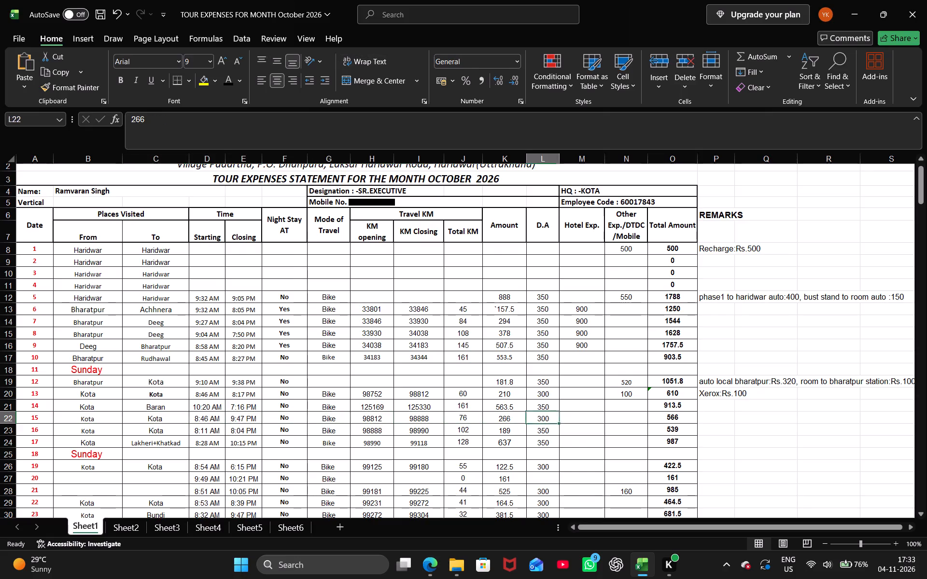
pyautogui.press('Right')
pyautogui.press('Right')
pyautogui.press('Right')
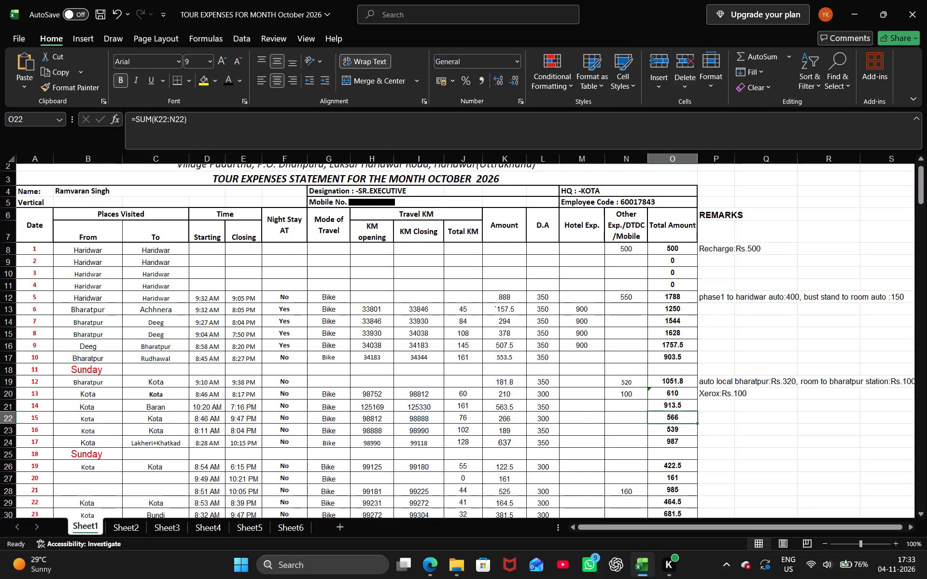
# Set the Amount for date 16 to 357.
pyautogui.press('Down')
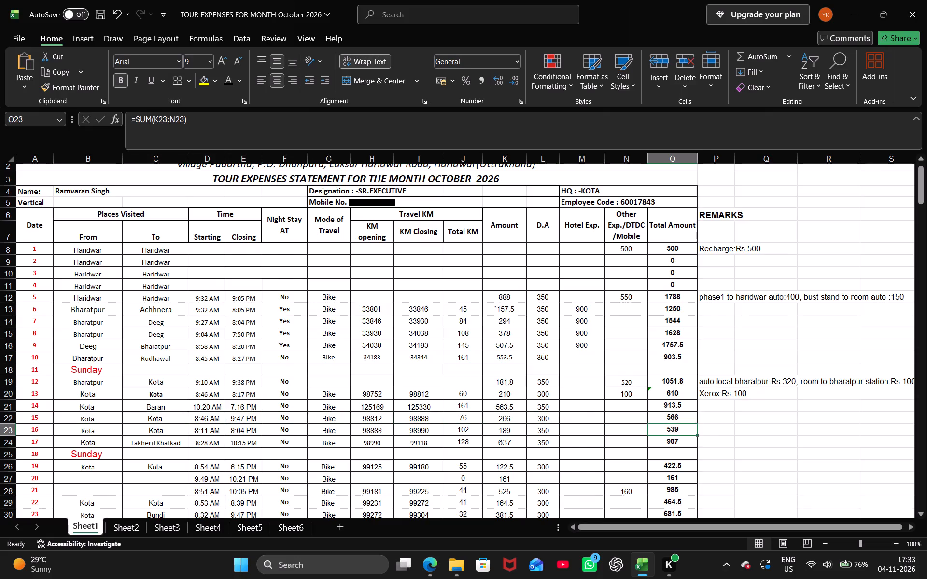
pyautogui.press('Up')
pyautogui.press('Down')
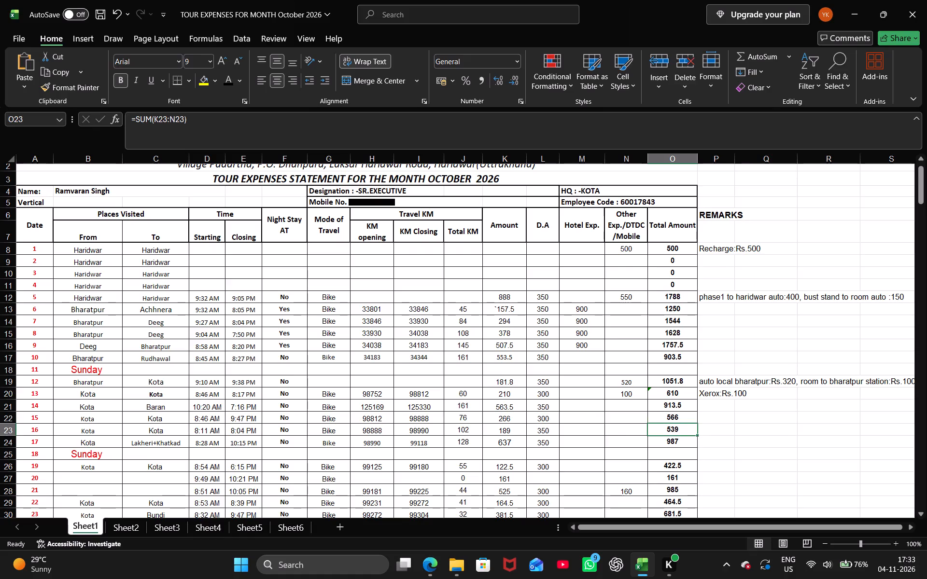
pyautogui.press('Down')
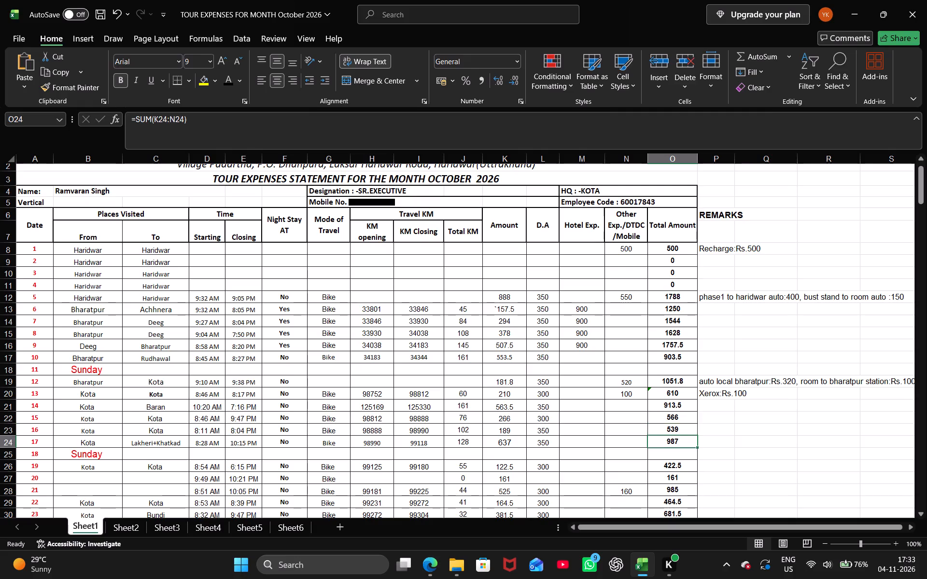
pyautogui.press('Up')
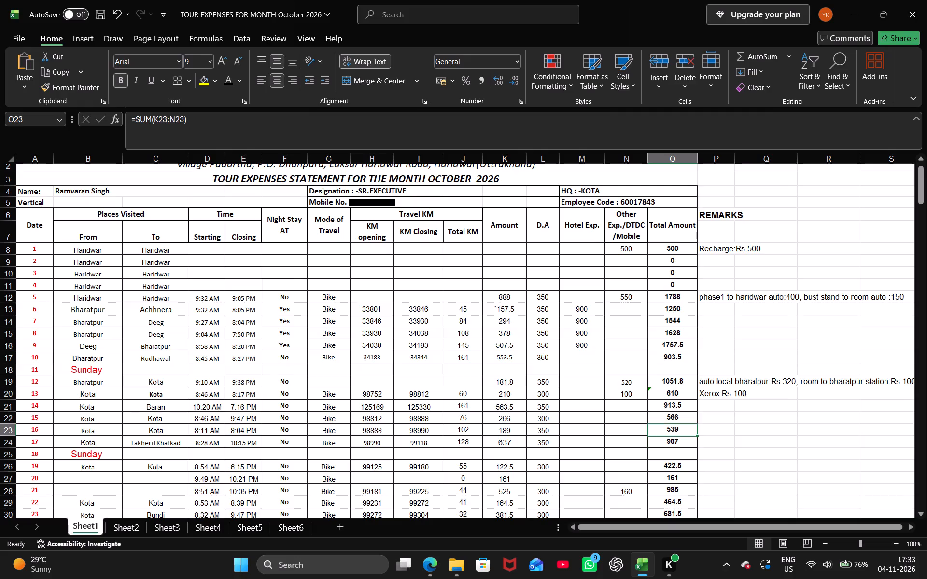
pyautogui.press('Left')
pyautogui.press('Left')
pyautogui.press('Left')
pyautogui.press('Left')
pyautogui.press('Left')
pyautogui.press('Left')
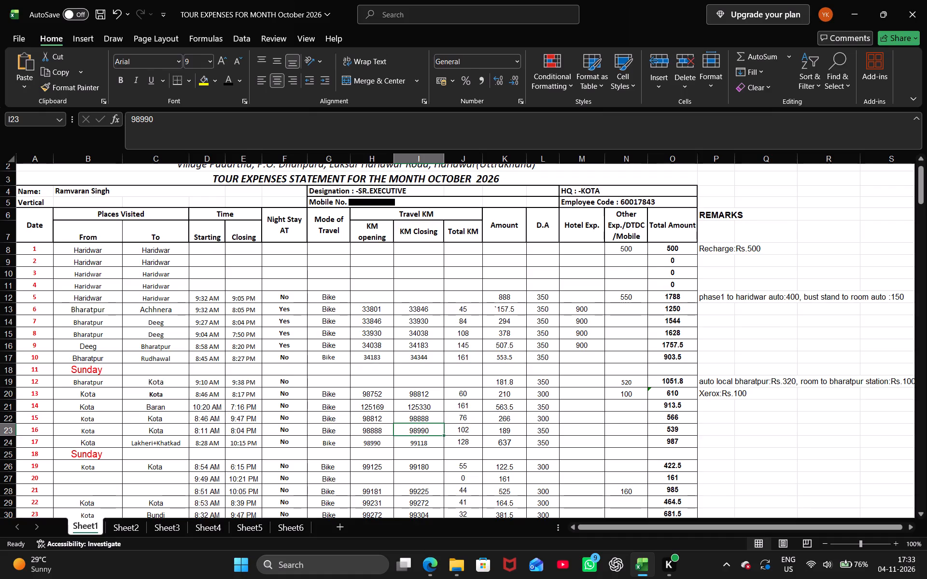
pyautogui.press('Left')
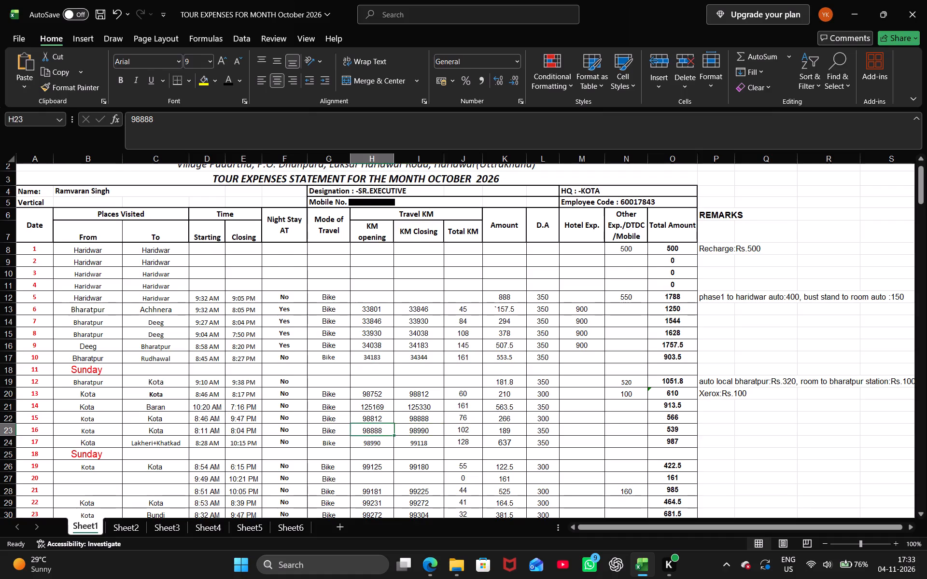
pyautogui.press('Right')
pyautogui.press('Right')
pyautogui.press('Right')
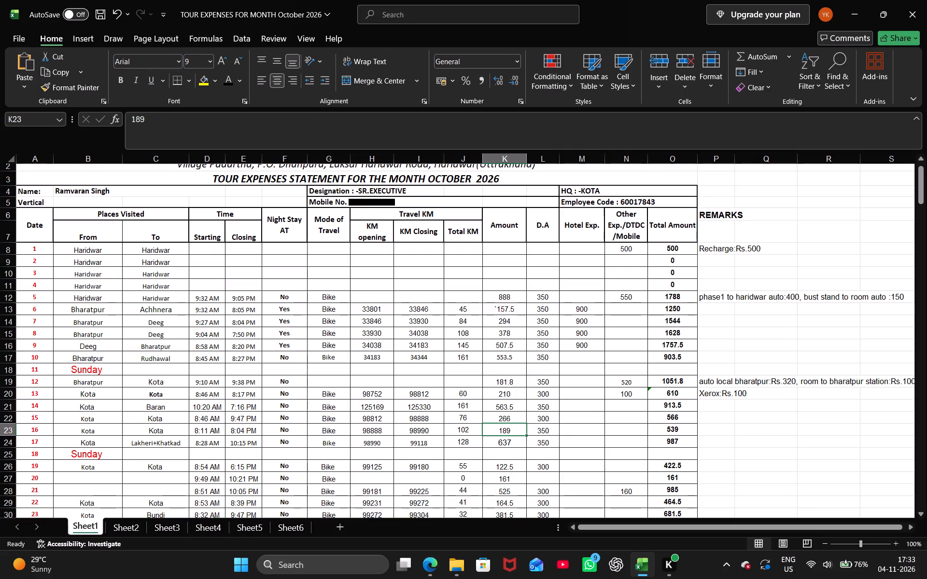
pyautogui.press('Right')
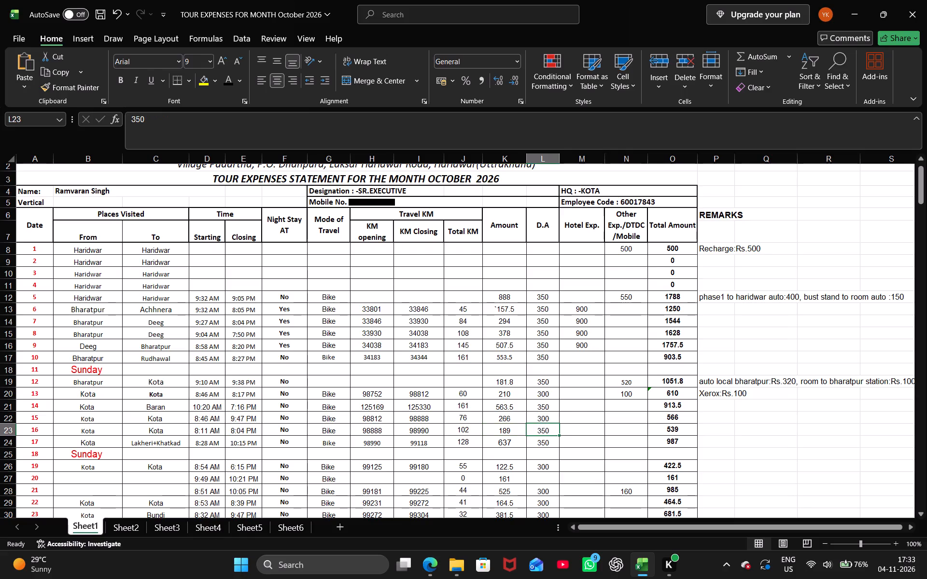
pyautogui.press('Left')
pyautogui.press('Left')
pyautogui.press('Right')
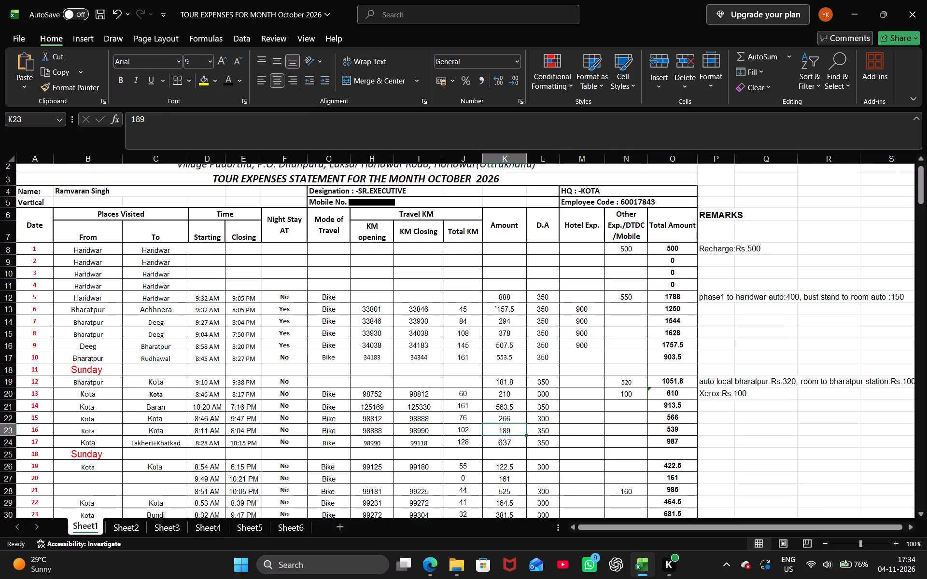
pyautogui.write('36')
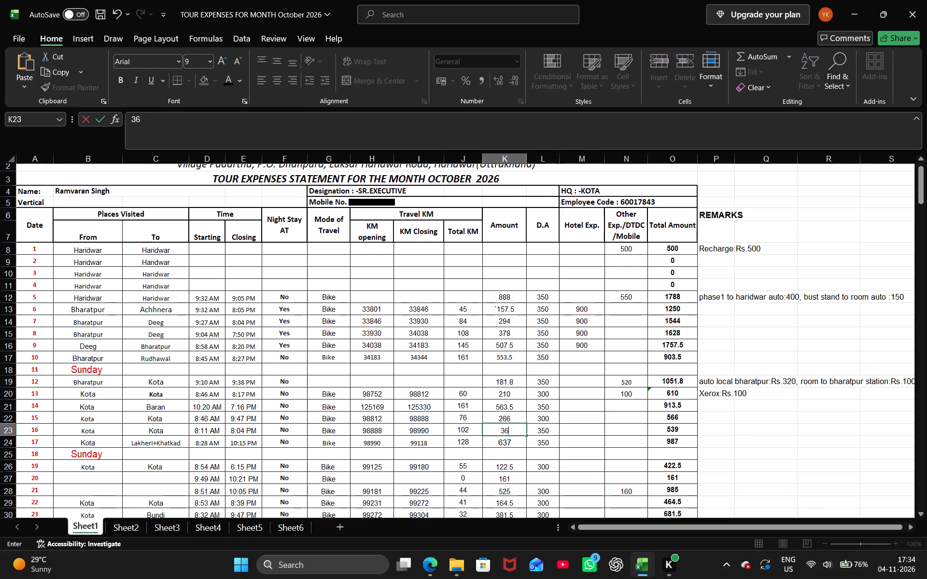
pyautogui.press('BackSpace')
pyautogui.write('57')
pyautogui.press('Right')
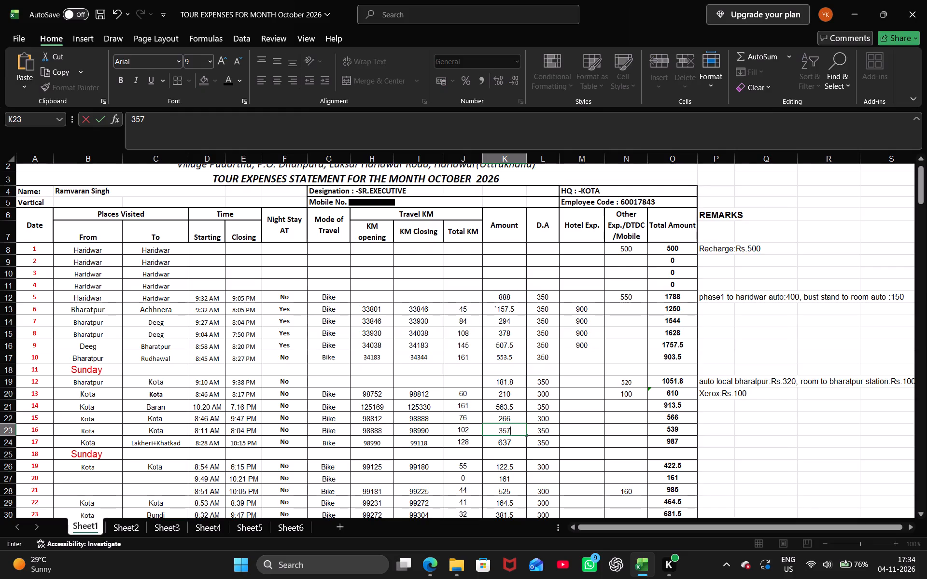
# Change the To place for date 16 to "Khatkad".
pyautogui.press('Left')
pyautogui.press('Left')
pyautogui.press('Left')
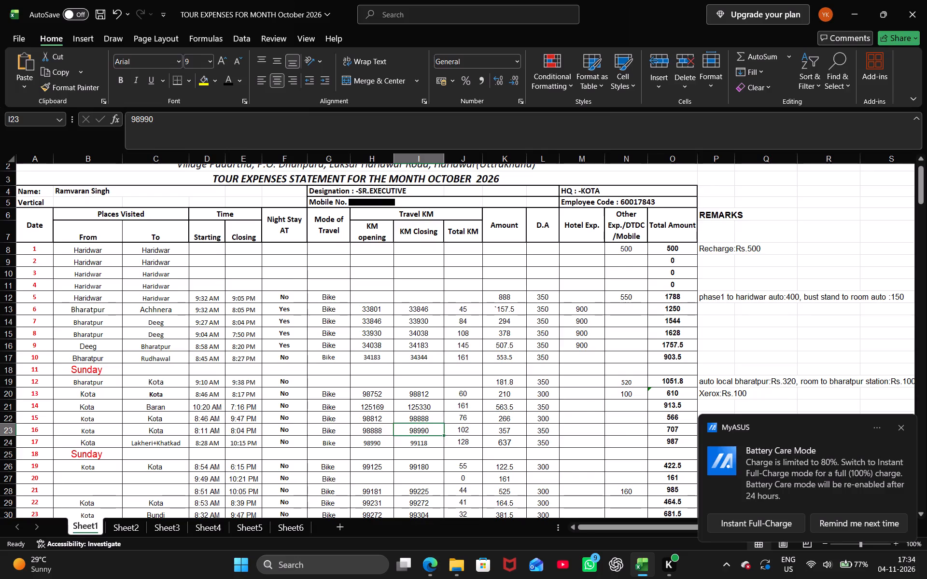
pyautogui.click(158, 430)
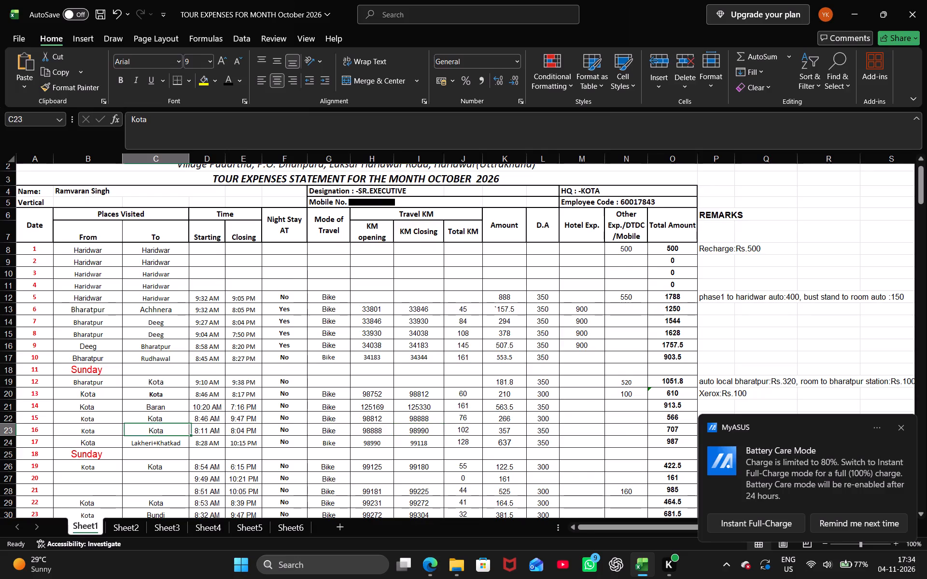
pyautogui.write('Kgh')
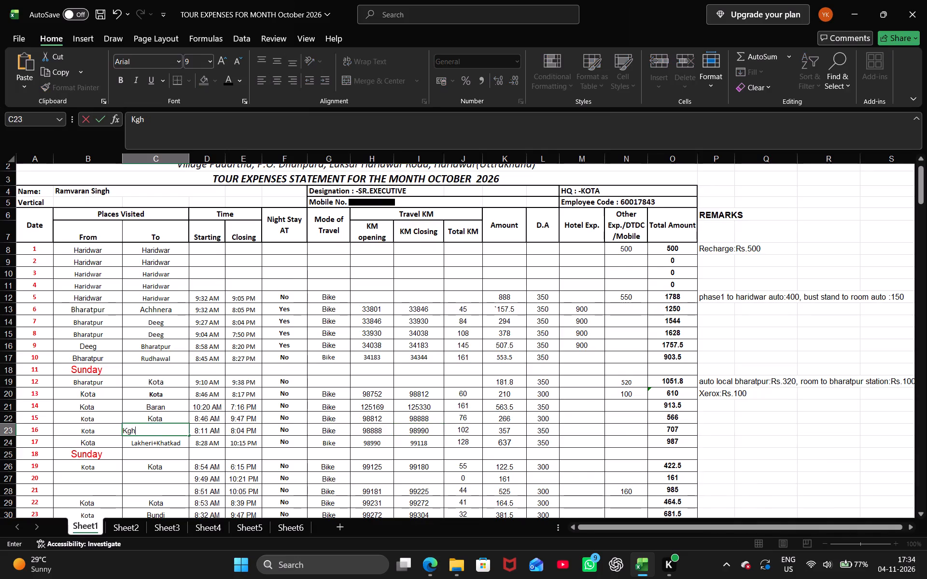
pyautogui.press('BackSpace')
pyautogui.press('BackSpace')
pyautogui.press('h')
pyautogui.write('ata')
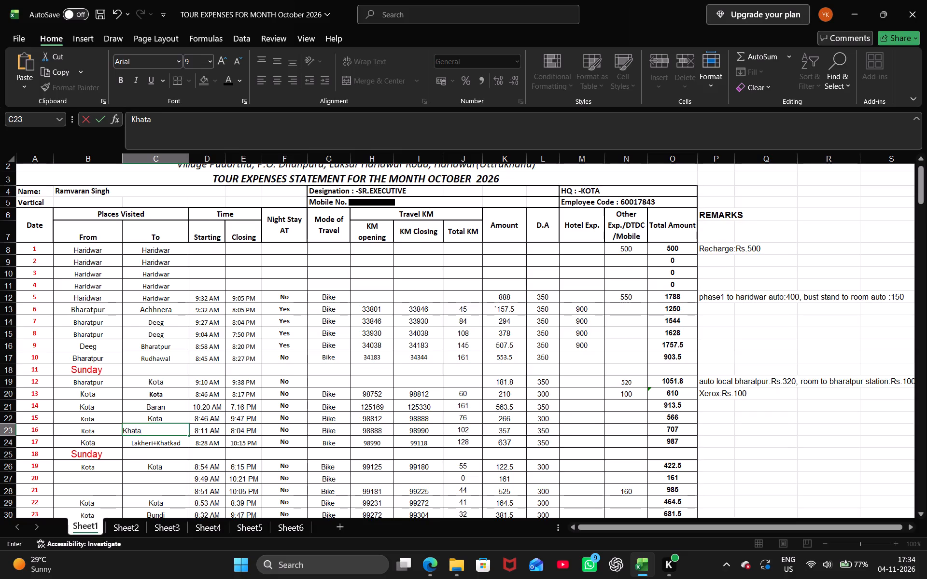
pyautogui.press('BackSpace')
pyautogui.write('kad')
pyautogui.press('Right')
# Check the remaining date 16 entries from the closing time through to the other expenses.
pyautogui.press('Right')
pyautogui.press('Right')
pyautogui.press('Right')
pyautogui.press('Right')
pyautogui.press('Right')
pyautogui.press('Right')
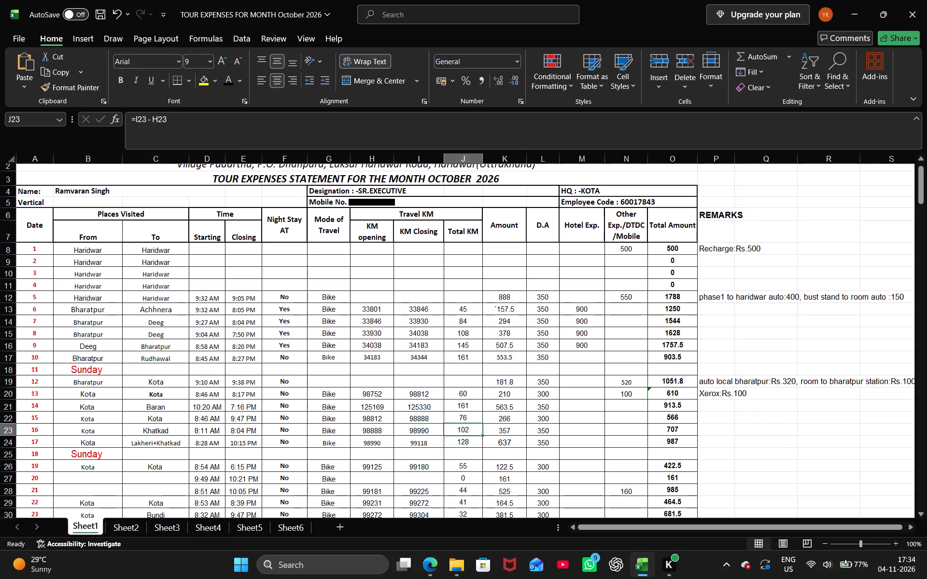
pyautogui.press('Right')
pyautogui.press('Right')
pyautogui.press('Right')
pyautogui.press('Right')
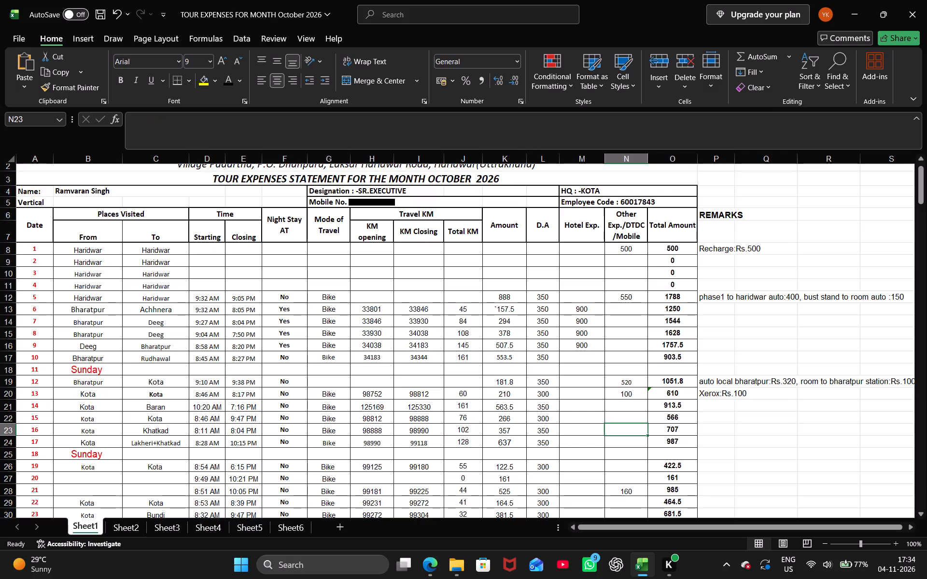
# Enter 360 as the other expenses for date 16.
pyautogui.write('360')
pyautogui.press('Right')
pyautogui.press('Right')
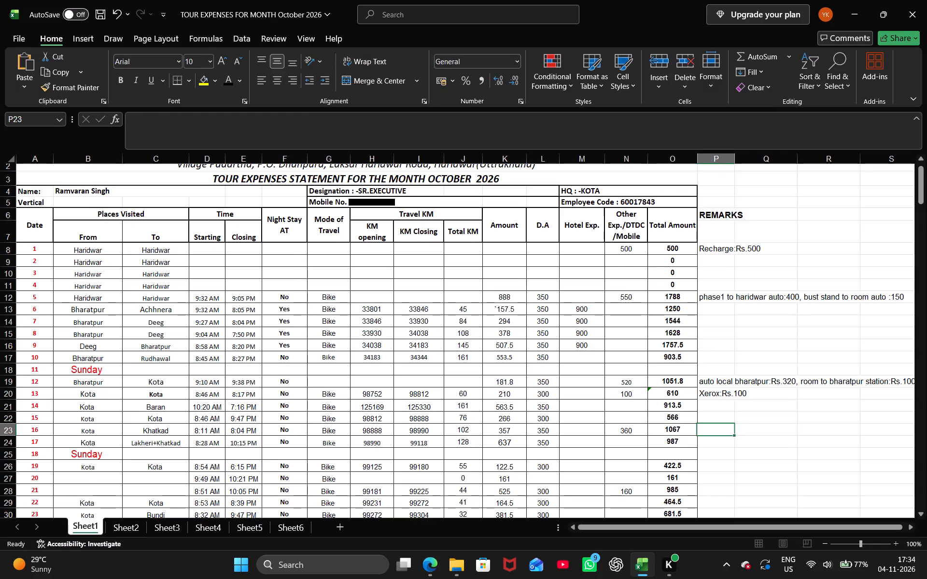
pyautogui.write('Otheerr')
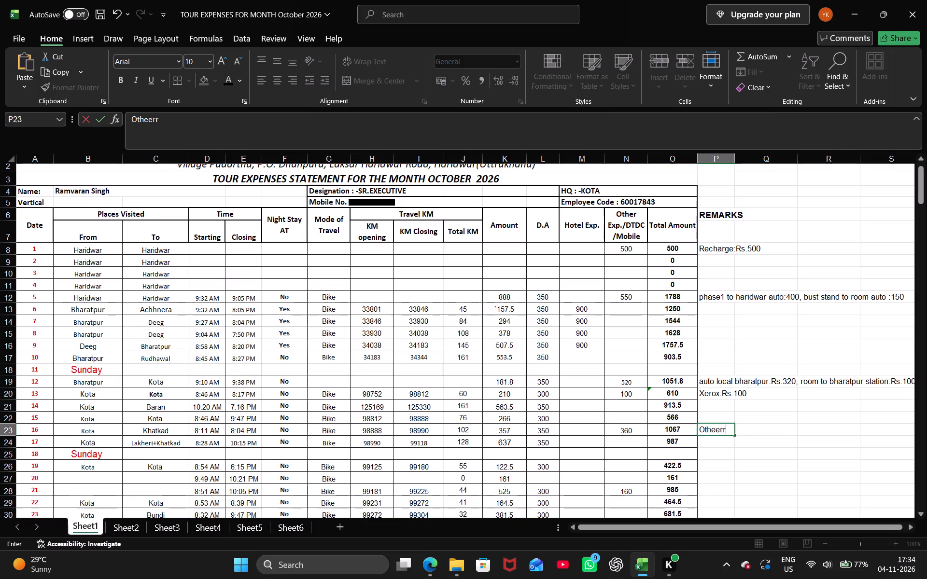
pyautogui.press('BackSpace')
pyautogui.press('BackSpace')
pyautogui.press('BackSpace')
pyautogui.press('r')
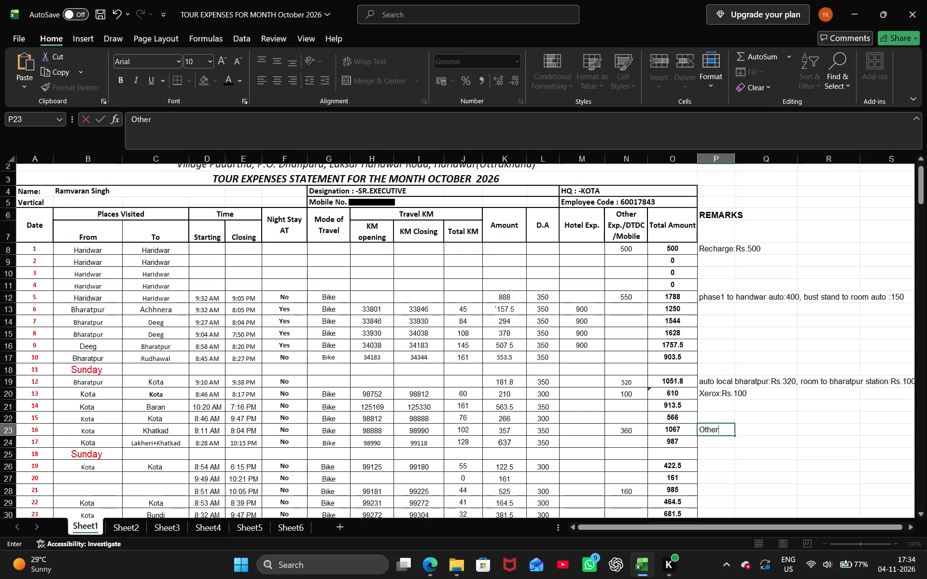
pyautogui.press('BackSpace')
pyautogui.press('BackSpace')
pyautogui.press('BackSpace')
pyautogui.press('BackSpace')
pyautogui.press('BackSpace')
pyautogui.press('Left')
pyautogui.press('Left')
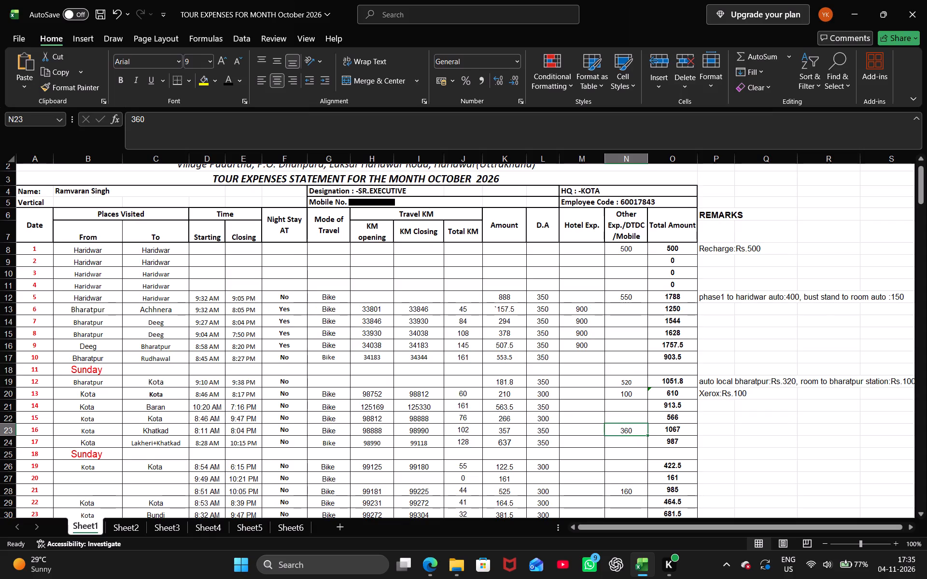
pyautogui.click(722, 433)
# Set the other expenses for date 16 to 160.
pyautogui.click(619, 430)
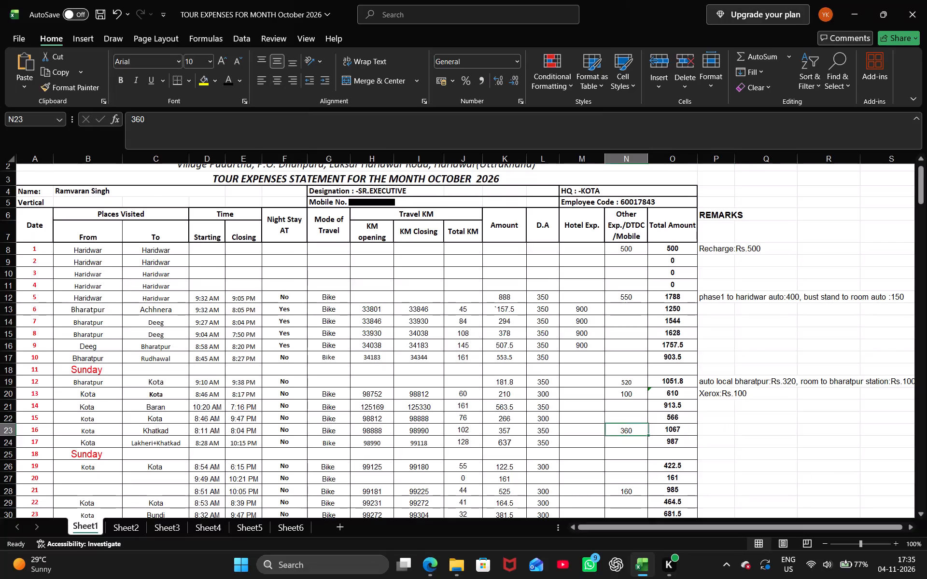
pyautogui.write('160')
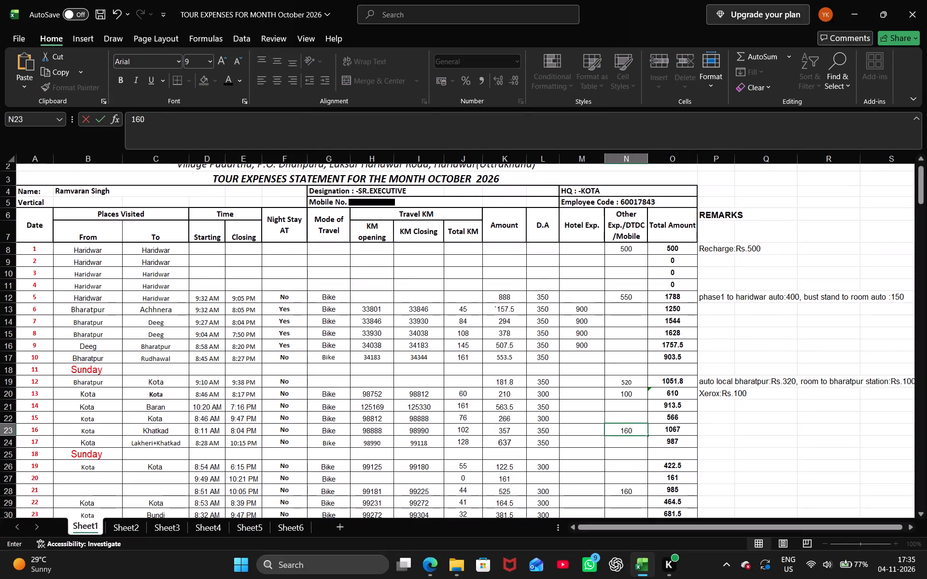
pyautogui.press('Right')
# Add the remark "Courier:Rs.160" to the date 16 row.
pyautogui.press('Right')
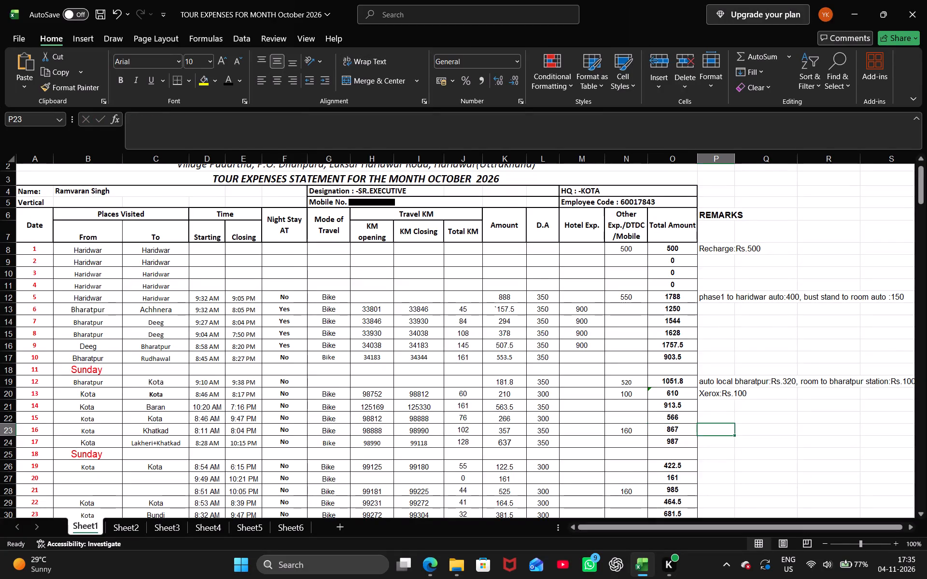
pyautogui.hotkey('shift', 'c')
pyautogui.write('ourier')
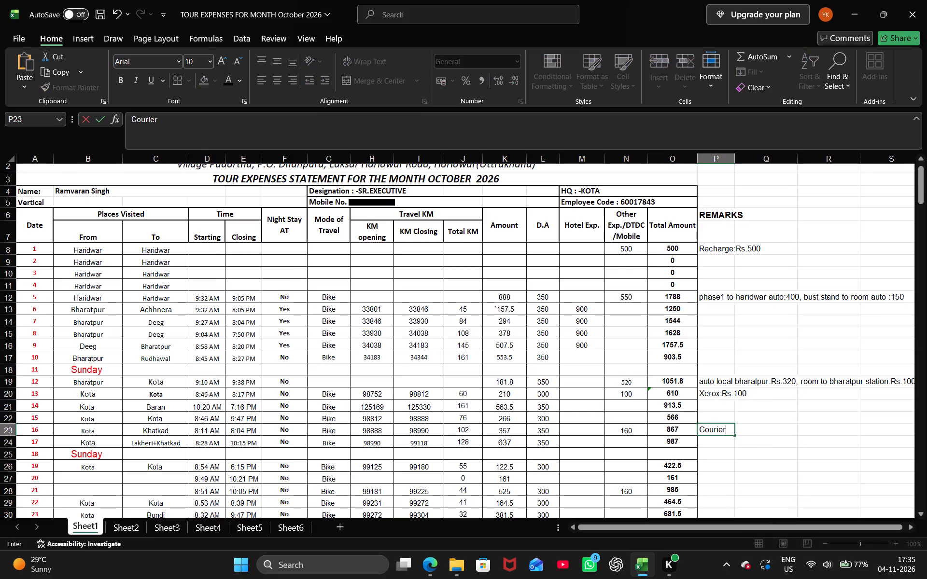
pyautogui.hotkey('shift', ':')
pyautogui.write('Rs.')
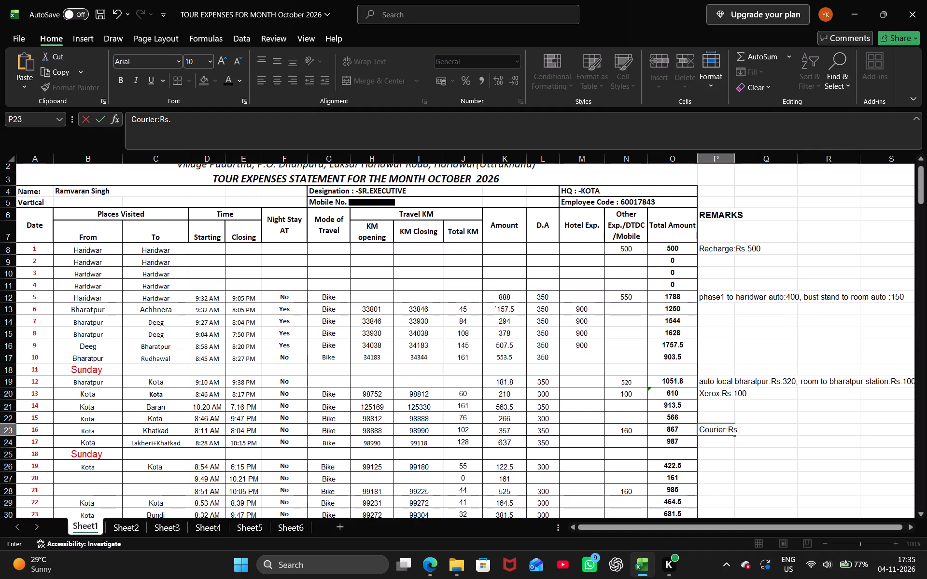
pyautogui.write('160')
pyautogui.press('Down')
# Check the date 17 row from the Total Amount back to the From place.
pyautogui.press('Left')
pyautogui.press('Left')
pyautogui.press('Left')
pyautogui.press('Left')
pyautogui.press('Left')
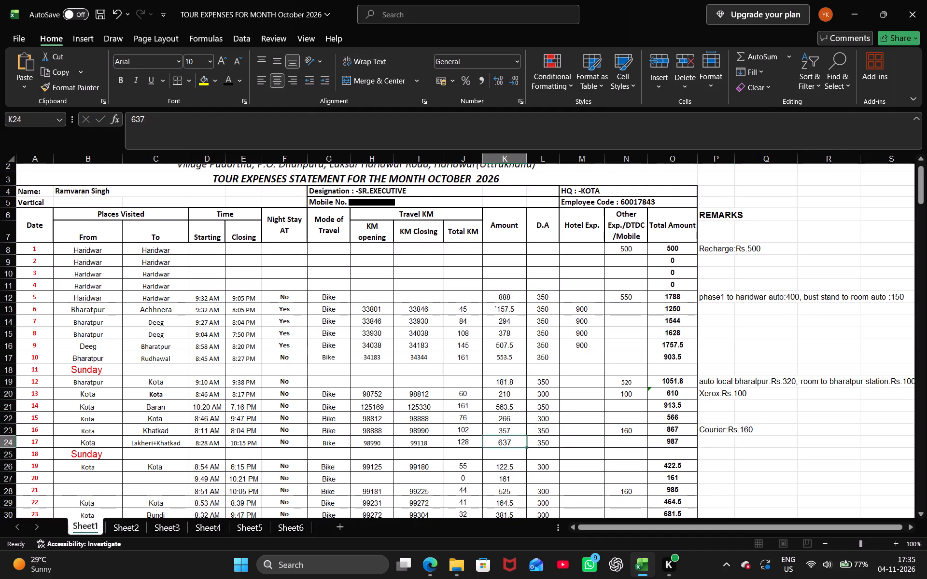
pyautogui.press('Left')
pyautogui.press('Left')
pyautogui.press('Left')
pyautogui.press('Left')
pyautogui.press('Left')
pyautogui.press('Left')
pyautogui.press('Left')
pyautogui.press('Left')
pyautogui.press('Left')
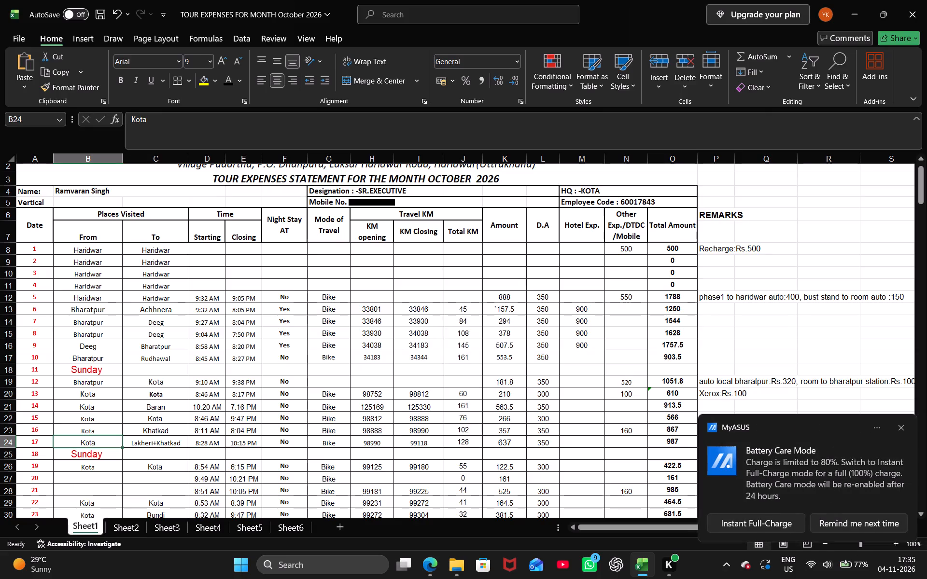
# Set the Amount for date 17 to 438.
pyautogui.press('Right')
pyautogui.press('Right')
pyautogui.press('Right')
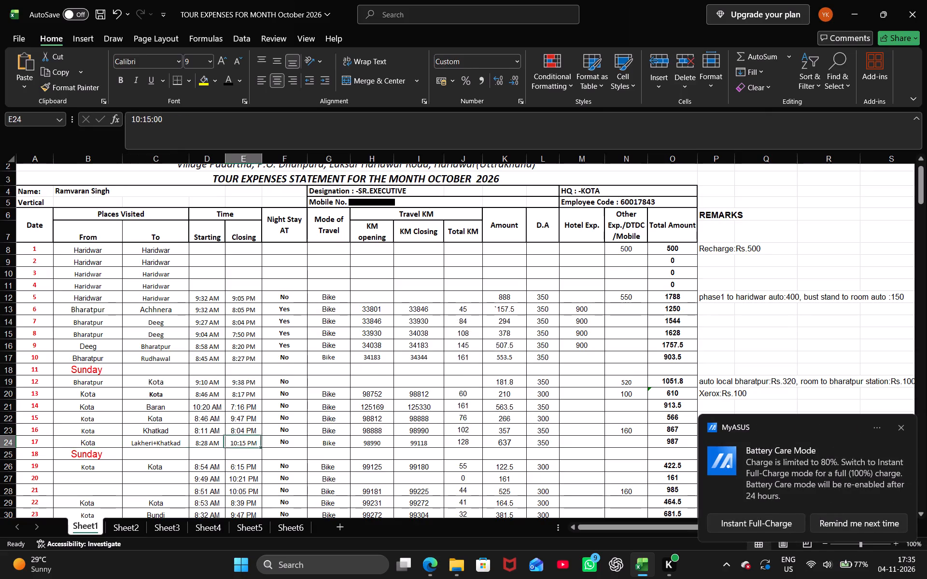
pyautogui.press('Right')
pyautogui.press('Right')
pyautogui.press('Right')
pyautogui.press('Right')
pyautogui.press('Right')
pyautogui.press('Right')
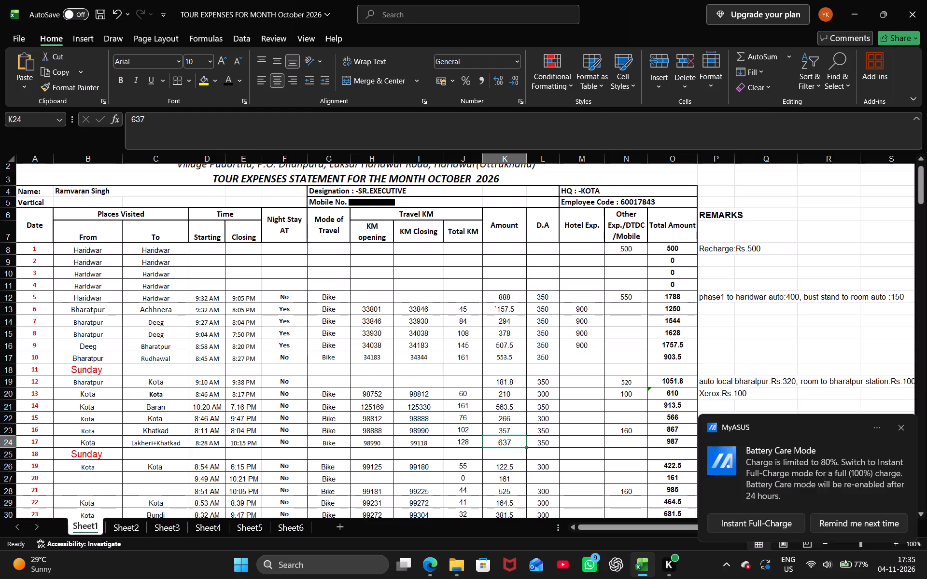
pyautogui.write('438')
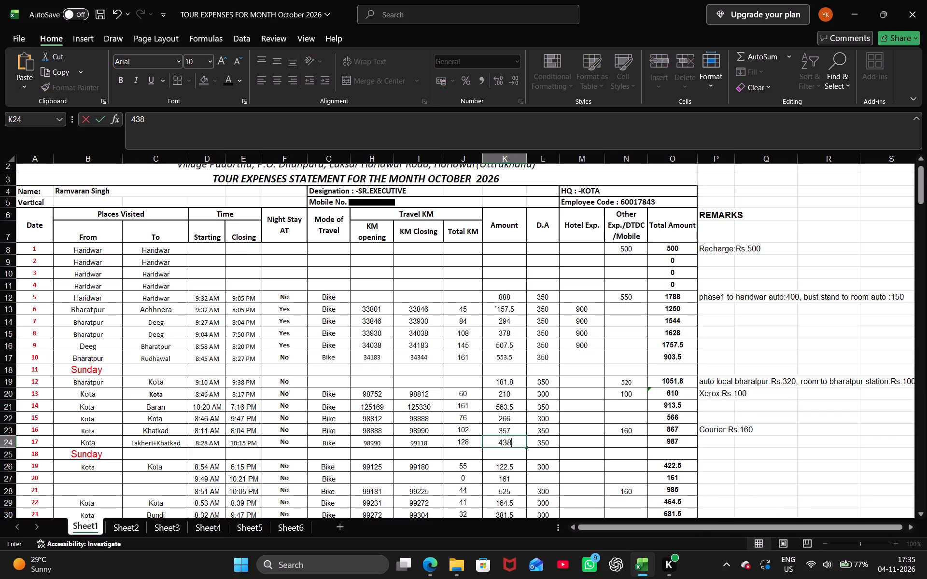
pyautogui.press('Left')
# Change the To place for date 17 to "Rawatbhatta".
pyautogui.press('Left')
pyautogui.press('Left')
pyautogui.press('Left')
pyautogui.press('Left')
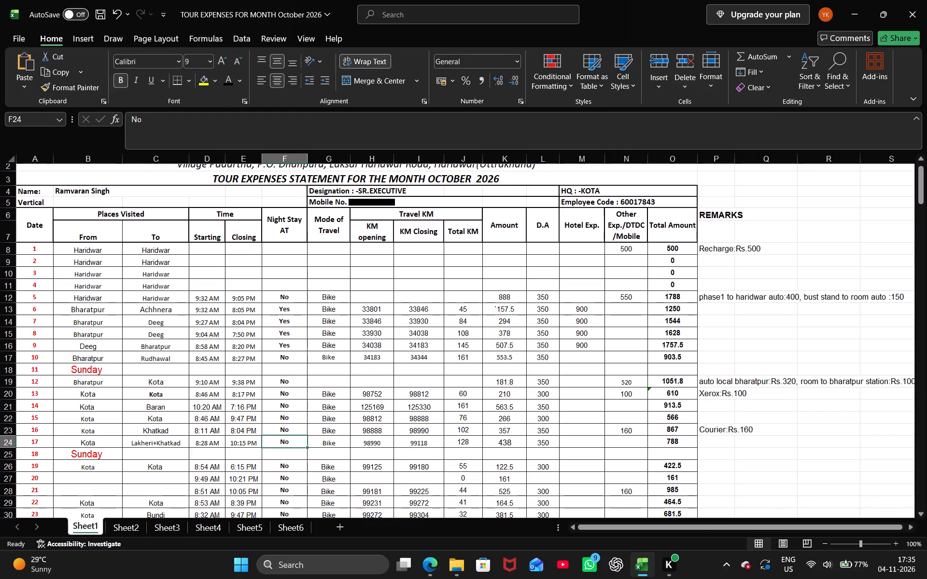
pyautogui.press('Left')
pyautogui.press('Left')
pyautogui.press('Left')
pyautogui.press('Left')
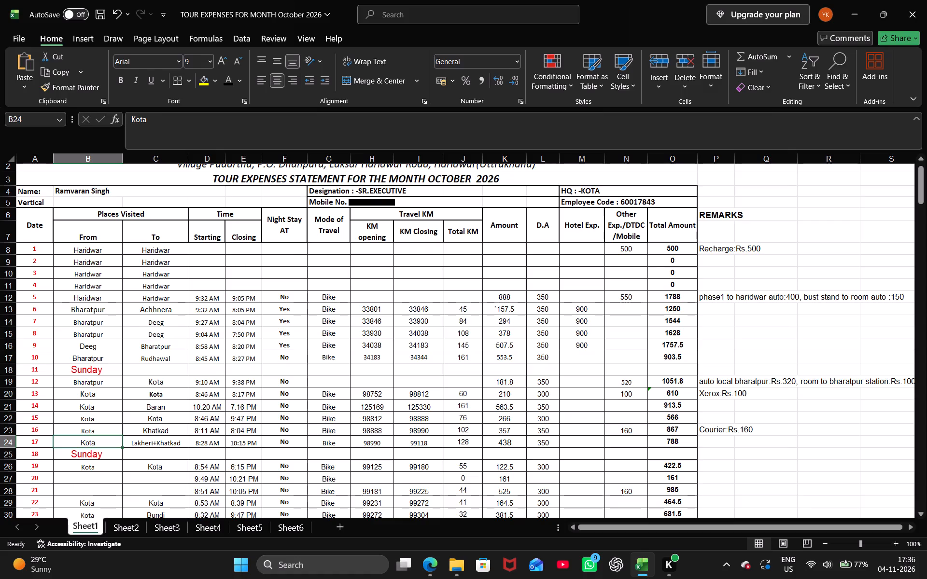
pyautogui.press('Right')
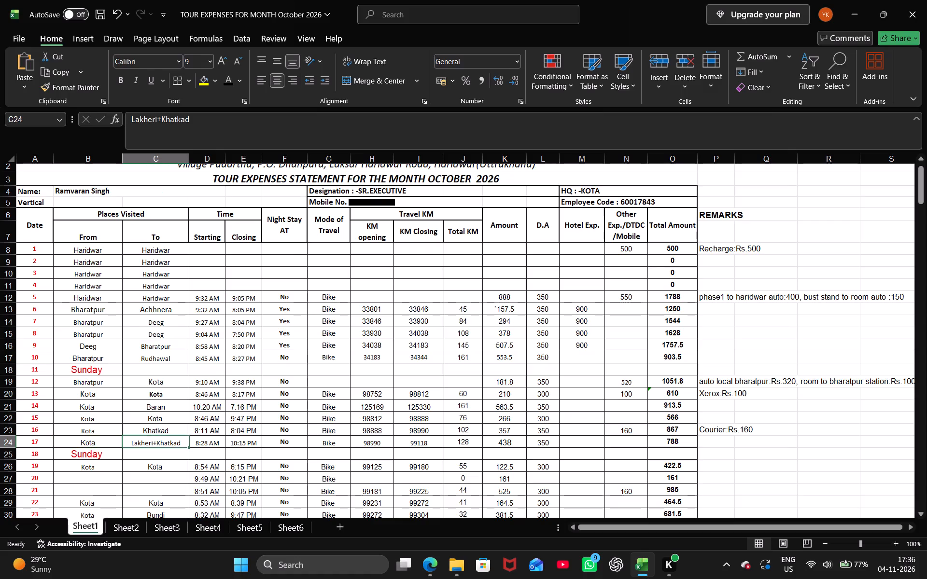
pyautogui.press('Right')
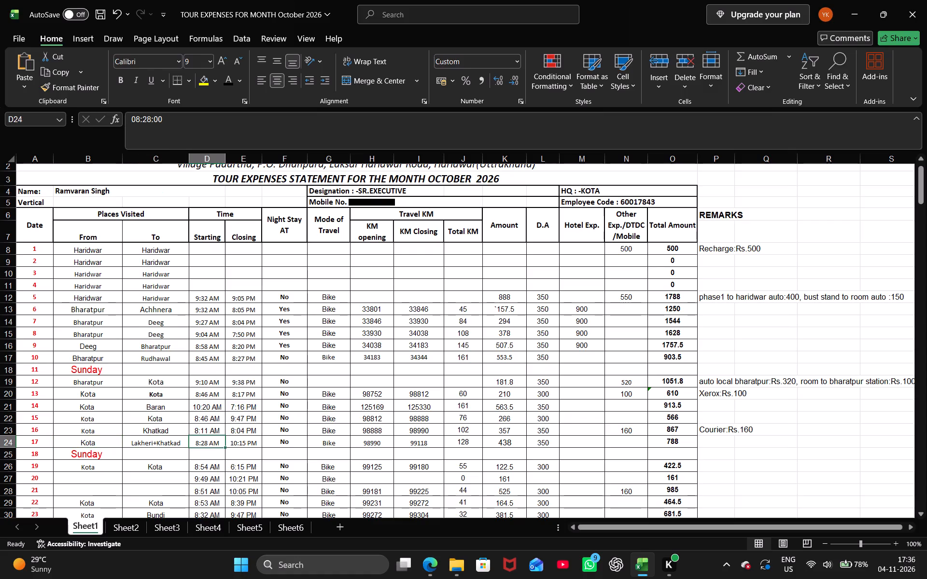
pyautogui.press('Left')
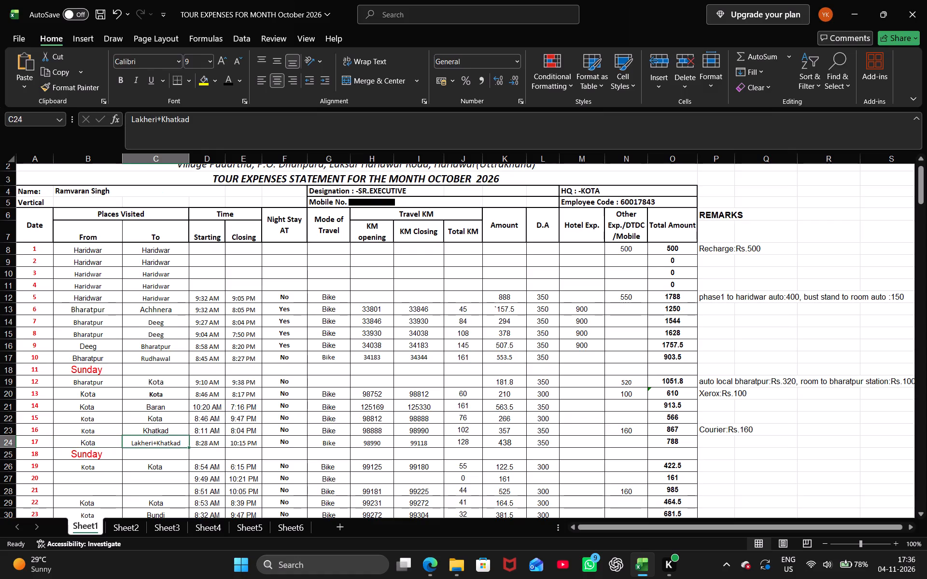
pyautogui.hotkey('shift', 'r')
pyautogui.write('awa')
pyautogui.press('t')
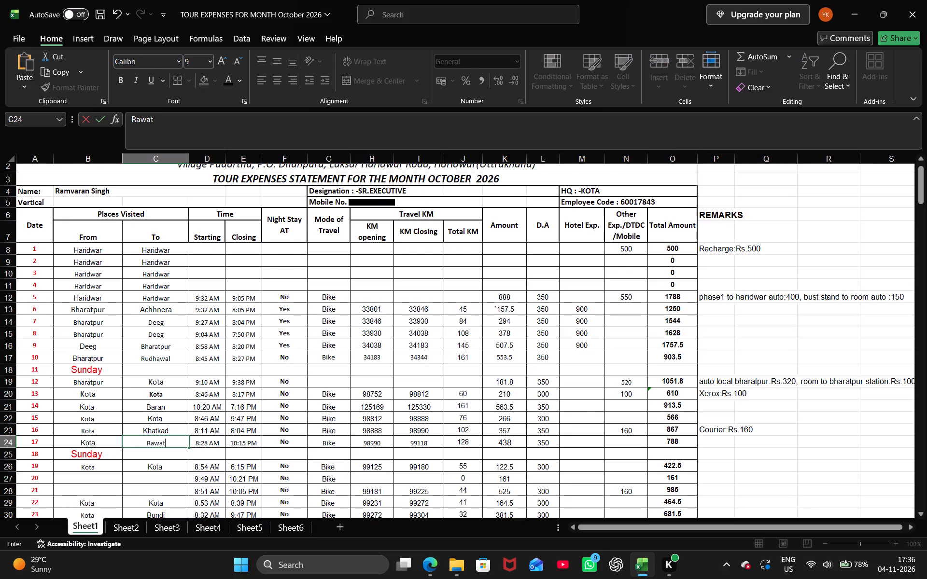
pyautogui.write('bhata')
pyautogui.press('BackSpace')
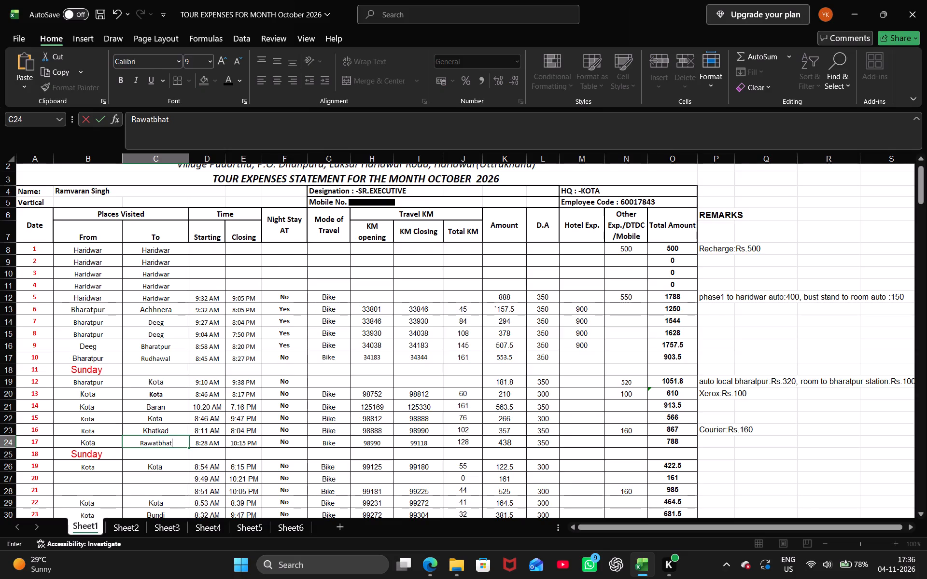
pyautogui.write('ta')
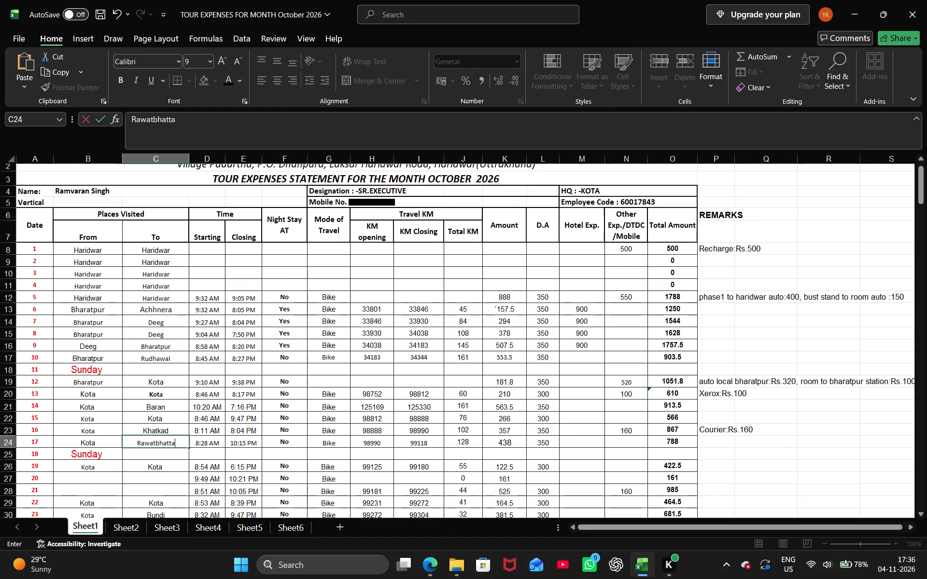
pyautogui.press('Right')
# Check the remaining date 17 entries across the night stay, travel mode, KM readings, Amount, D.A and hotel expenses.
pyautogui.press('Right')
pyautogui.press('Right')
pyautogui.press('Right')
pyautogui.press('Right')
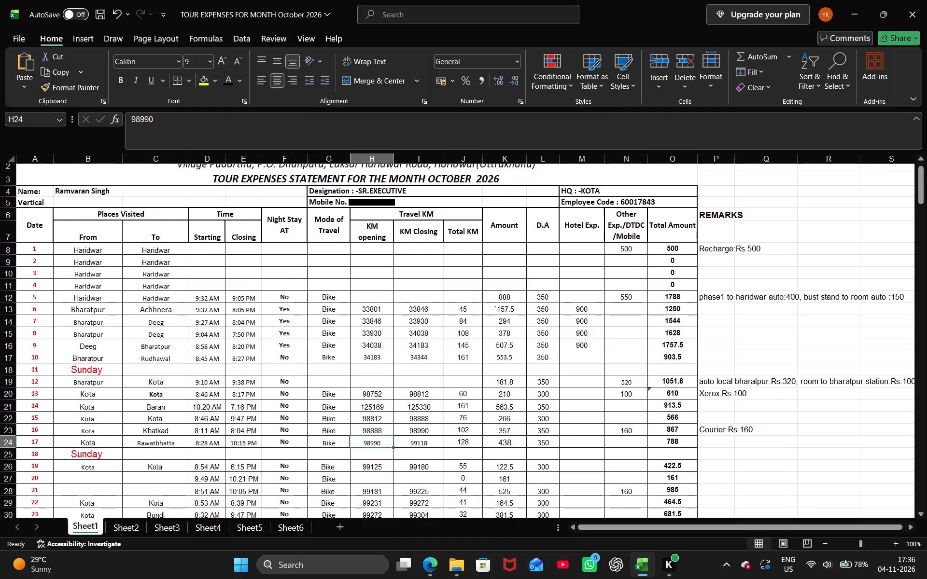
pyautogui.press('Right')
pyautogui.press('Right')
pyautogui.press('Right')
pyautogui.press('Right')
pyautogui.press('Right')
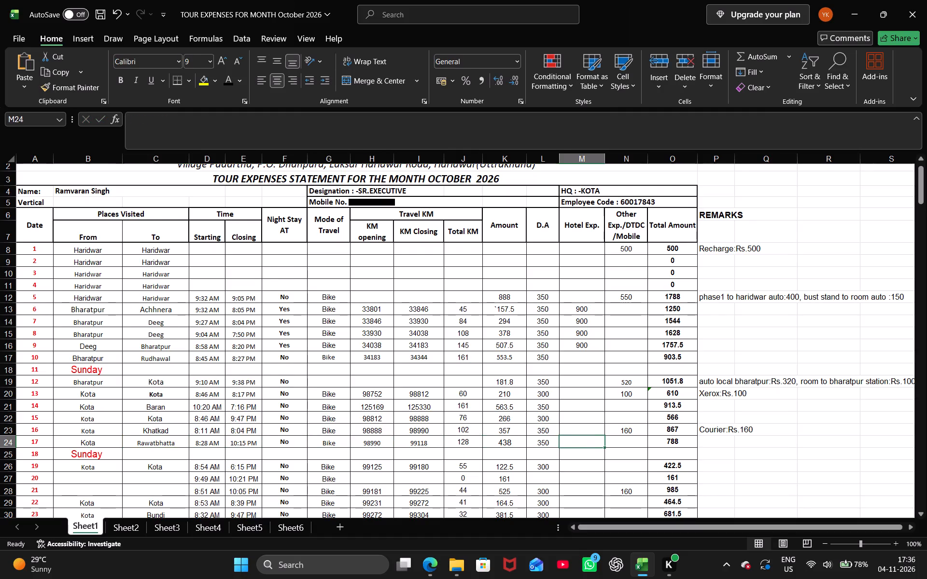
pyautogui.press('Left')
pyautogui.press('Left')
pyautogui.press('Left')
pyautogui.press('Left')
pyautogui.press('Left')
pyautogui.press('Left')
pyautogui.press('Left')
pyautogui.press('Left')
pyautogui.press('Left')
pyautogui.press('Left')
pyautogui.press('Left')
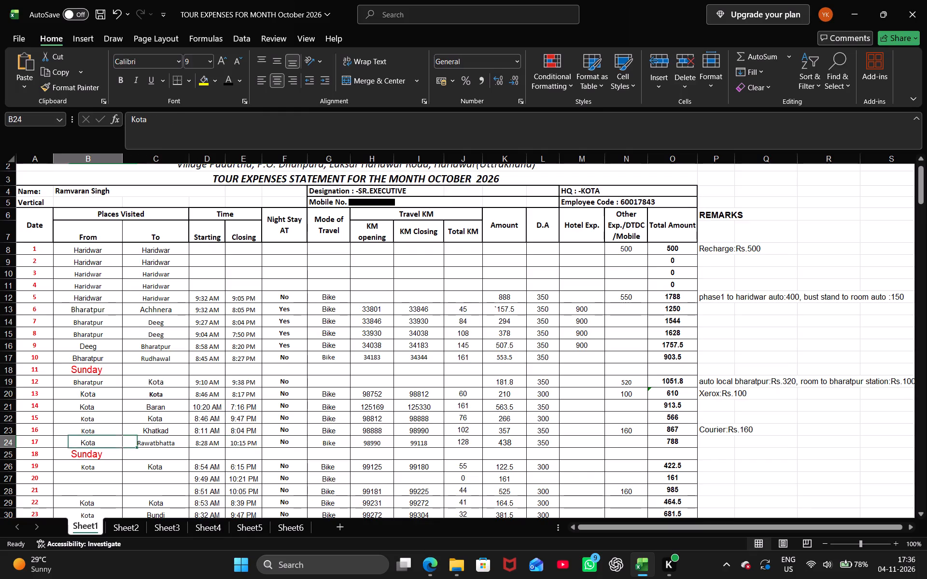
# Set the Amount for date 19 to 192.5.
pyautogui.press('Down')
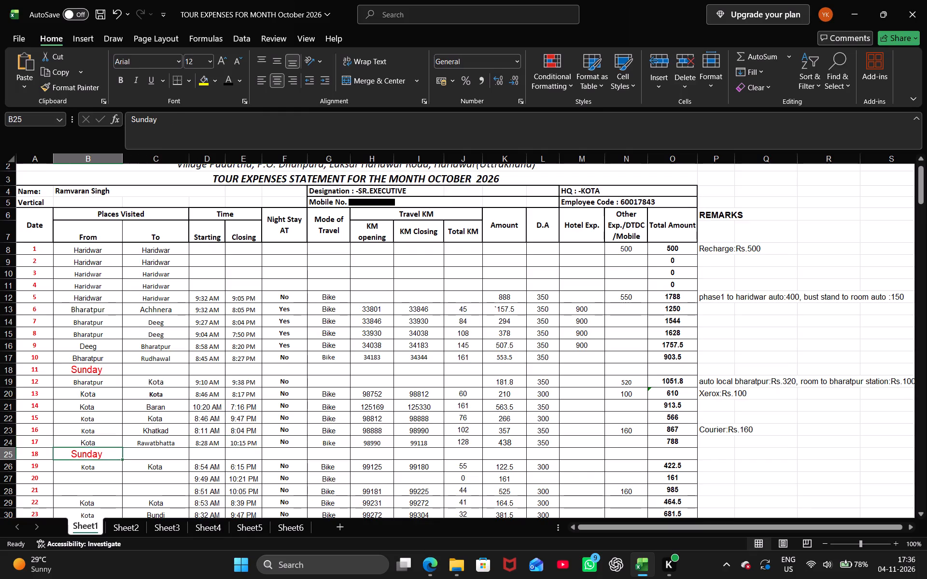
pyautogui.press('Down')
pyautogui.scroll(-1, 676, 422)
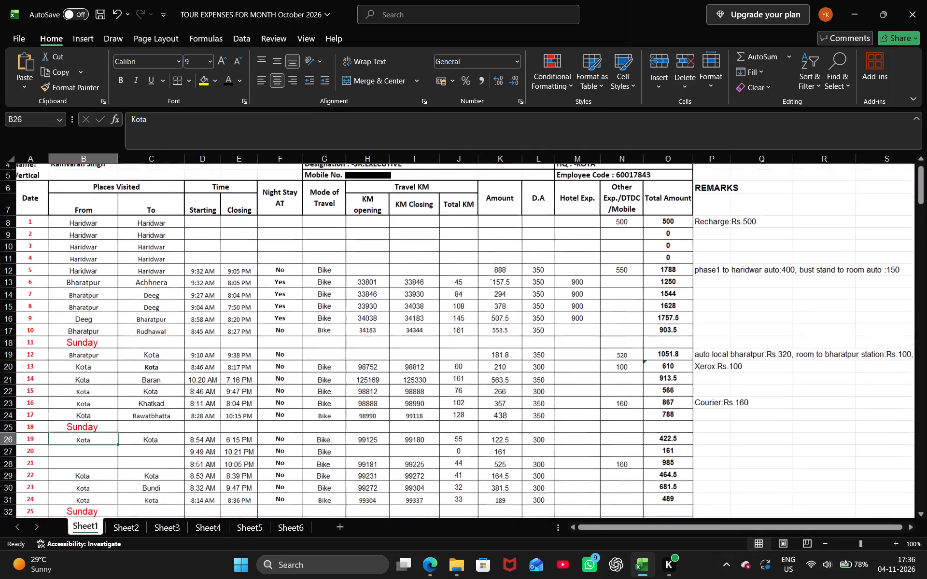
pyautogui.scroll(-4, 676, 422)
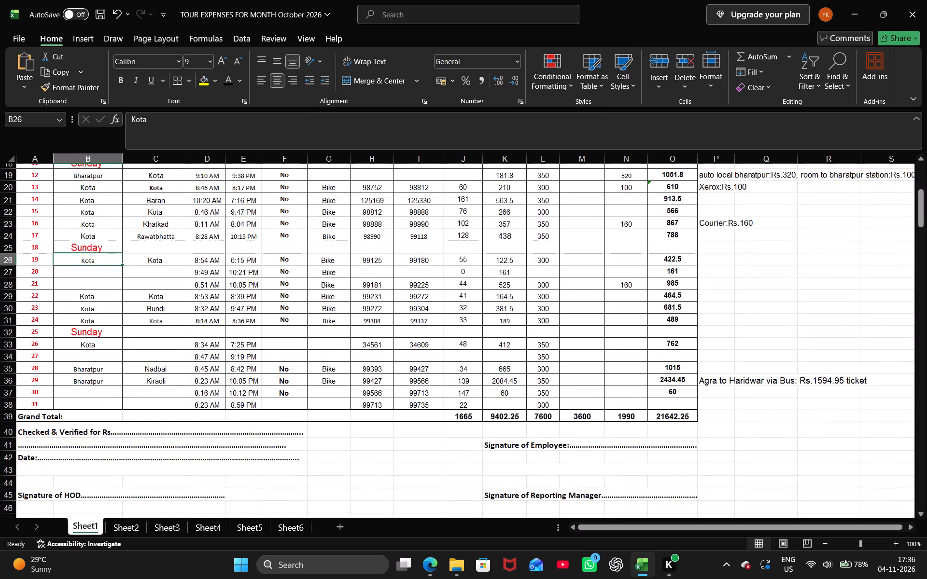
pyautogui.press('Right')
pyautogui.press('Right')
pyautogui.press('Right')
pyautogui.press('Right')
pyautogui.press('Right')
pyautogui.press('Right')
pyautogui.press('Right')
pyautogui.press('Right')
pyautogui.press('Right')
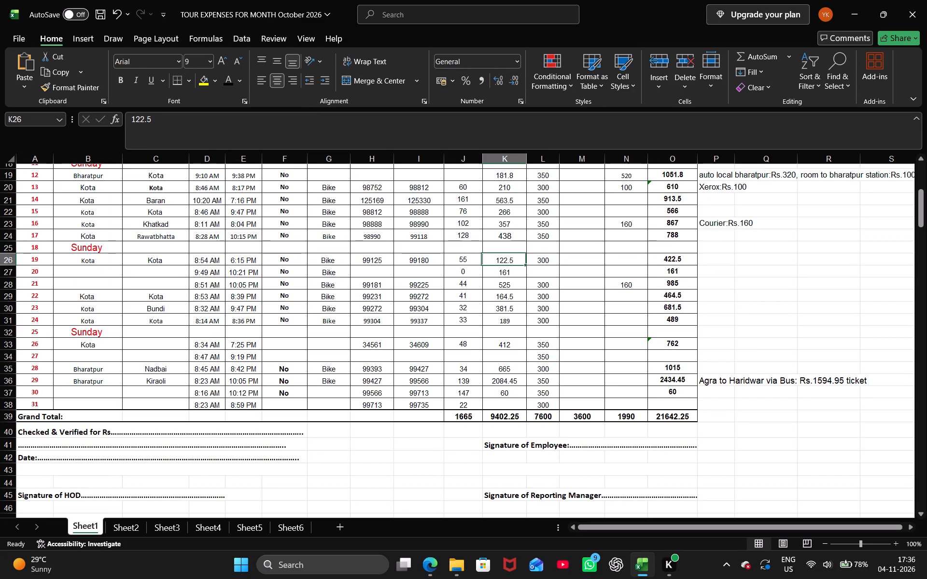
pyautogui.press('1')
pyautogui.write('92')
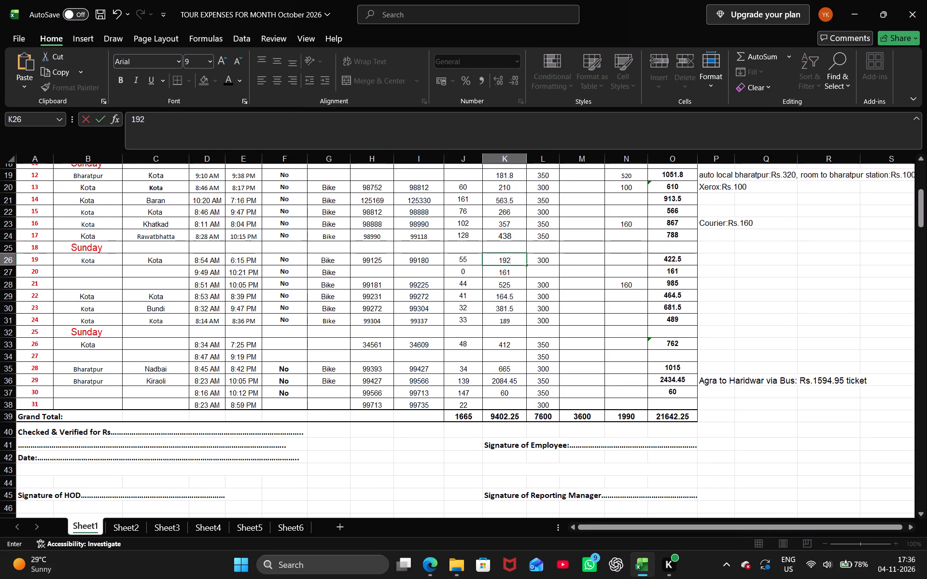
pyautogui.write('.5')
pyautogui.press('Left')
pyautogui.press('Left')
pyautogui.press('Left')
pyautogui.press('Left')
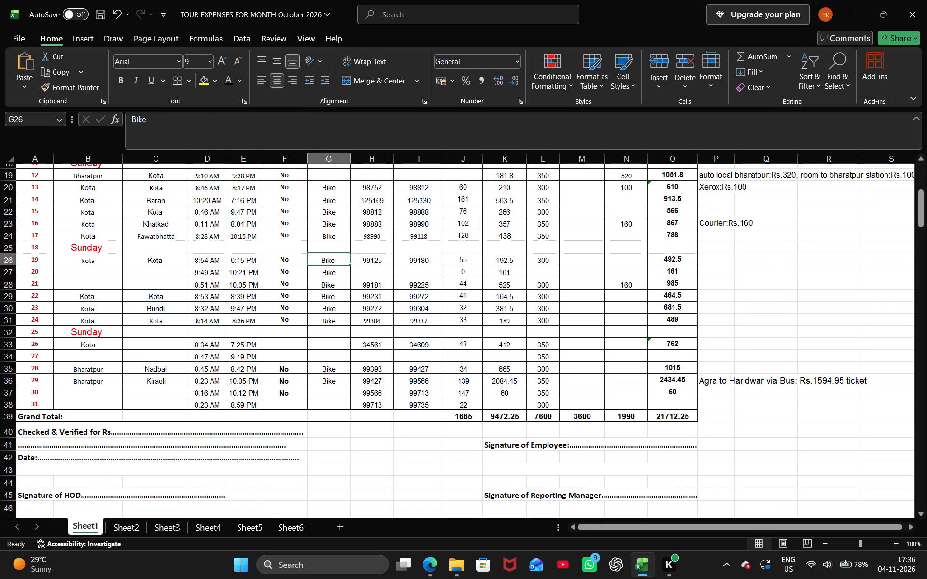
# Check the date 19 entries from closing time to Total Amount, and the Total Amount formulas for dates 17 and 21.
pyautogui.press('Left')
pyautogui.press('Left')
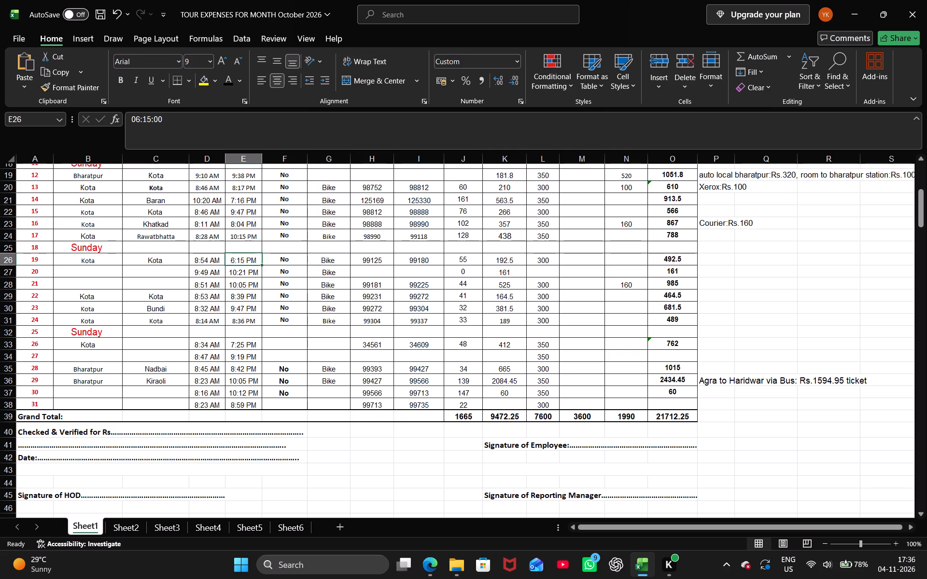
pyautogui.press('Right')
pyautogui.press('Right')
pyautogui.press('Right')
pyautogui.press('Right')
pyautogui.press('Right')
pyautogui.press('Right')
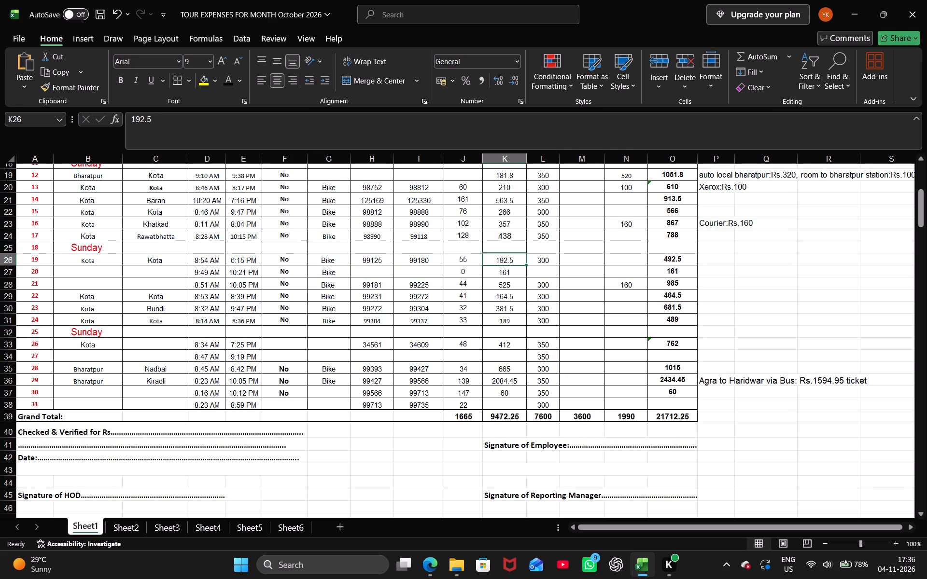
pyautogui.press('Right')
pyautogui.press('Right')
pyautogui.press('Right')
pyautogui.press('Right')
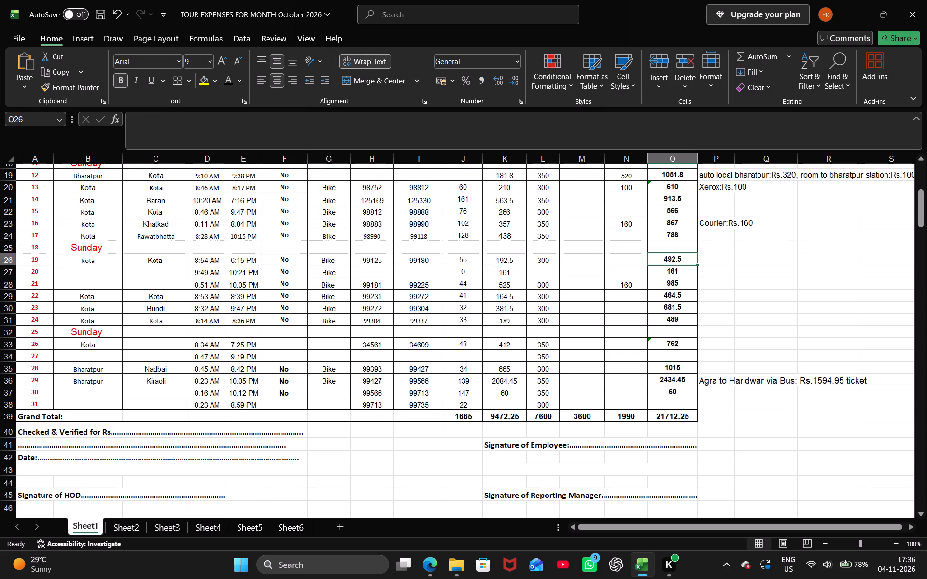
pyautogui.press('Up')
pyautogui.press('Up')
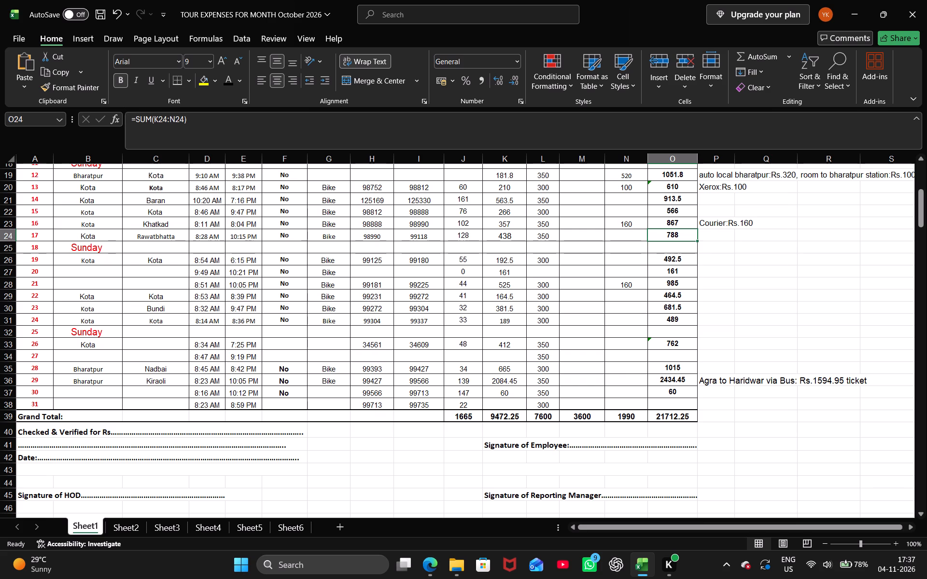
pyautogui.press('Down')
pyautogui.press('Down')
pyautogui.press('Down')
pyautogui.press('Down')
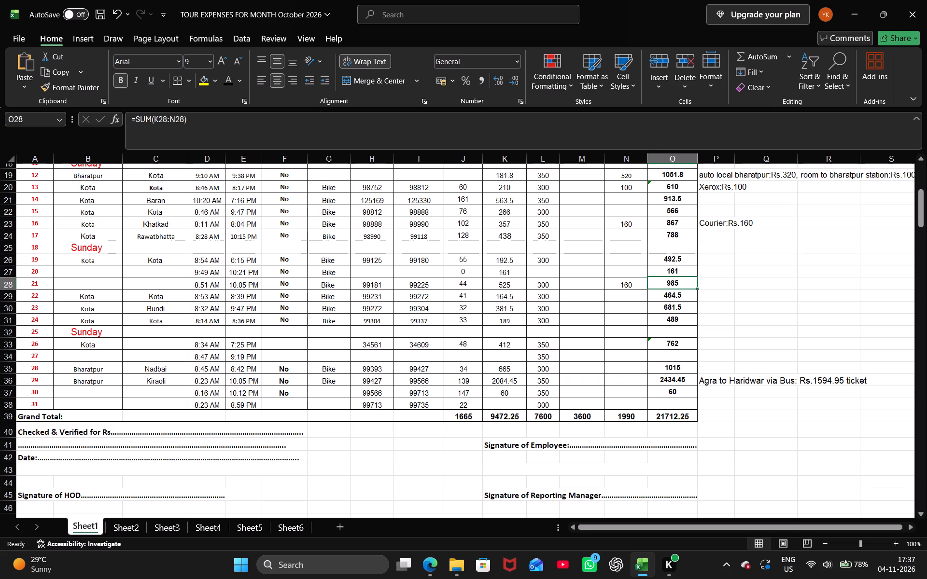
# Recheck the date 21 and date 19 rows across the night stay, KM readings, Amount, D.A, hotel and total entries.
pyautogui.press('Left')
pyautogui.press('Left')
pyautogui.press('Left')
pyautogui.press('Left')
pyautogui.press('Left')
pyautogui.press('Left')
pyautogui.press('Left')
pyautogui.press('Left')
pyautogui.press('Left')
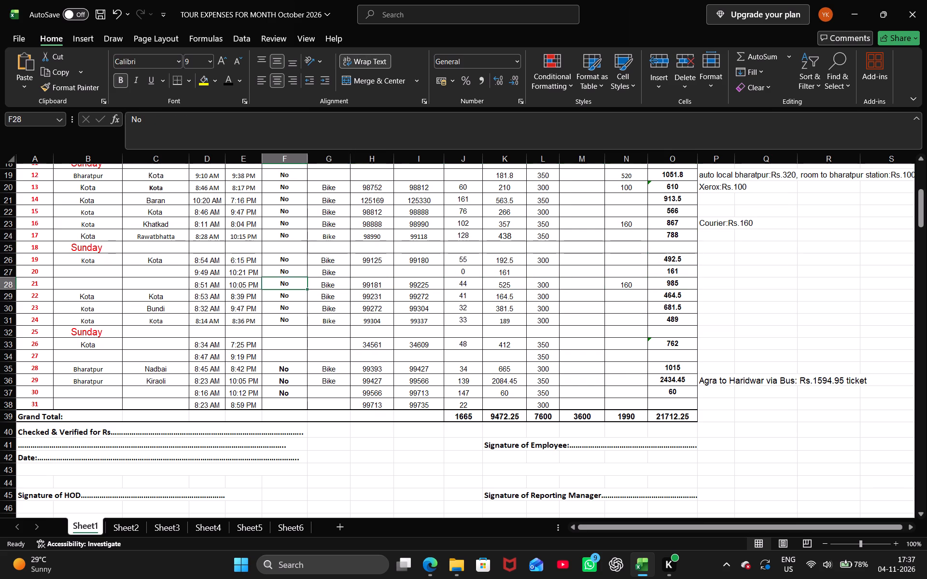
pyautogui.press('Up')
pyautogui.press('Up')
pyautogui.press('Right')
pyautogui.press('Right')
pyautogui.press('Right')
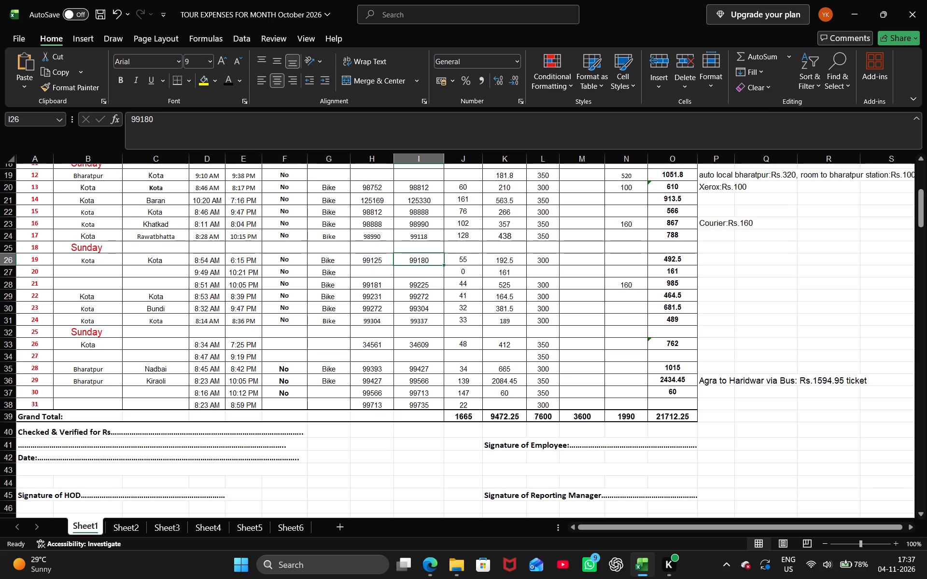
pyautogui.press('Right')
pyautogui.press('Right')
pyautogui.press('Right')
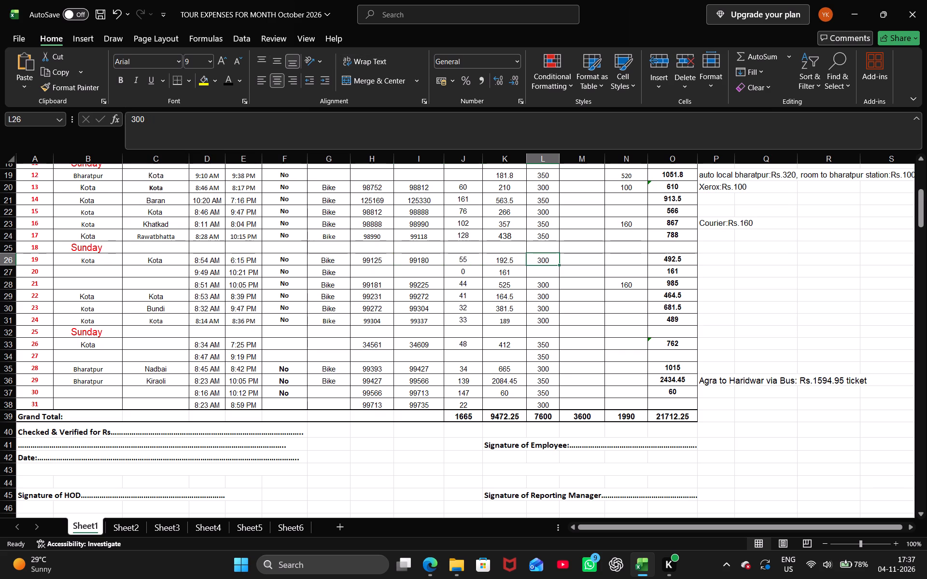
pyautogui.press('Right')
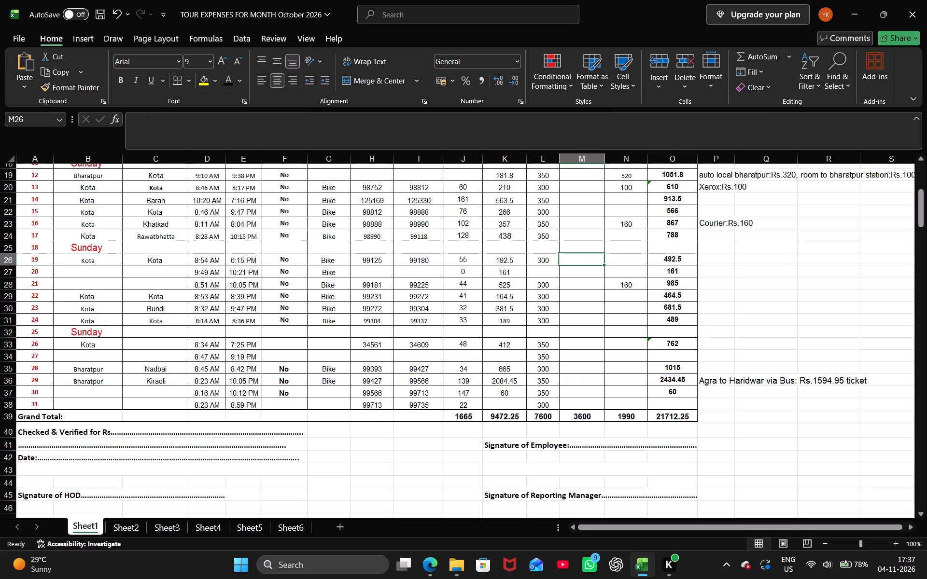
pyautogui.press('Right')
pyautogui.press('Right')
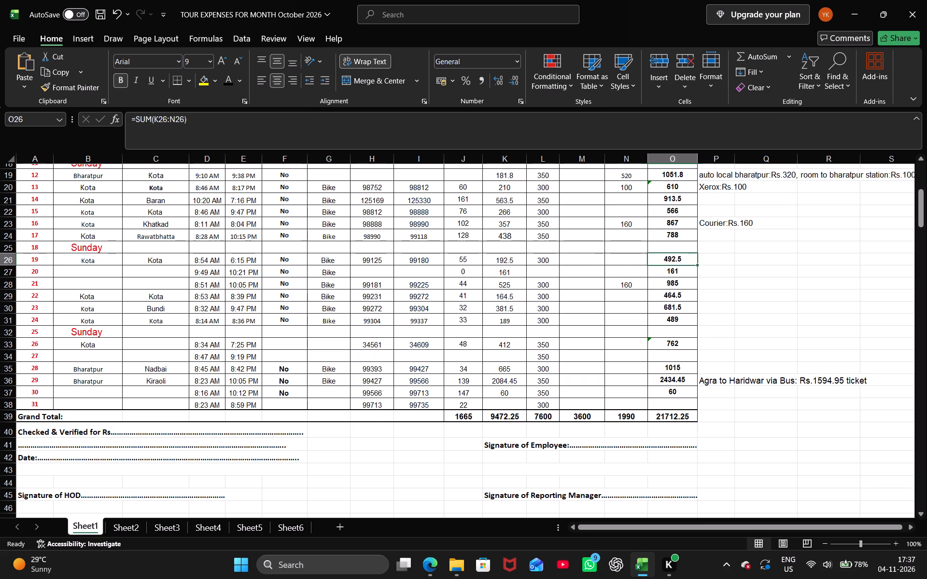
# Enter 100 as the Other Exp./DTDC/Mobile amount for date 19.
pyautogui.press('Left')
pyautogui.press('Left')
pyautogui.press('Left')
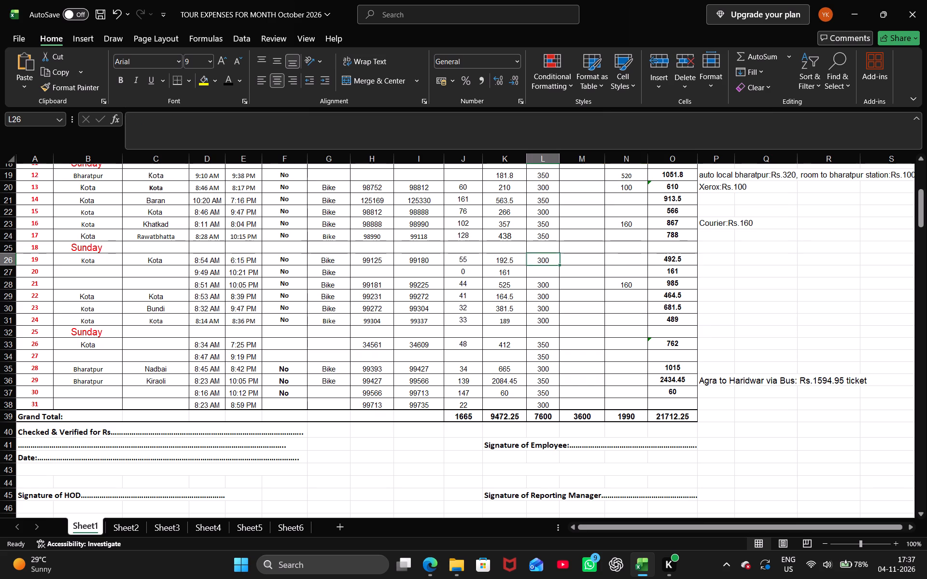
pyautogui.press('Left')
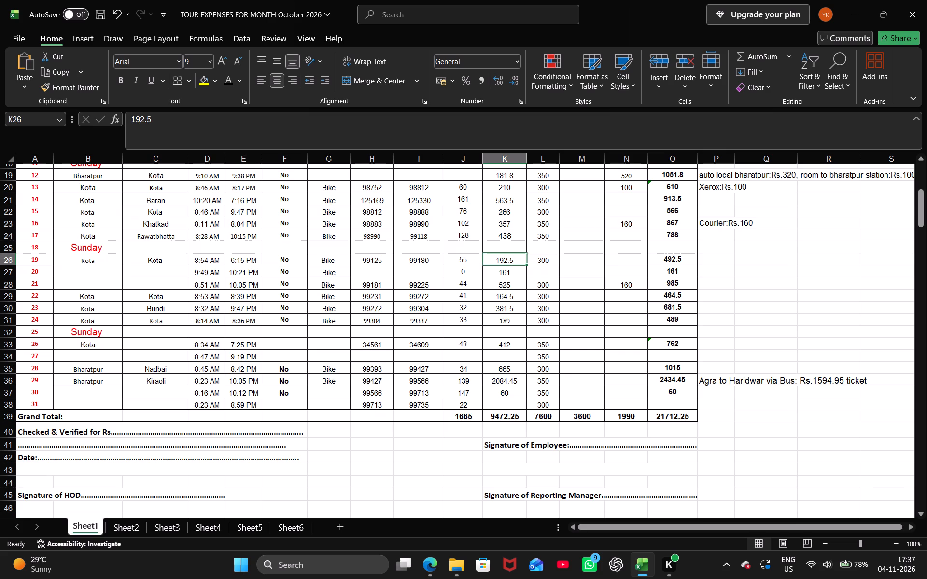
pyautogui.press('Right')
pyautogui.press('Right')
pyautogui.press('Right')
pyautogui.write('100')
pyautogui.press('Right')
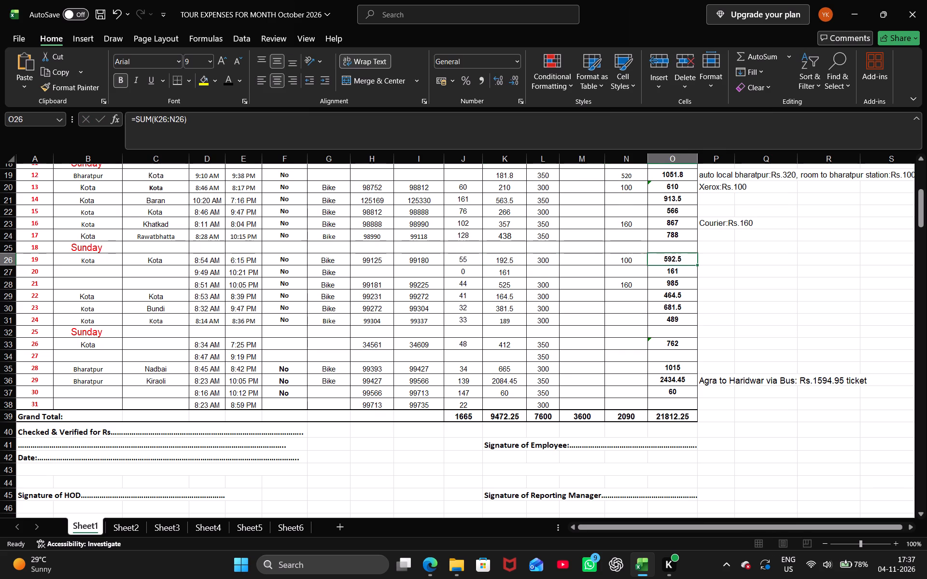
# Add the remark "Room to station auto:100," for date 19.
pyautogui.press('Right')
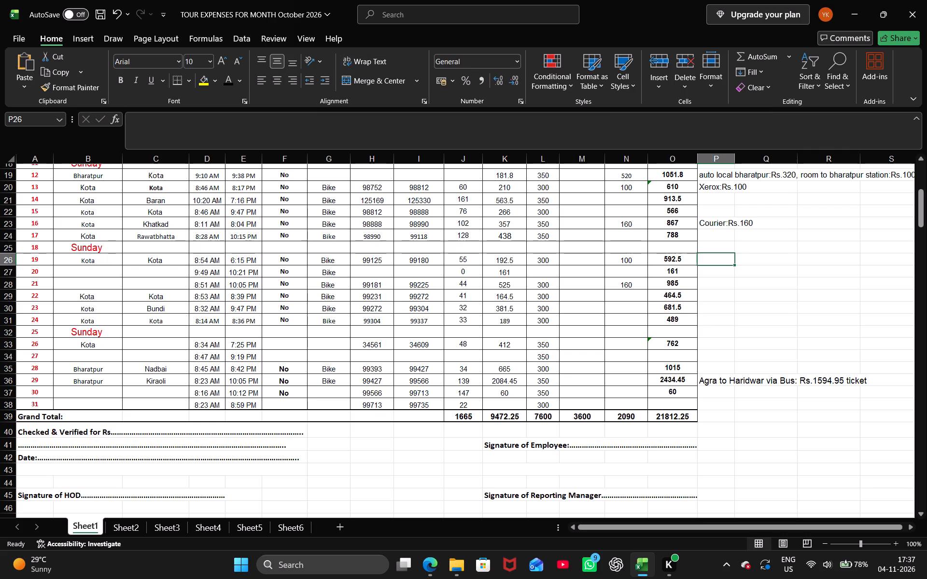
pyautogui.hotkey('shift', 'r')
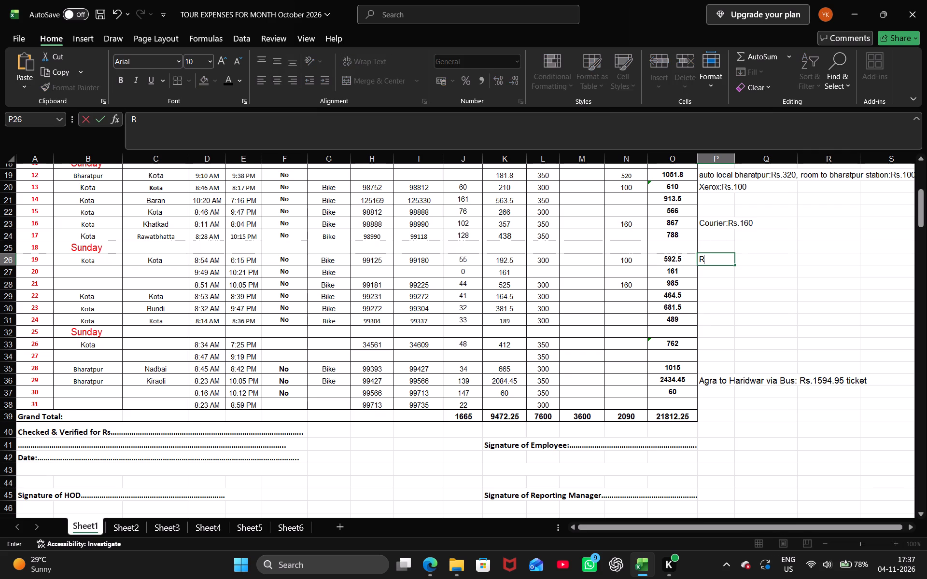
pyautogui.write('oom to')
pyautogui.press('space')
pyautogui.write('station')
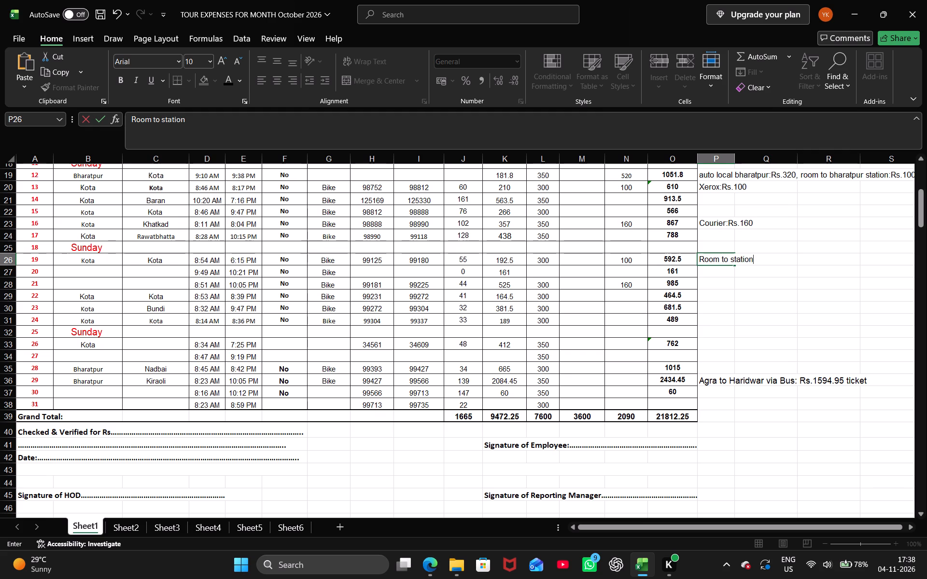
pyautogui.hotkey('shift', ':')
pyautogui.press('BackSpace')
pyautogui.press('space')
pyautogui.write('auto:')
pyautogui.write('100')
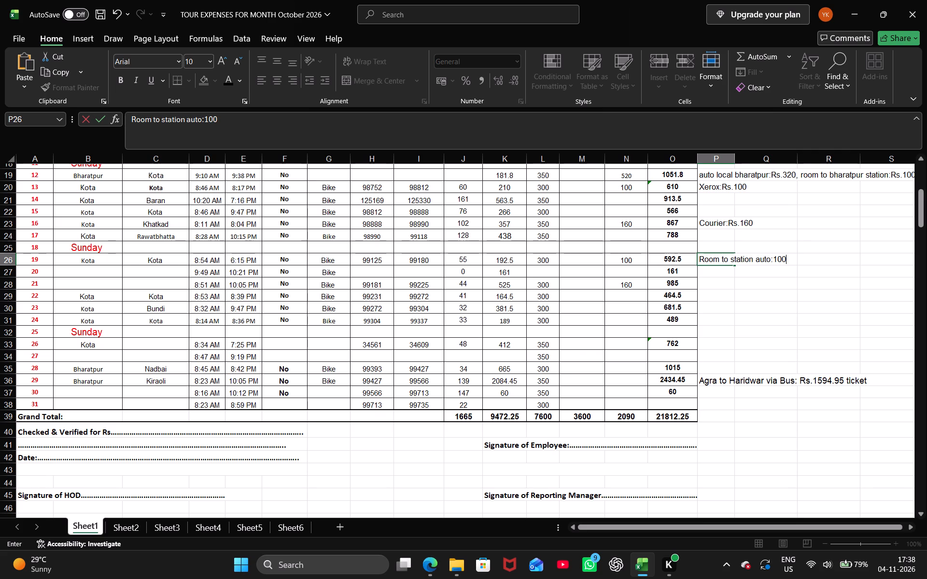
pyautogui.write(',')
pyautogui.press('space')
pyautogui.click(506, 262)
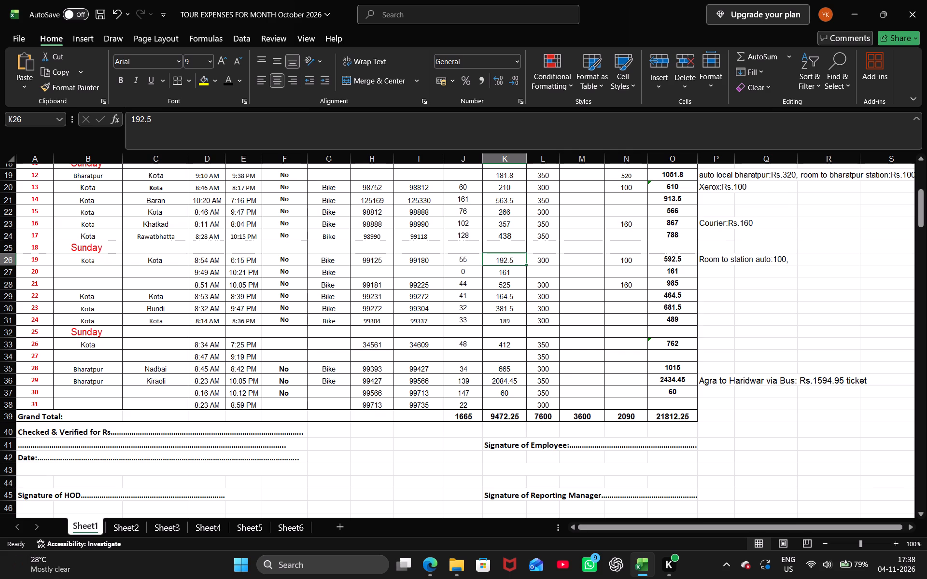
# Clear the Mode of Travel and Night Stay entries for date 5.
pyautogui.scroll(1, 506, 262)
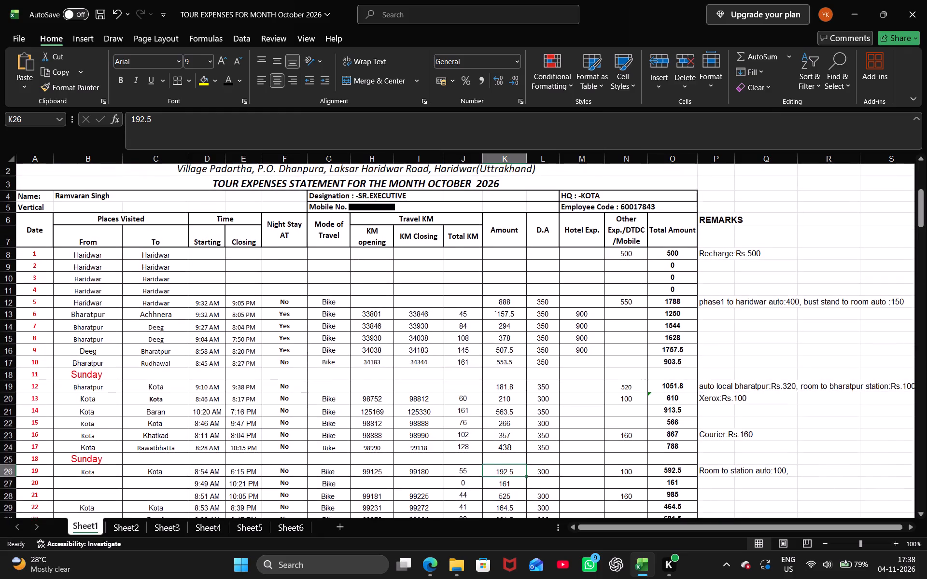
pyautogui.scroll(1, 506, 262)
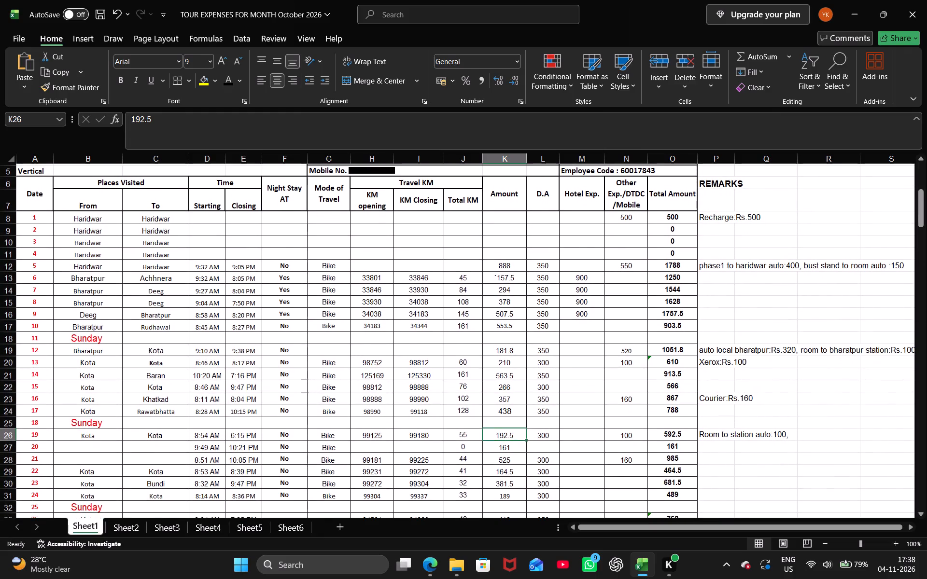
pyautogui.scroll(1, 506, 262)
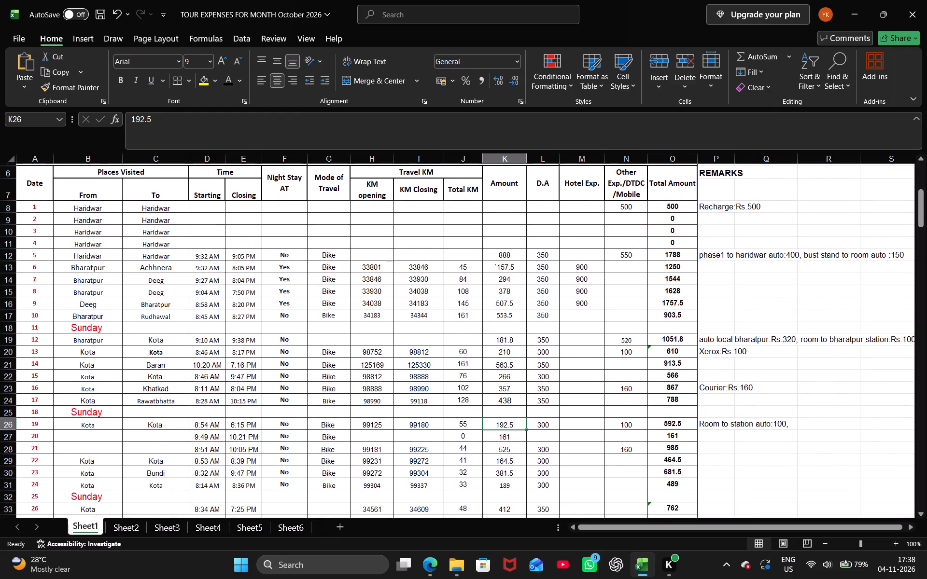
pyautogui.scroll(1, 506, 262)
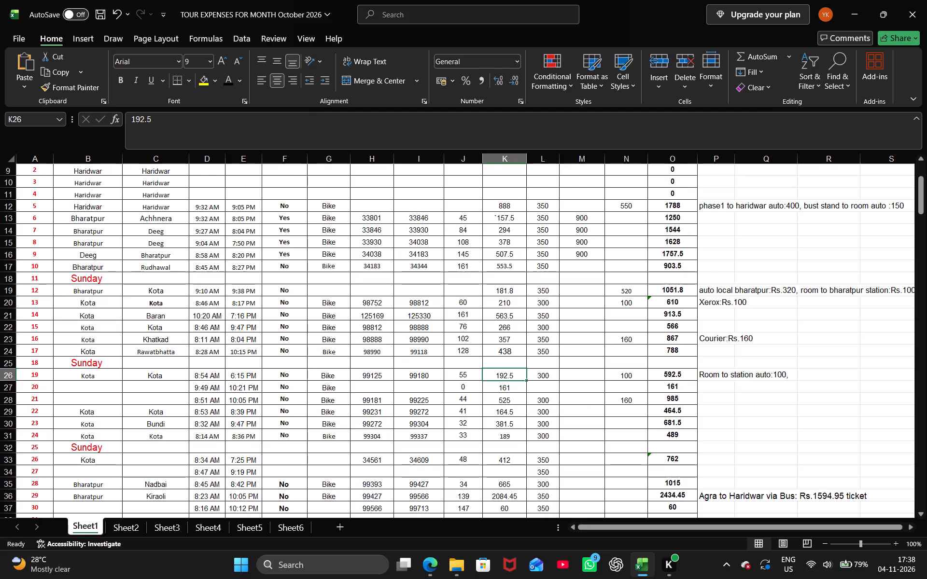
pyautogui.scroll(1, 505, 376)
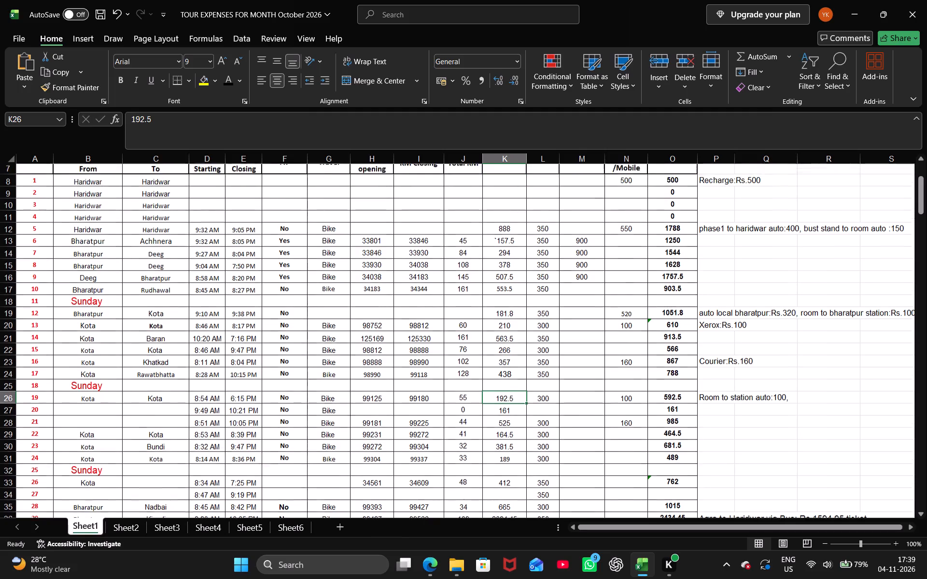
pyautogui.scroll(1, 505, 376)
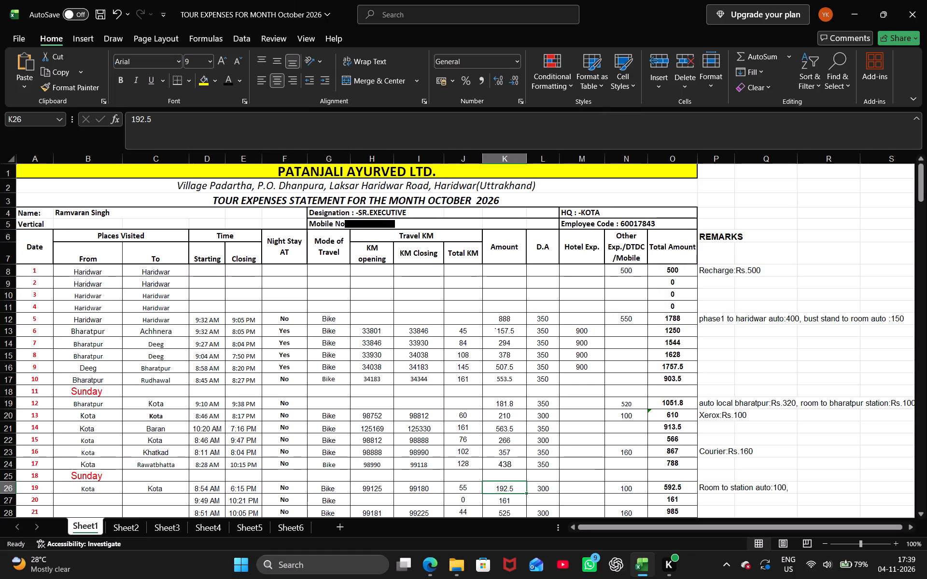
pyautogui.click(329, 321)
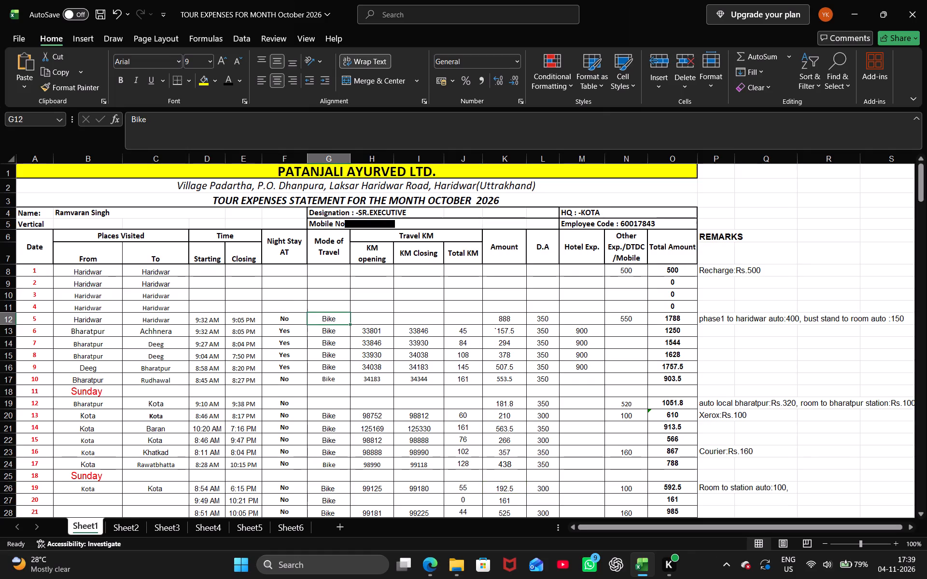
pyautogui.press('BackSpace')
pyautogui.press('Left')
pyautogui.press('BackSpace')
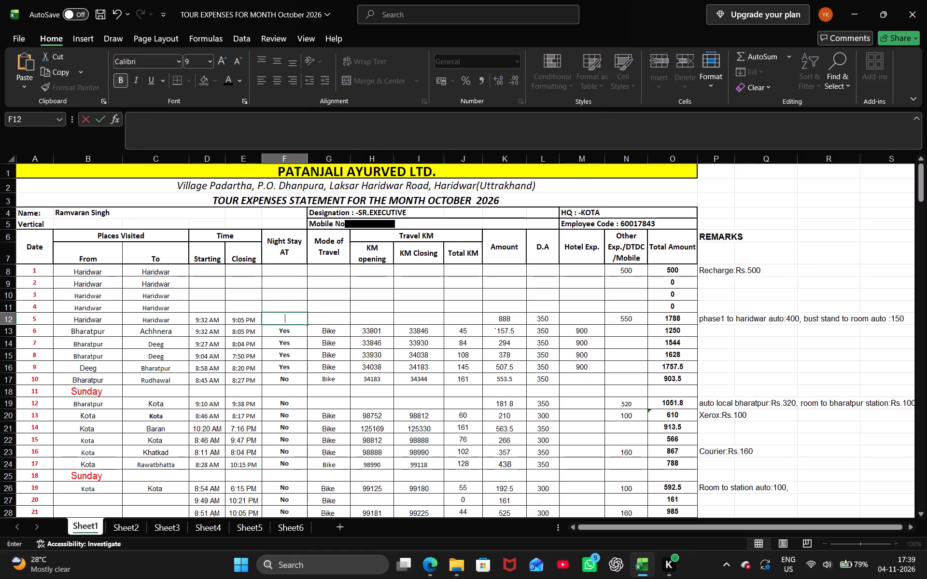
pyautogui.press('Down')
# Set the travel Amount for date 19 to 312.5.
pyautogui.press('Down')
pyautogui.press('Down')
pyautogui.press('Right')
pyautogui.press('Right')
pyautogui.press('Right')
pyautogui.press('Right')
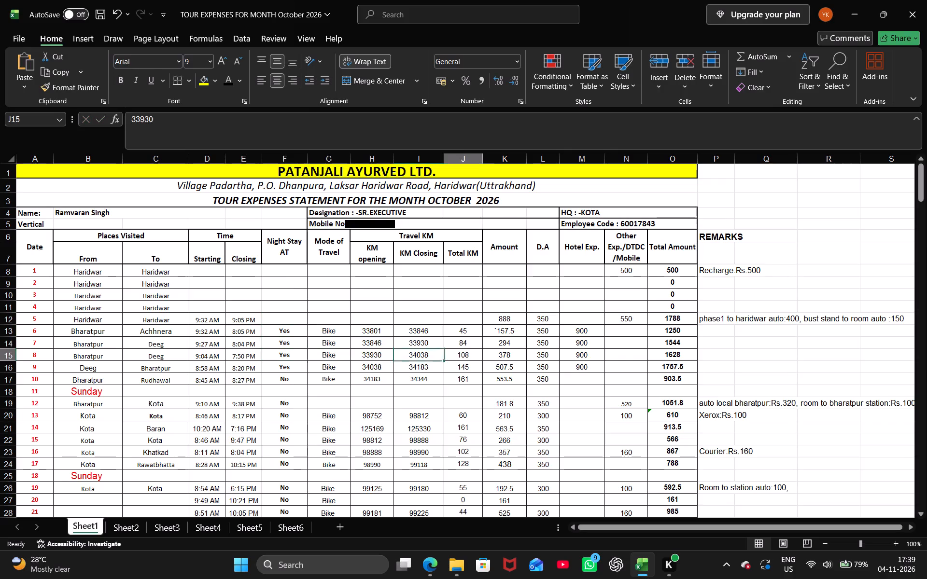
pyautogui.press('Right')
pyautogui.press('Down')
pyautogui.press('Down')
pyautogui.press('Down')
pyautogui.press('Down')
pyautogui.press('Down')
pyautogui.press('Down')
pyautogui.press('Down')
pyautogui.press('Down')
pyautogui.press('Down')
pyautogui.press('Down')
pyautogui.press('Down')
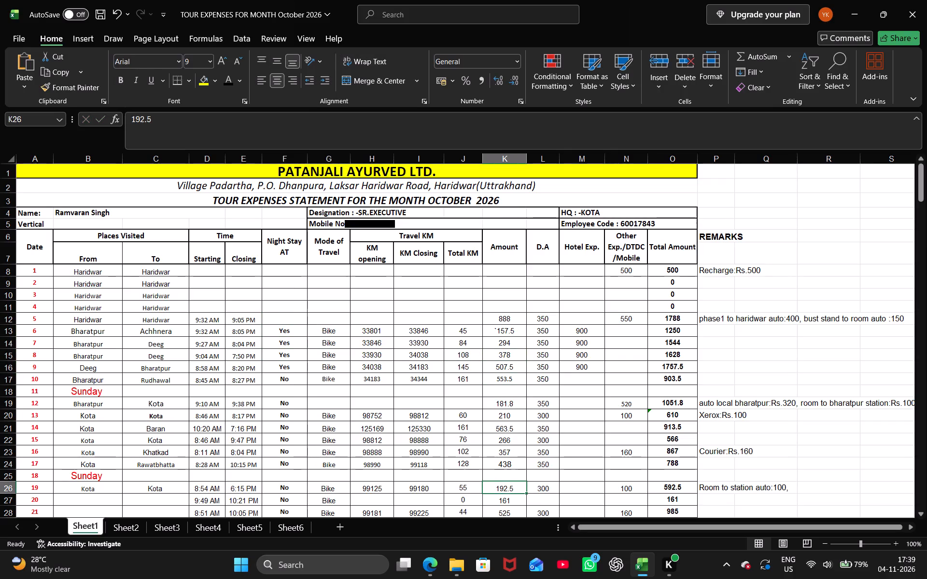
pyautogui.scroll(-3, 407, 357)
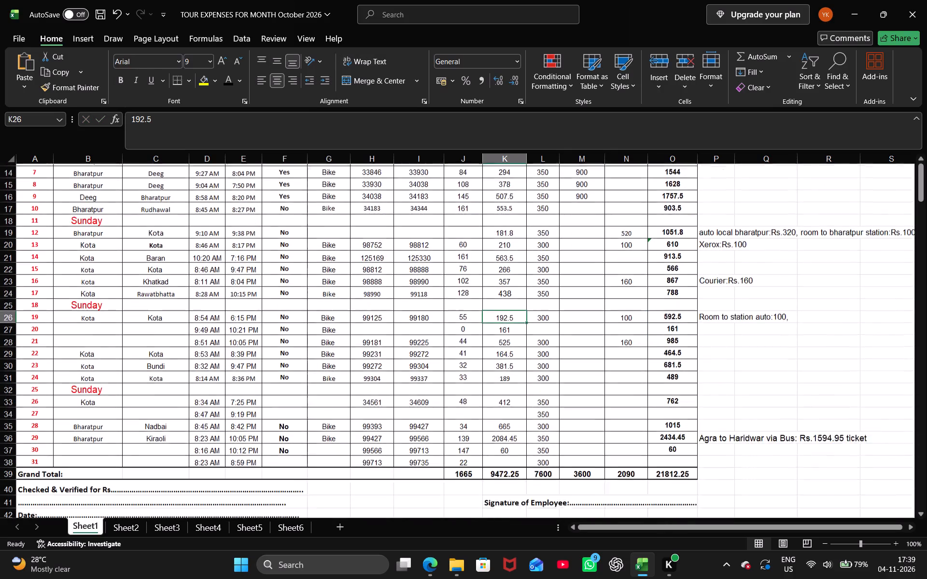
pyautogui.scroll(-1, 407, 357)
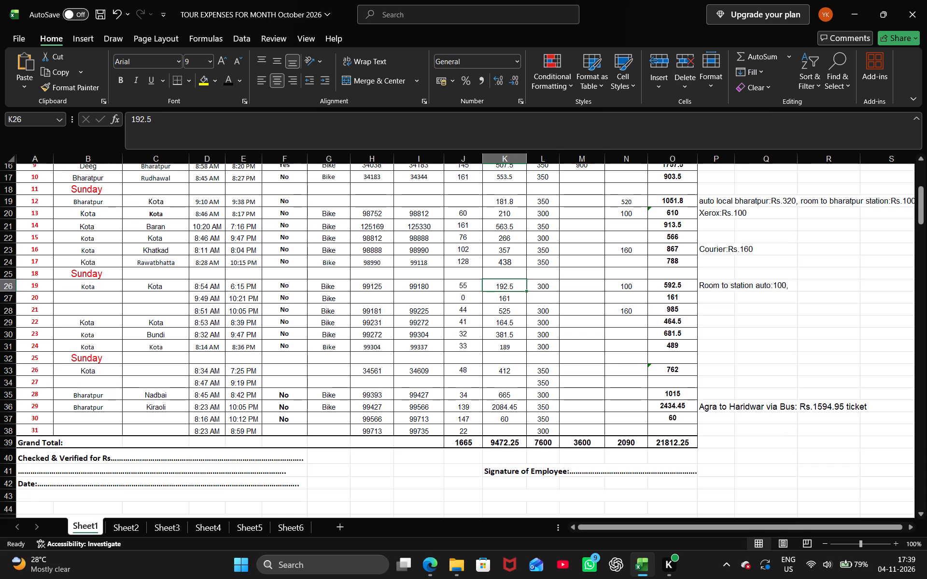
pyautogui.write('312')
pyautogui.write('.5')
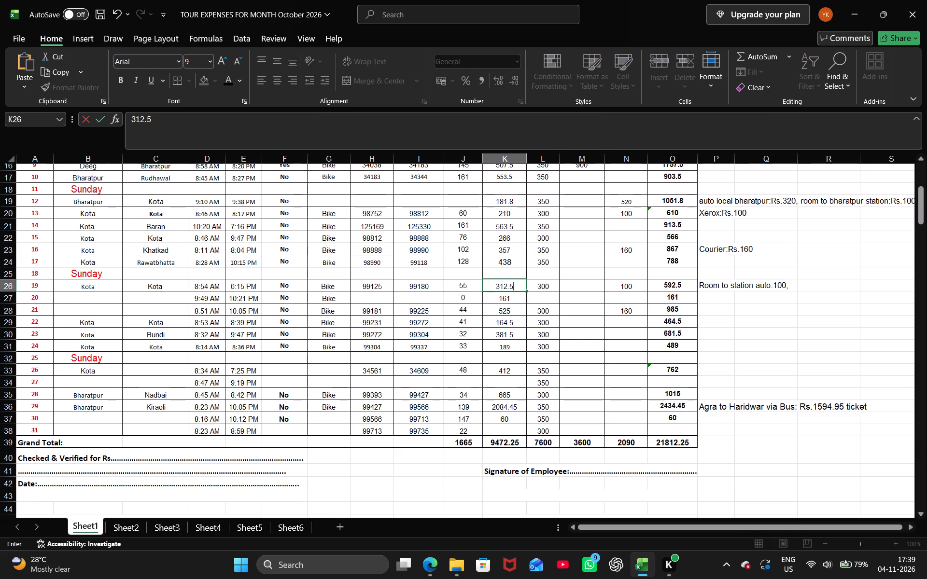
pyautogui.press('Right')
# Insert "kota" before "station" in the date 19 remark so it reads "Room to kota station auto:100,".
pyautogui.press('Right')
pyautogui.press('Right')
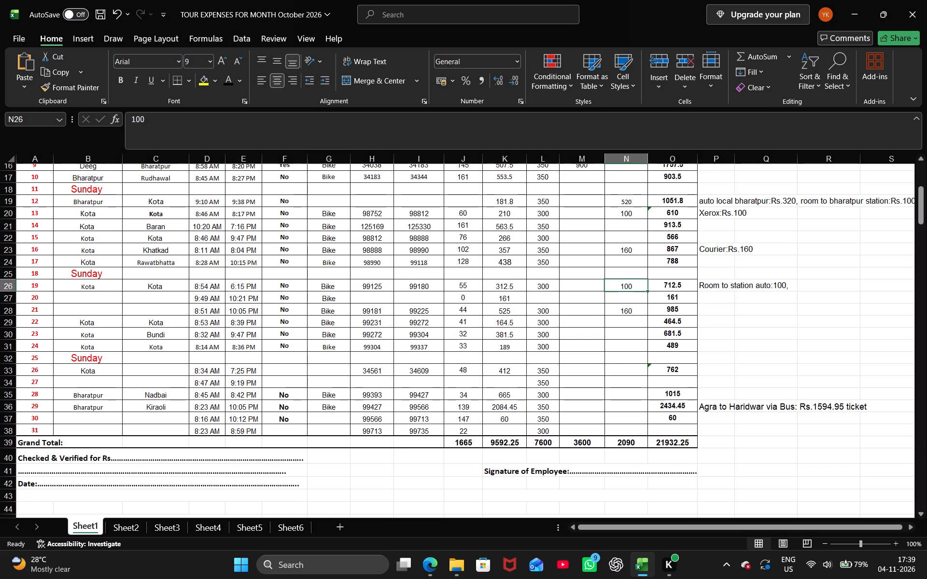
pyautogui.press('Right')
pyautogui.press('Right')
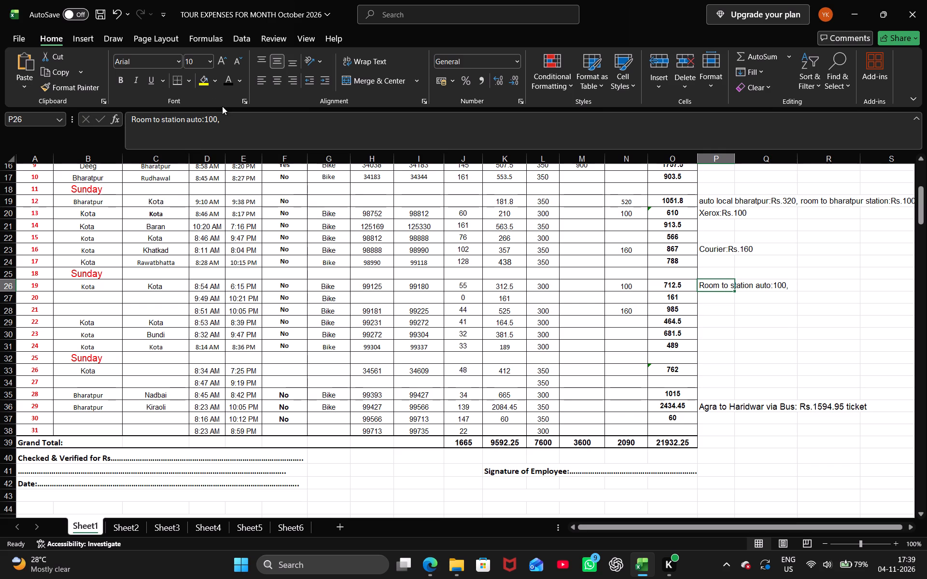
pyautogui.click(225, 121)
pyautogui.write('stat')
pyautogui.press('BackSpace')
pyautogui.press('BackSpace')
pyautogui.press('BackSpace')
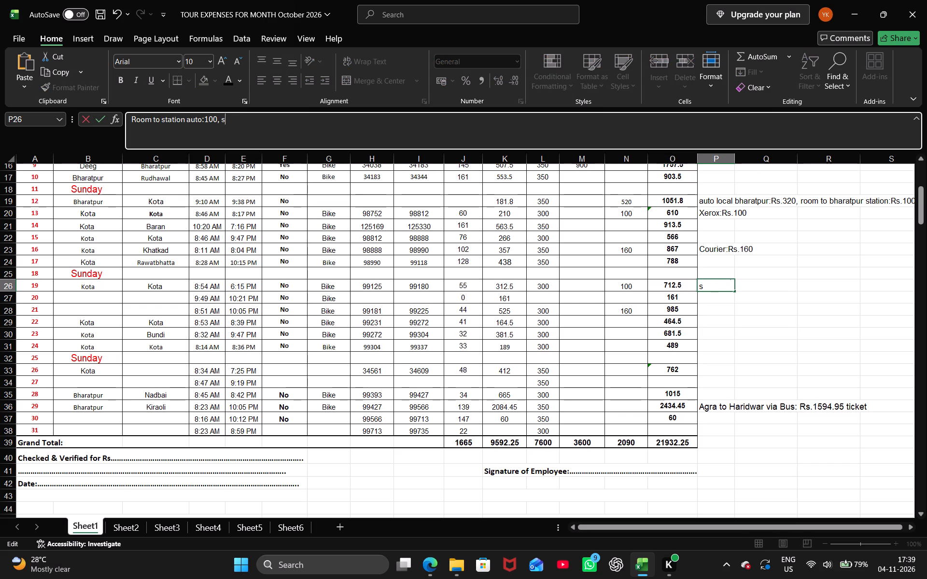
pyautogui.press('BackSpace')
pyautogui.press('Left')
pyautogui.press('Left')
pyautogui.press('Left')
pyautogui.press('Left')
pyautogui.press('Left')
pyautogui.press('Left')
pyautogui.press('Left')
pyautogui.press('Left')
pyautogui.press('Left')
pyautogui.press('Left')
pyautogui.press('Left')
pyautogui.press('Left')
pyautogui.press('Left')
pyautogui.press('Left')
pyautogui.press('Left')
pyautogui.press('Left')
pyautogui.press('Left')
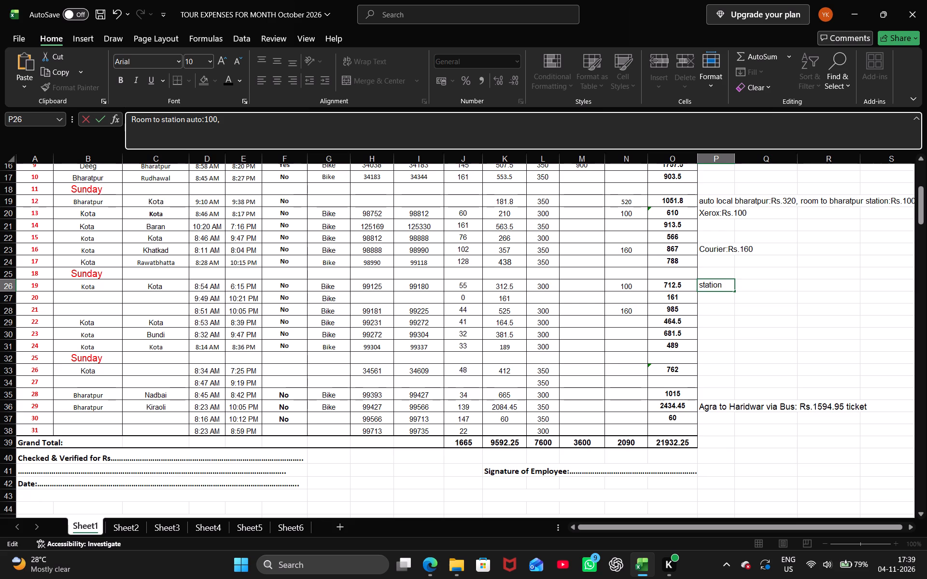
pyautogui.press('Left')
pyautogui.write('kota')
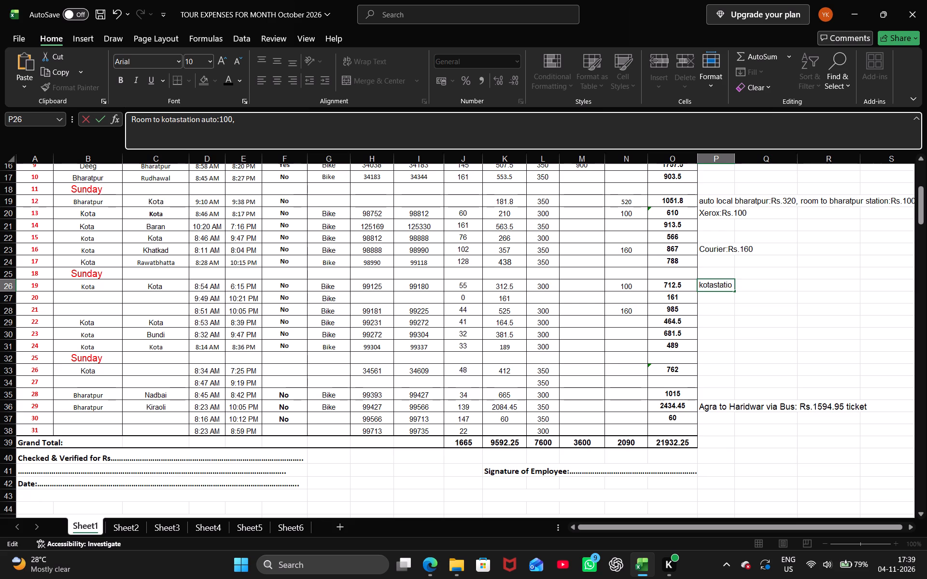
pyautogui.press('space')
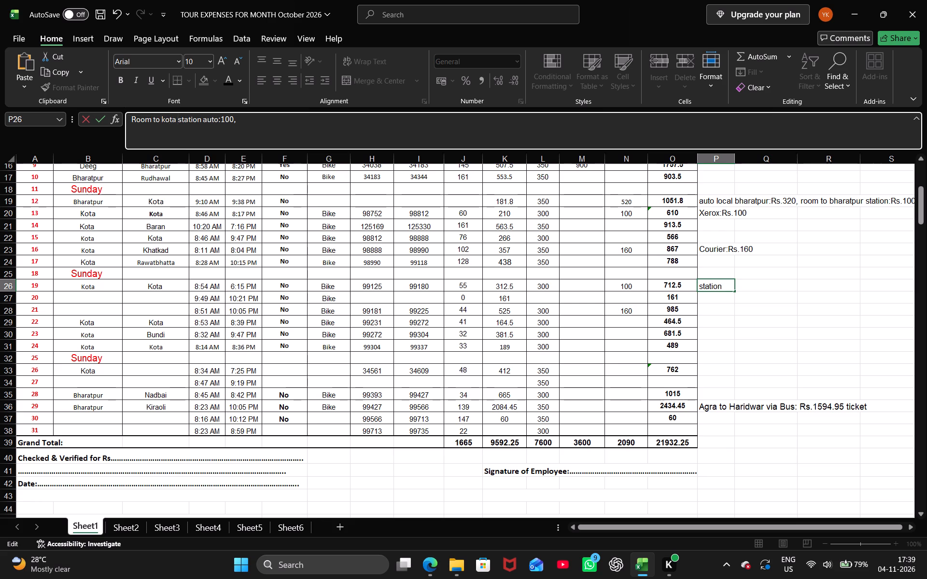
pyautogui.press('Return')
# Review the date 20 row from its total back to the From place, and the From and To places for date 19.
pyautogui.press('Left')
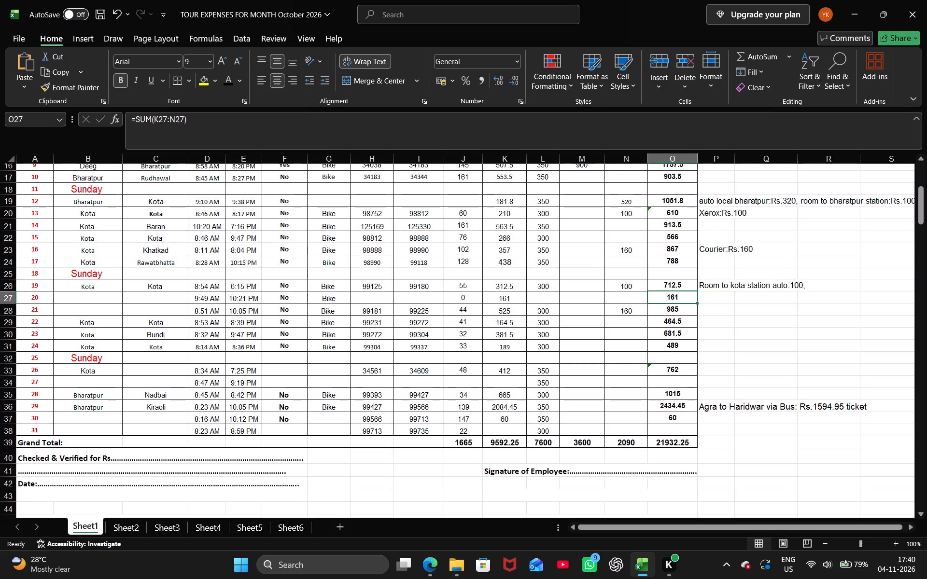
pyautogui.press('Left')
pyautogui.press('Left')
pyautogui.press('Left')
pyautogui.press('Left')
pyautogui.press('Left')
pyautogui.press('Left')
pyautogui.press('Left')
pyautogui.press('Left')
pyautogui.press('Left')
pyautogui.press('Left')
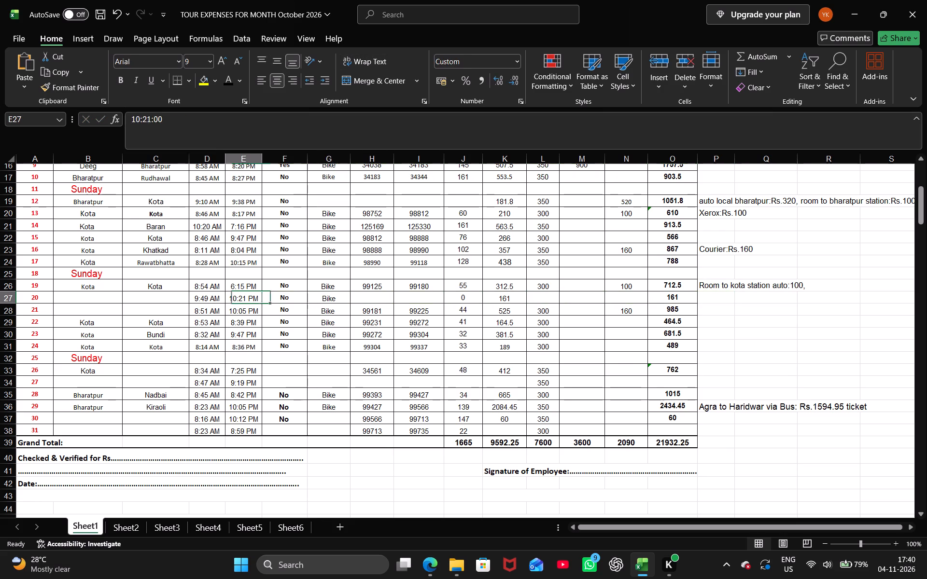
pyautogui.press('Left')
pyautogui.press('Left')
pyautogui.press('Left')
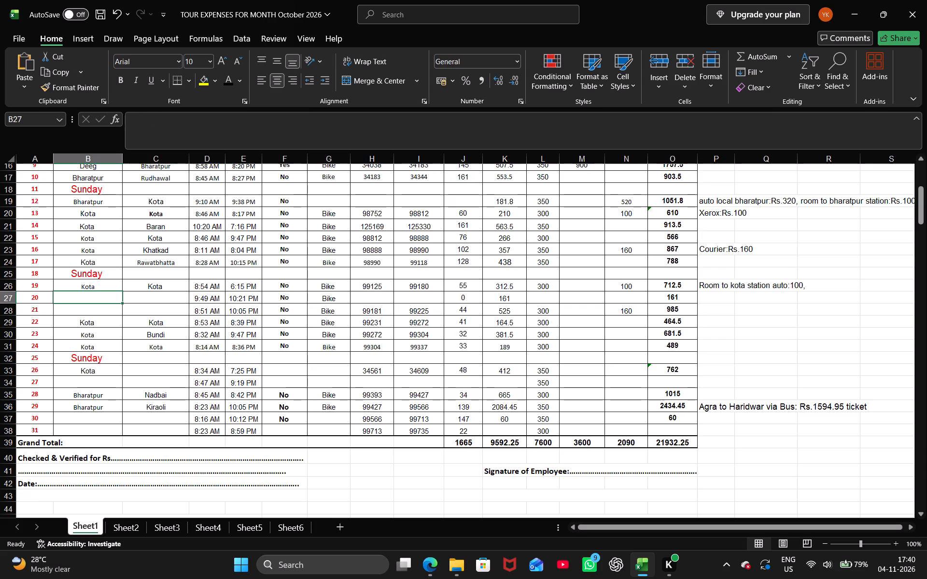
pyautogui.press('Up')
pyautogui.press('Right')
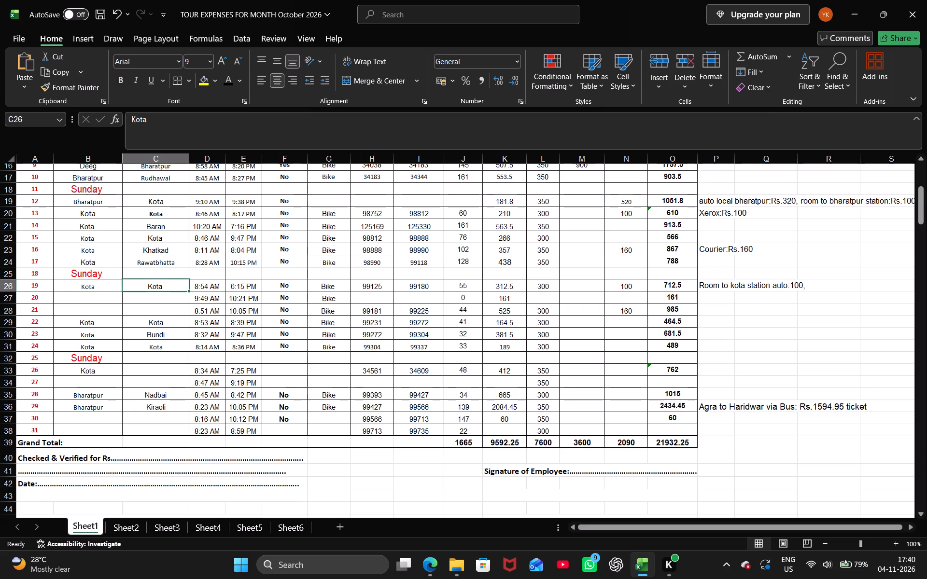
pyautogui.press('Left')
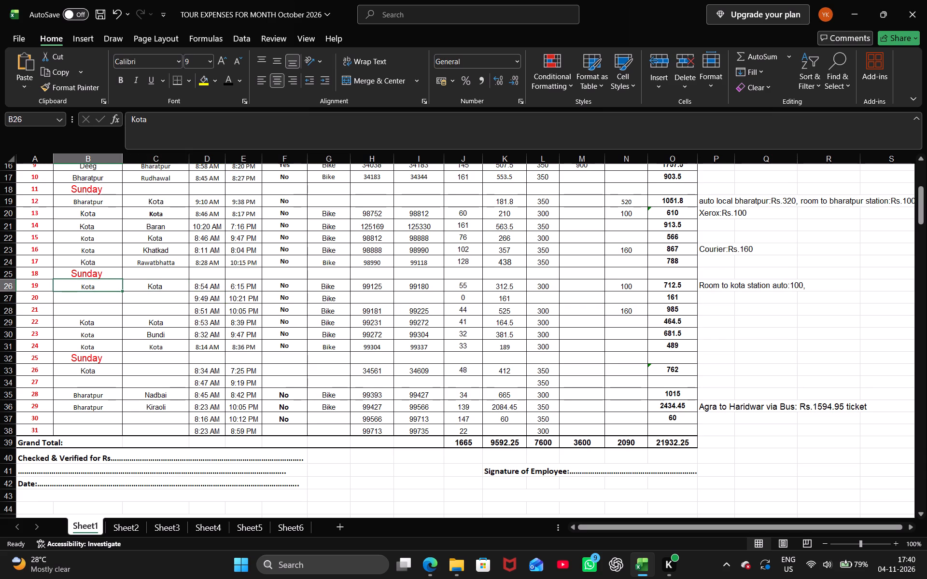
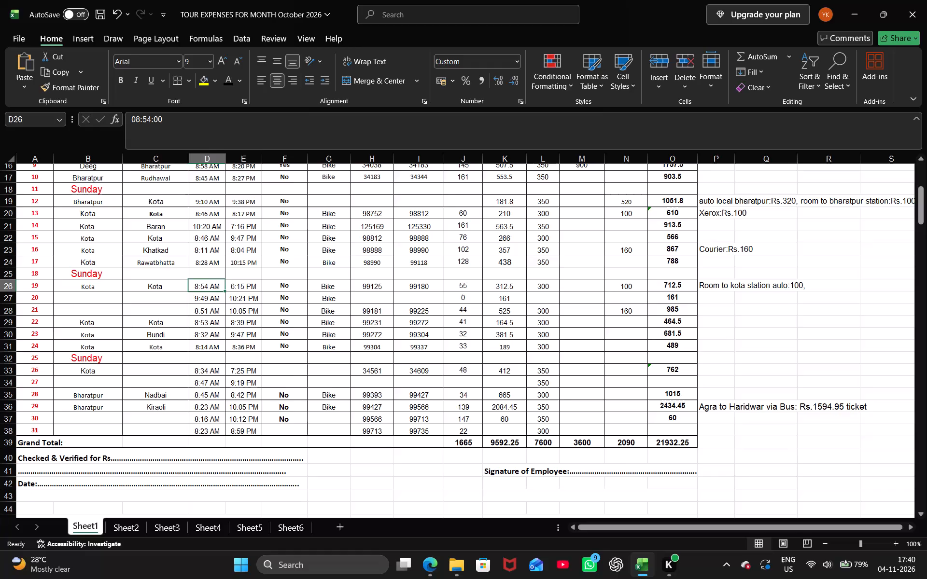
# Review the date 19 row from its start time across to the row total.
pyautogui.press('Right')
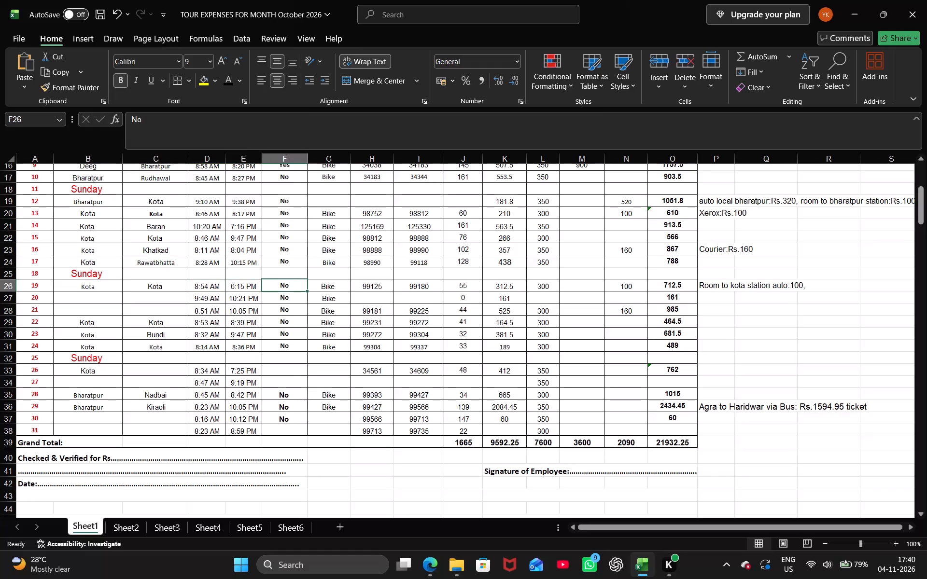
pyautogui.press('Right')
pyautogui.press('Right')
pyautogui.press('Right')
pyautogui.press('Right')
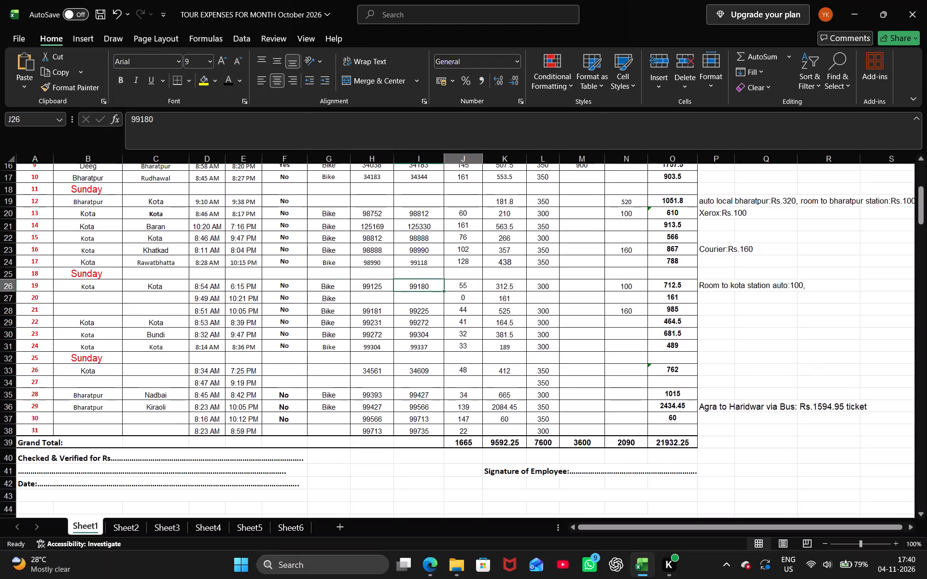
pyautogui.press('Right')
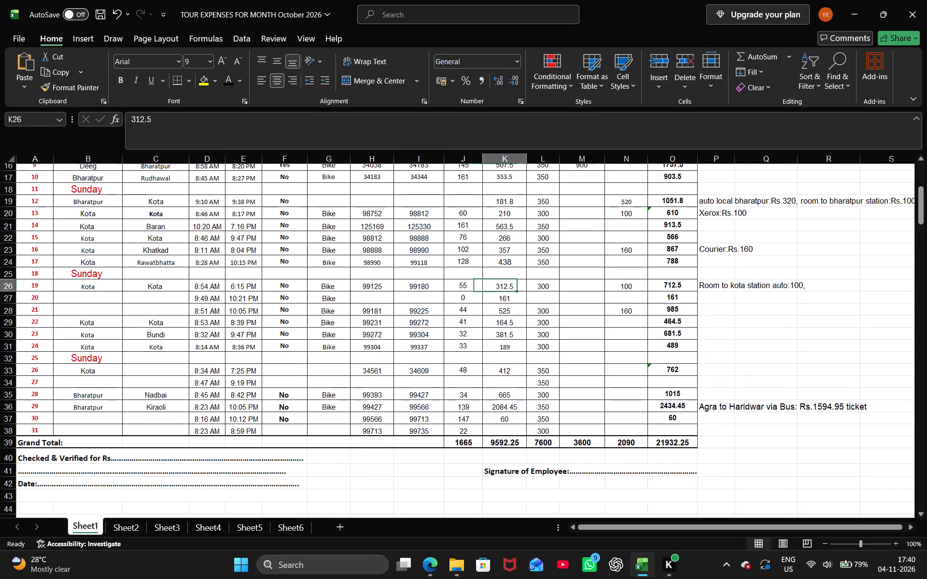
pyautogui.press('Right')
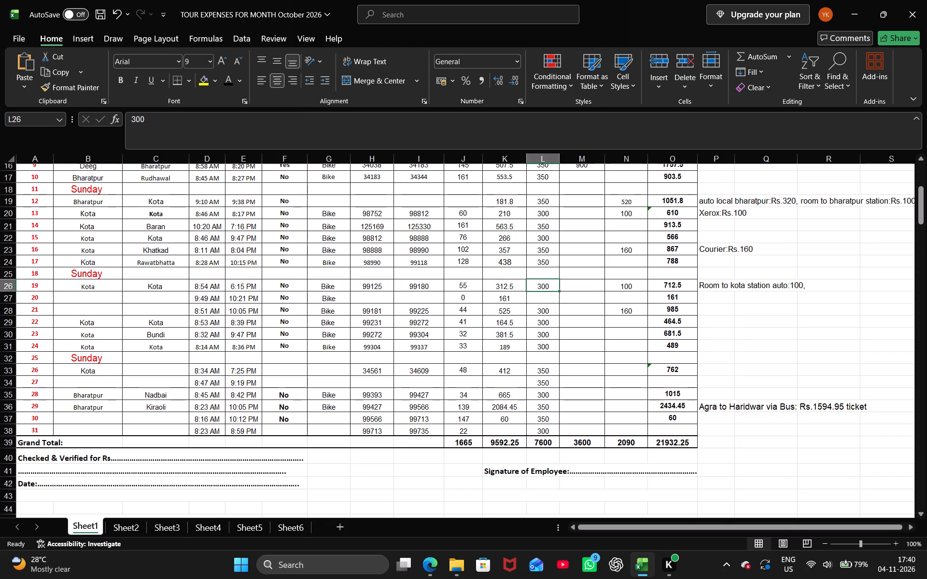
pyautogui.press('Right')
pyautogui.press('Right')
pyautogui.press('Right')
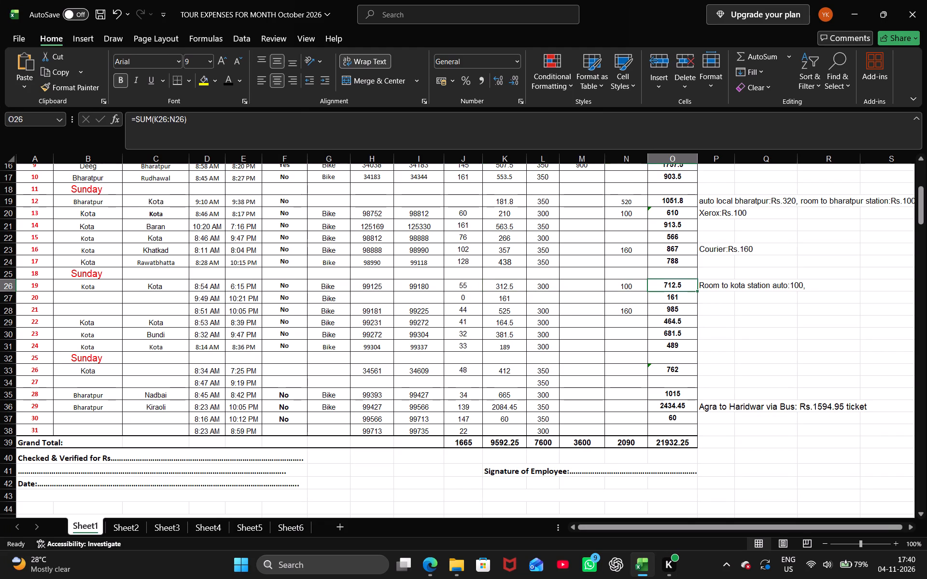
# Review the daily totals for dates 20 to 31 and the error flag on the date 26 total.
pyautogui.press('Down')
pyautogui.press('Down')
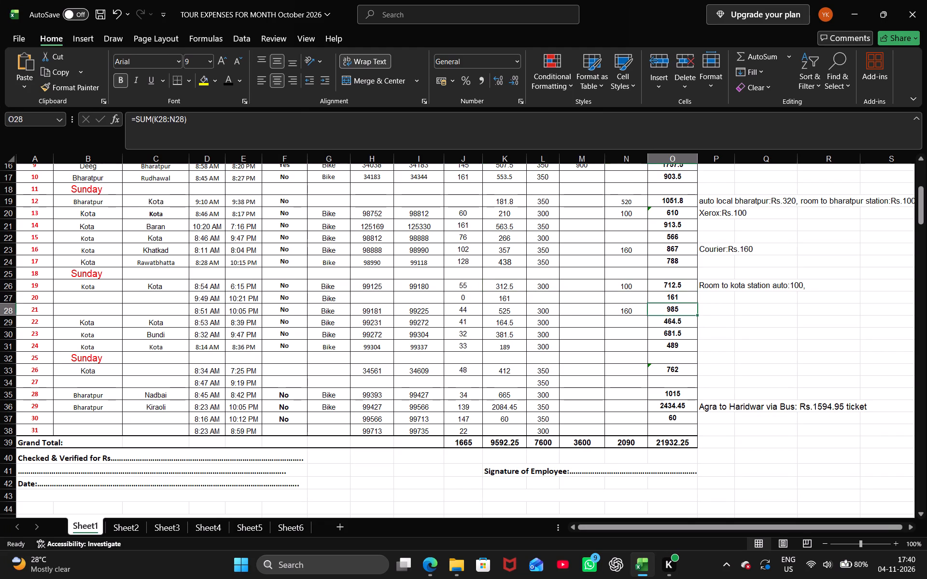
pyautogui.press('Down')
pyautogui.press('Down')
pyautogui.press('Down')
pyautogui.press('Down')
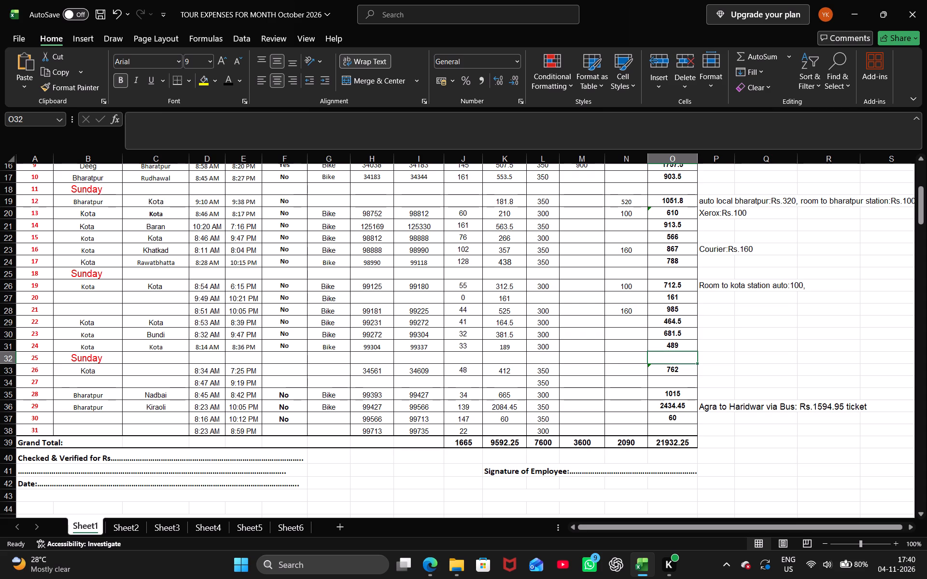
pyautogui.press('Down')
pyautogui.press('Down')
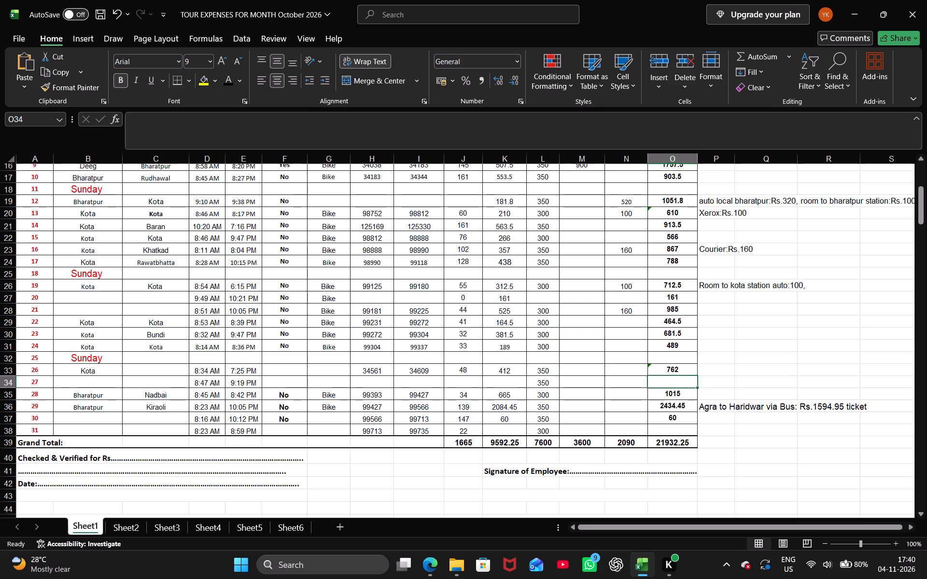
pyautogui.press('Up')
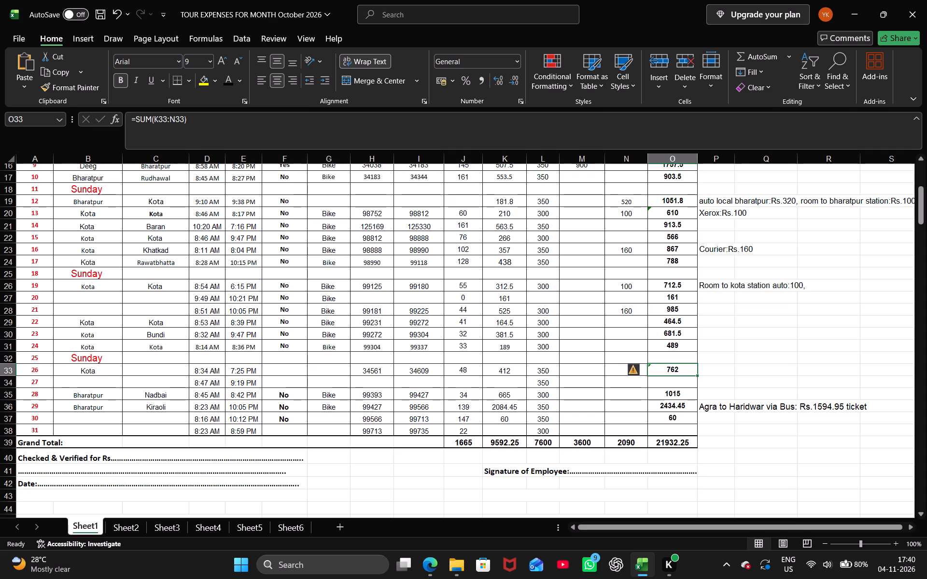
pyautogui.press('Up')
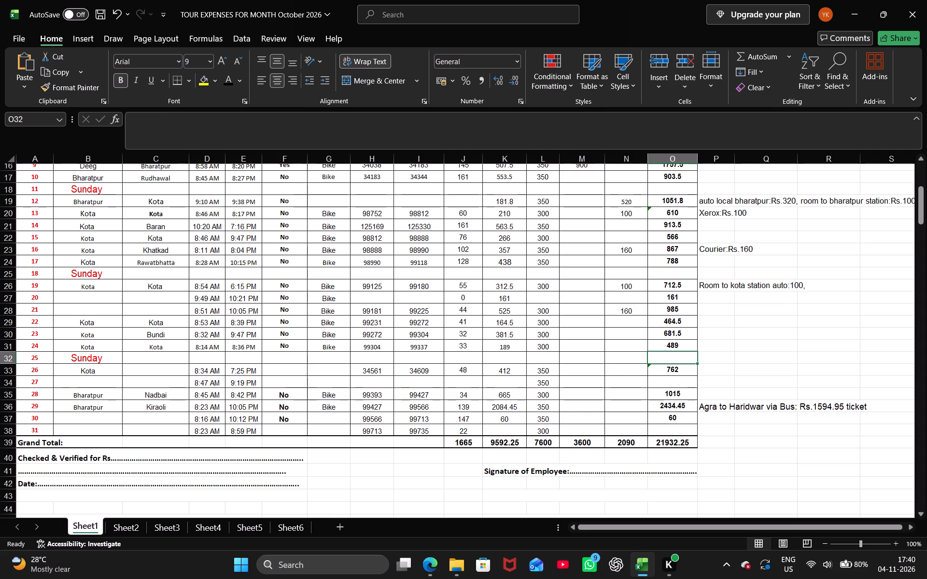
pyautogui.press('Down')
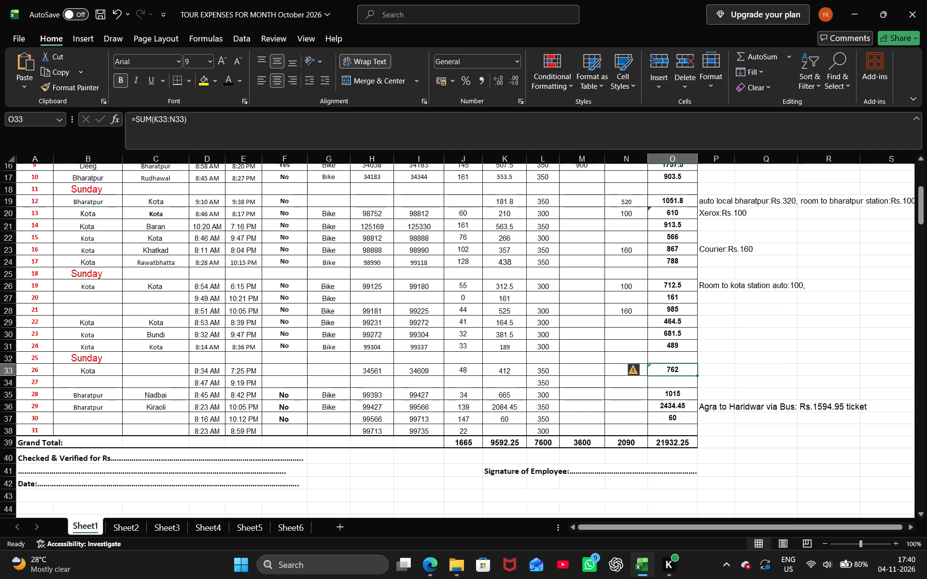
pyautogui.press('Down')
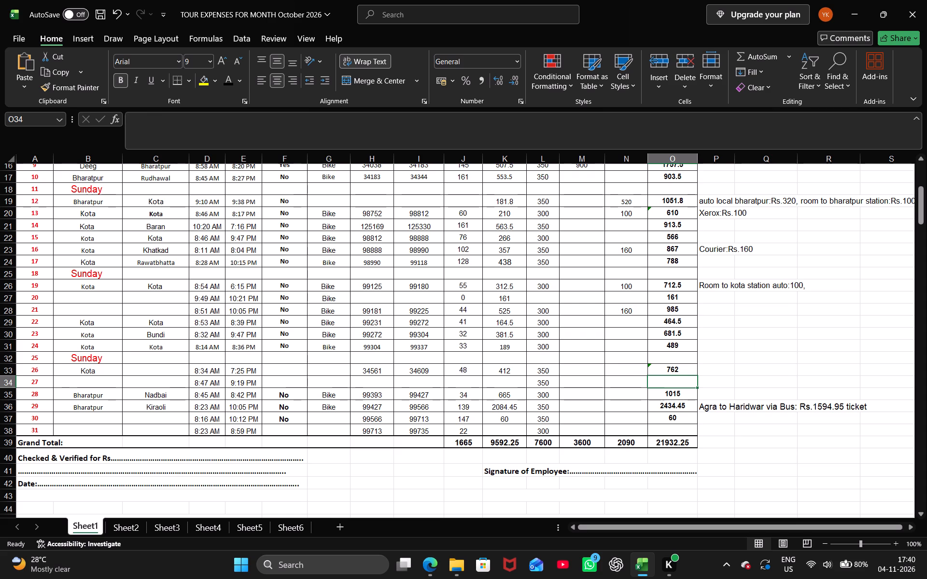
pyautogui.press('Down')
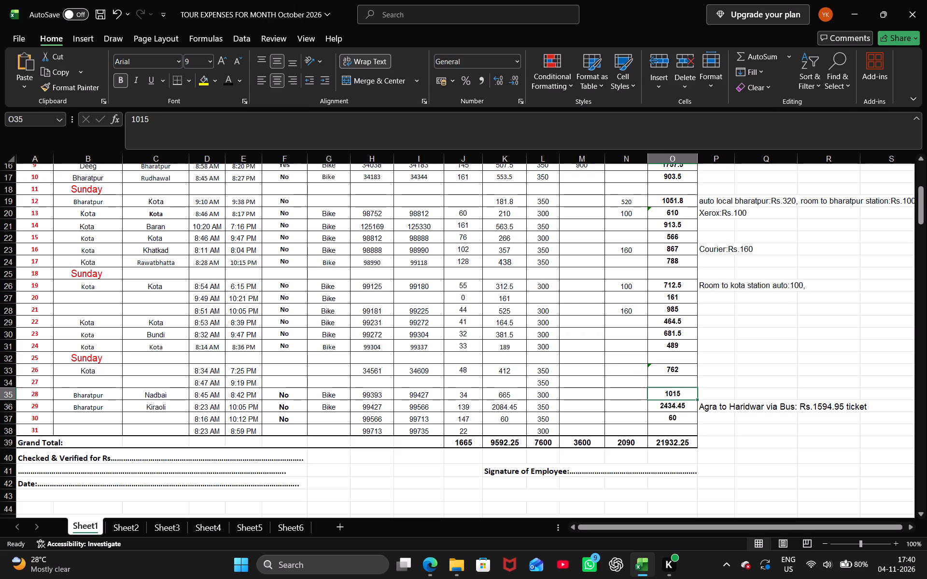
pyautogui.press('Down')
pyautogui.press('Down')
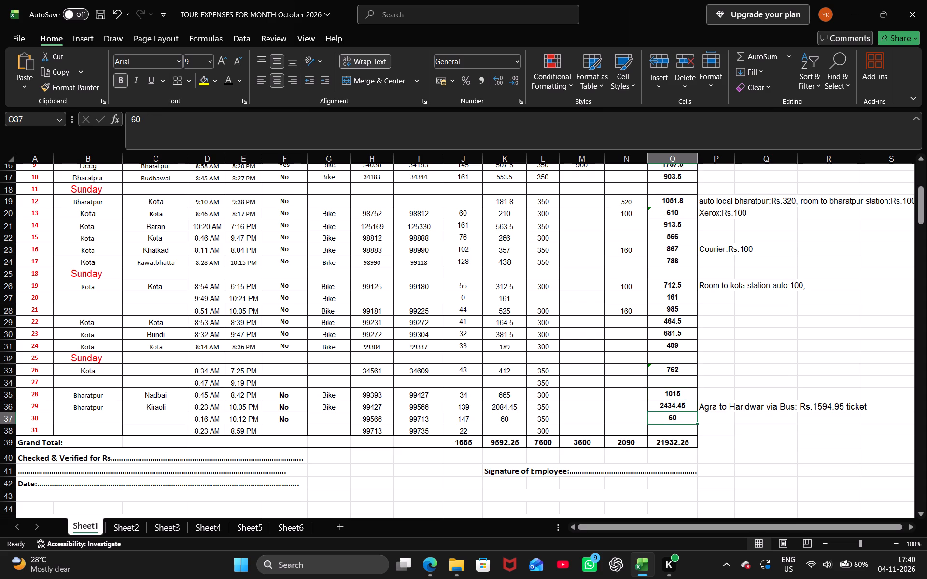
pyautogui.press('Down')
pyautogui.press('Up')
pyautogui.press('Up')
pyautogui.press('Up')
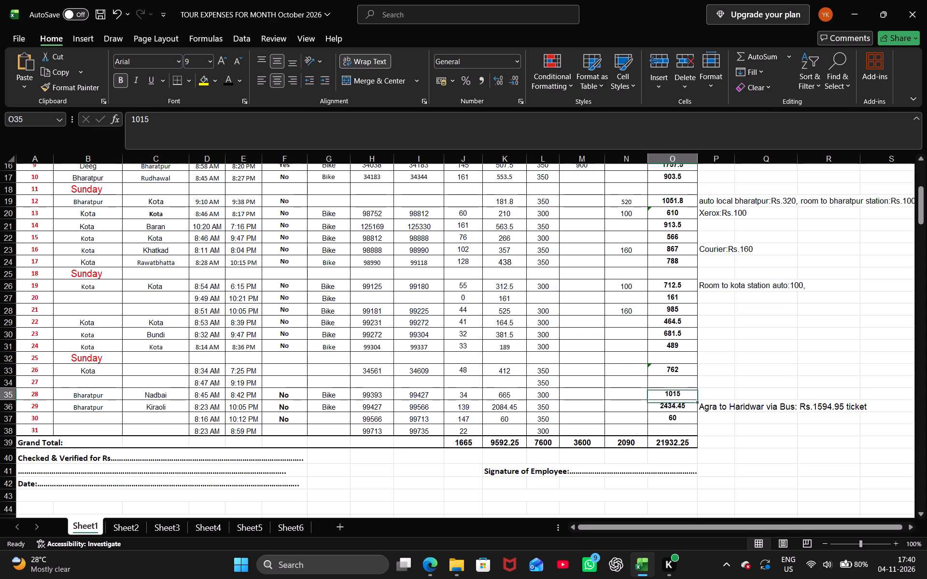
pyautogui.press('Up')
pyautogui.press('Up')
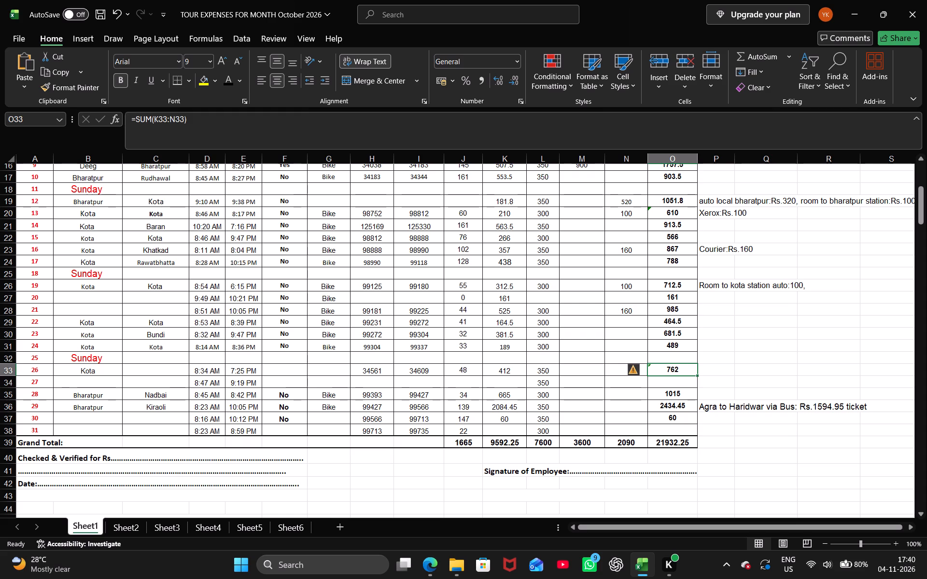
pyautogui.click(634, 372)
pyautogui.click(647, 373)
# Add a SUM formula for the empty date 27 total, reusing the copied total formula and adapting it to that row.
pyautogui.click(654, 384)
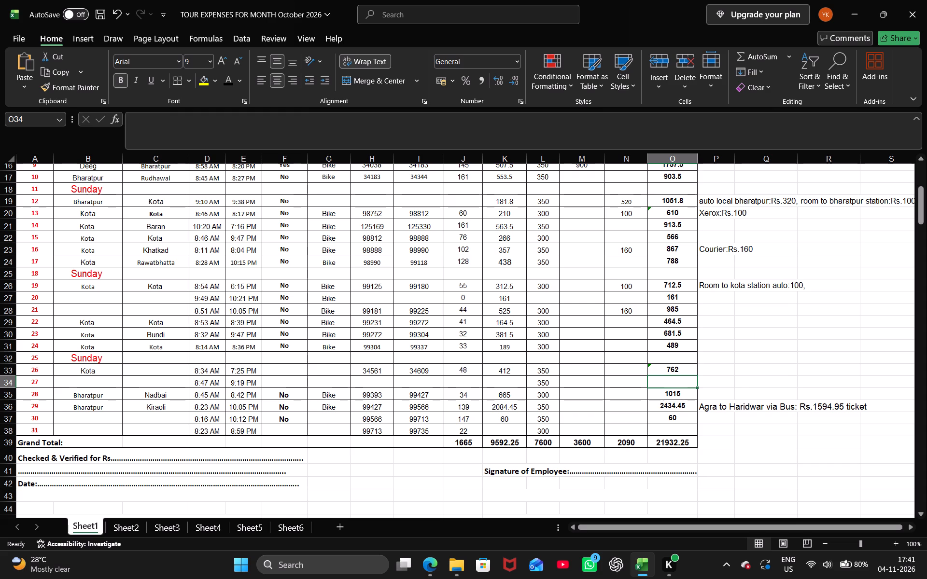
pyautogui.click(205, 124)
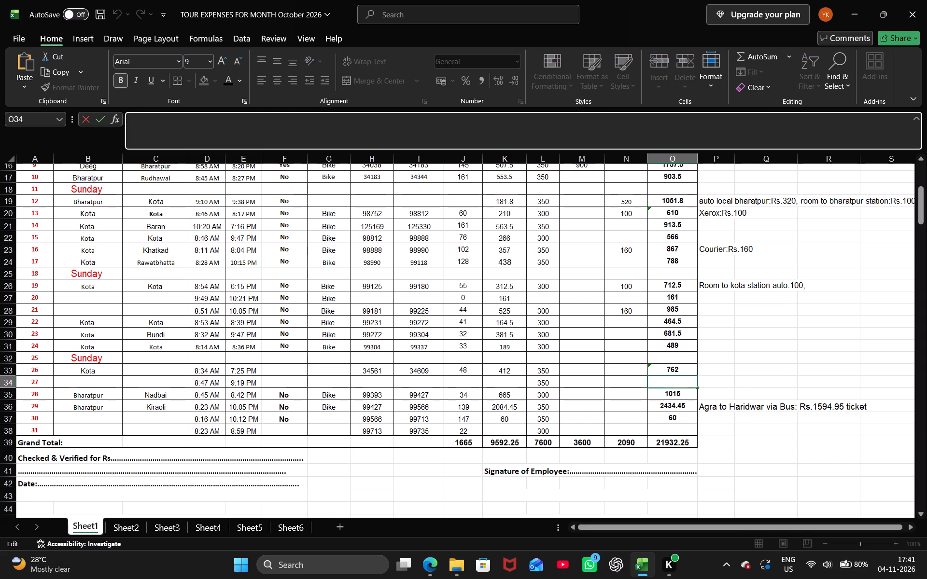
pyautogui.hotkey('ctrl', 'v')
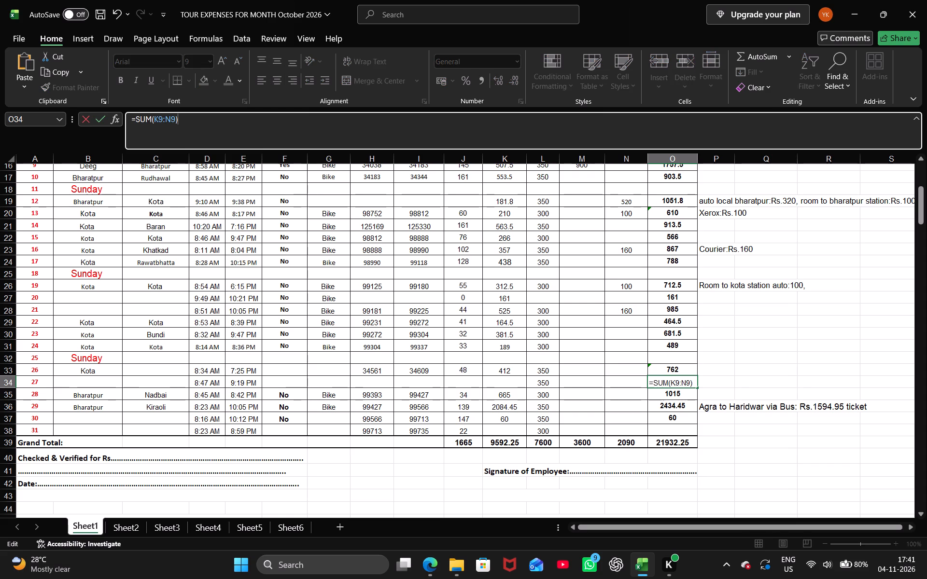
pyautogui.press('Left')
# Adapt the date 27 total formula to its own row so that it reads =SUM(K34:N34).
pyautogui.press('BackSpace')
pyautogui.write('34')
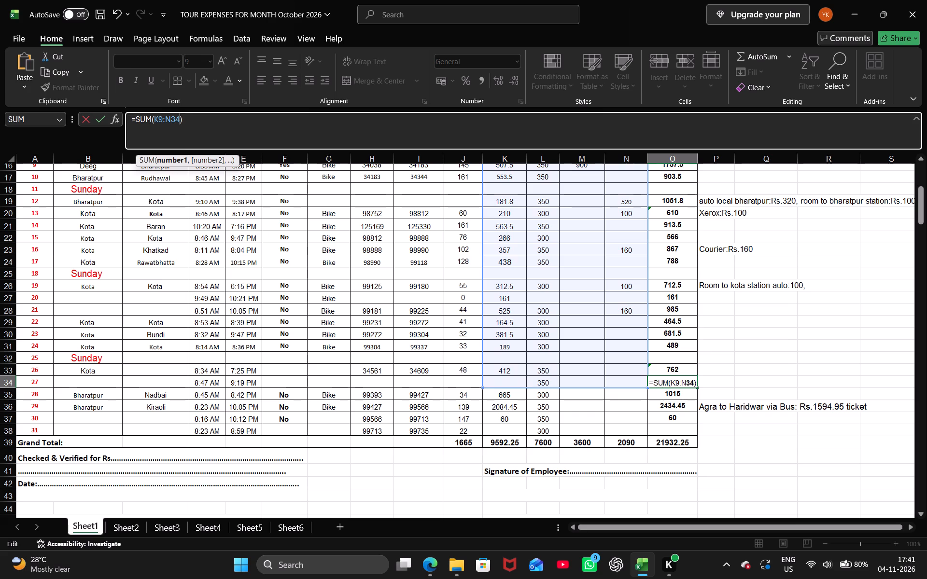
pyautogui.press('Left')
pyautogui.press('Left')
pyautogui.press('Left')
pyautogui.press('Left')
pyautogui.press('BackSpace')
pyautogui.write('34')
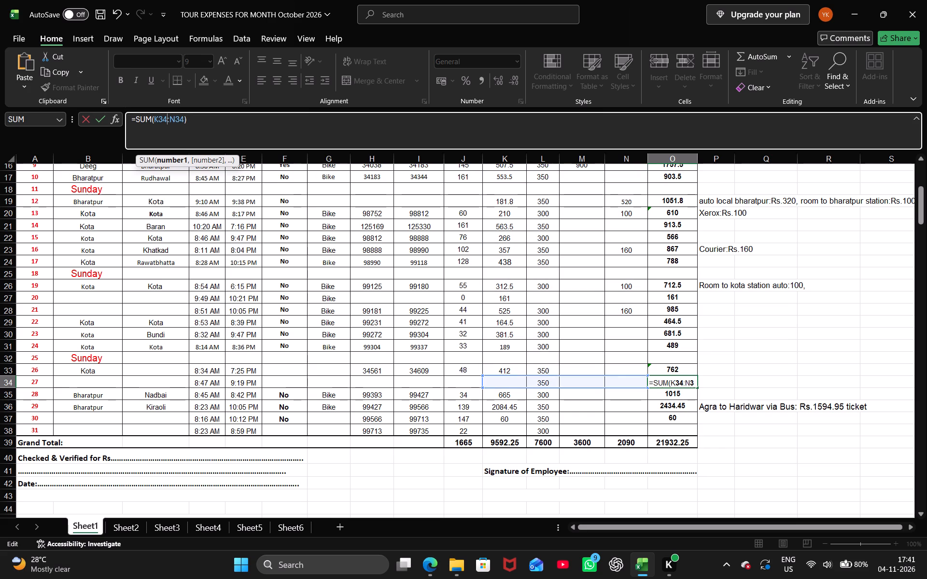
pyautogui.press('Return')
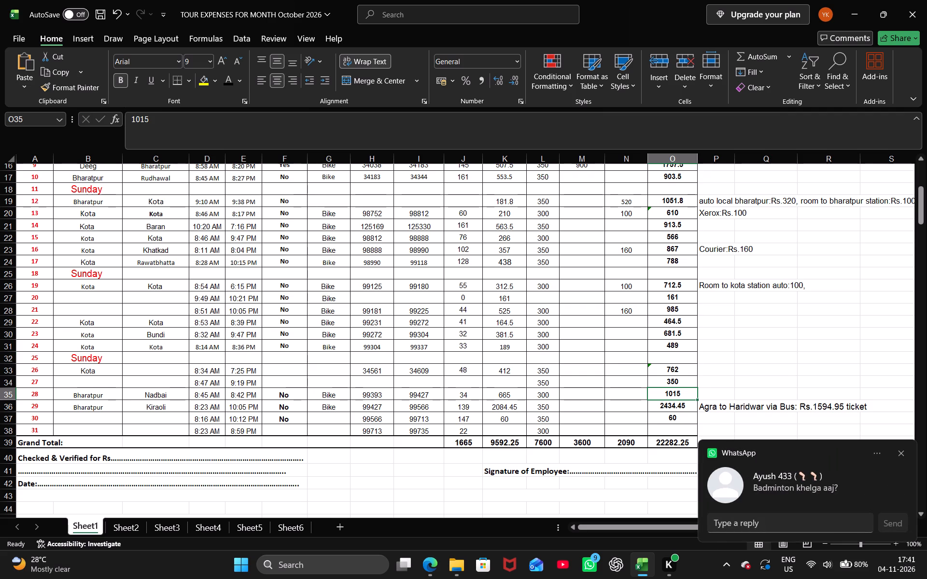
# Clear the start and end times in the date 20 row.
pyautogui.click(88, 301)
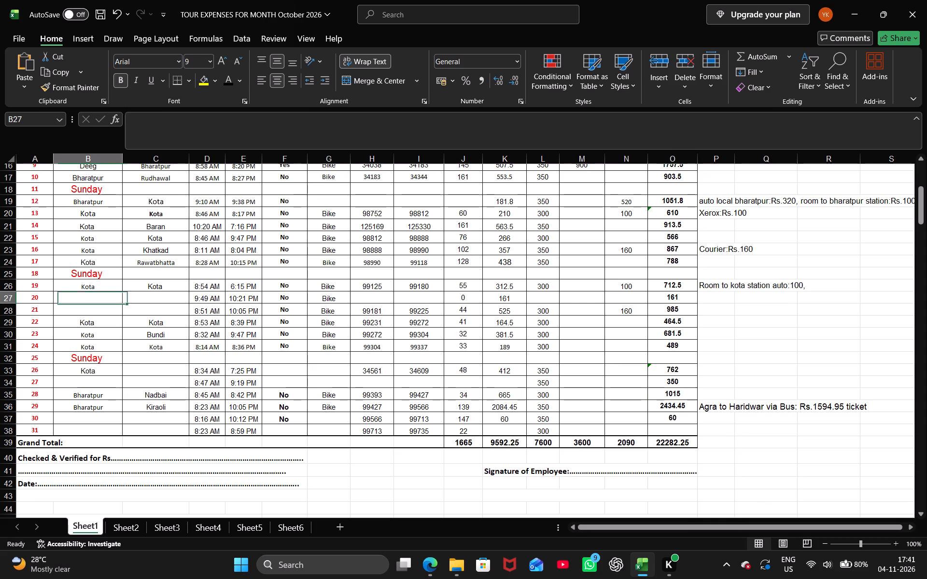
pyautogui.press('Right')
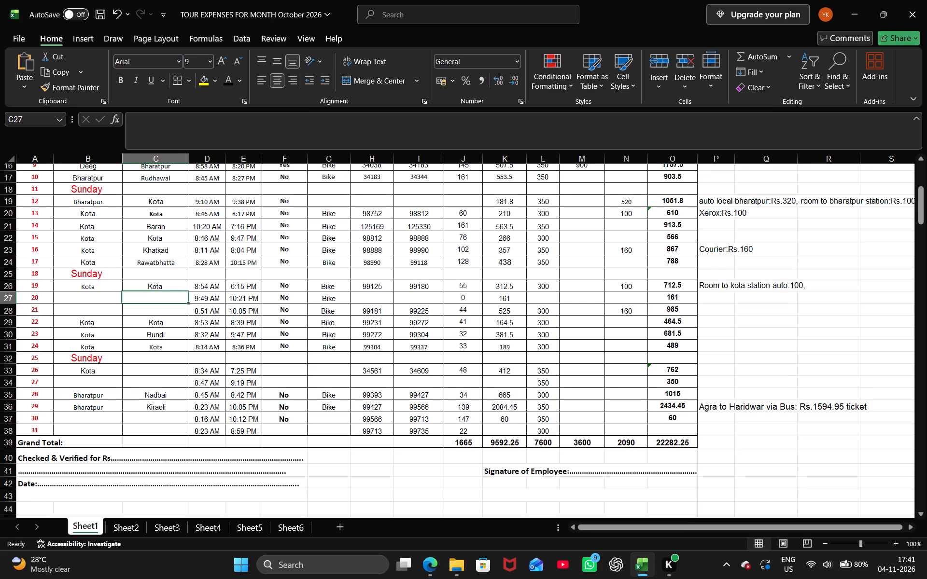
pyautogui.press('Right')
pyautogui.press('BackSpace')
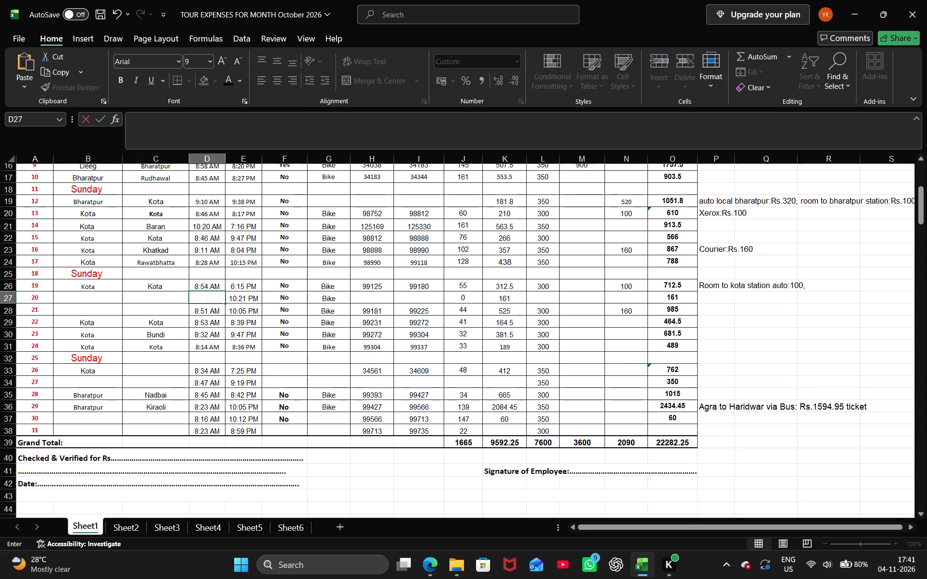
pyautogui.press('Right')
pyautogui.press('\\')
pyautogui.press('\\')
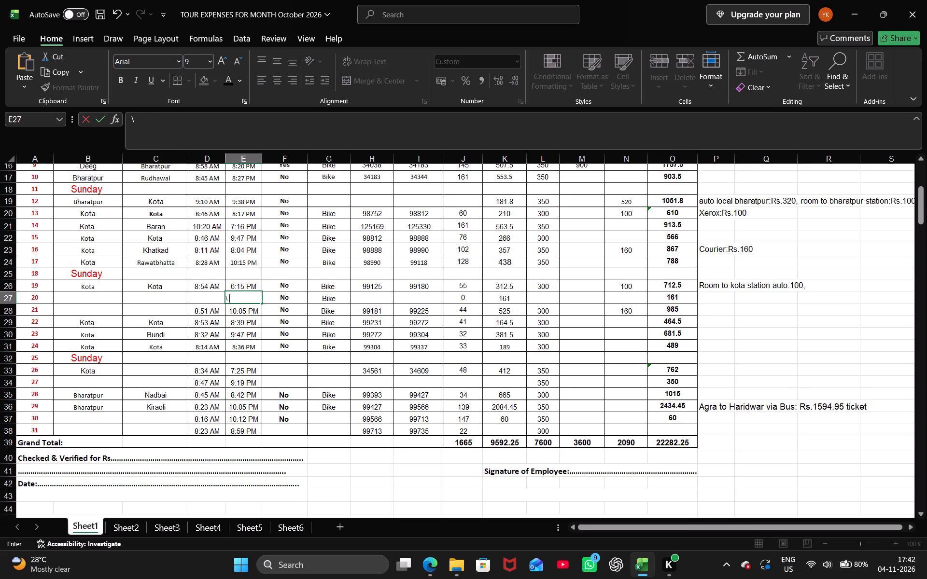
pyautogui.press('BackSpace')
pyautogui.press('BackSpace')
pyautogui.press('Right')
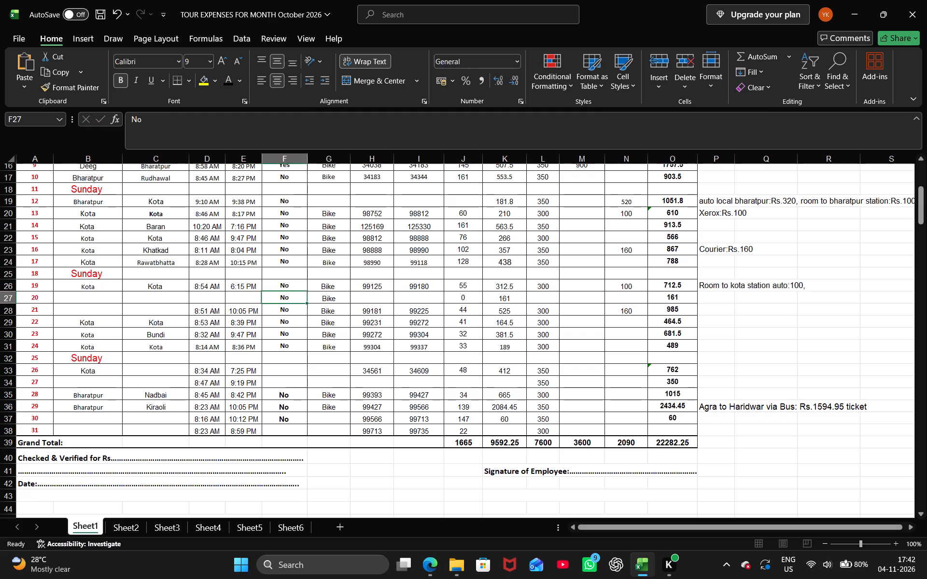
# Clear the No entry, the Bike travel mode, the KM distance and the 161 amount from the date 20 row.
pyautogui.press('BackSpace')
pyautogui.press('Right')
pyautogui.press('BackSpace')
pyautogui.press('Right')
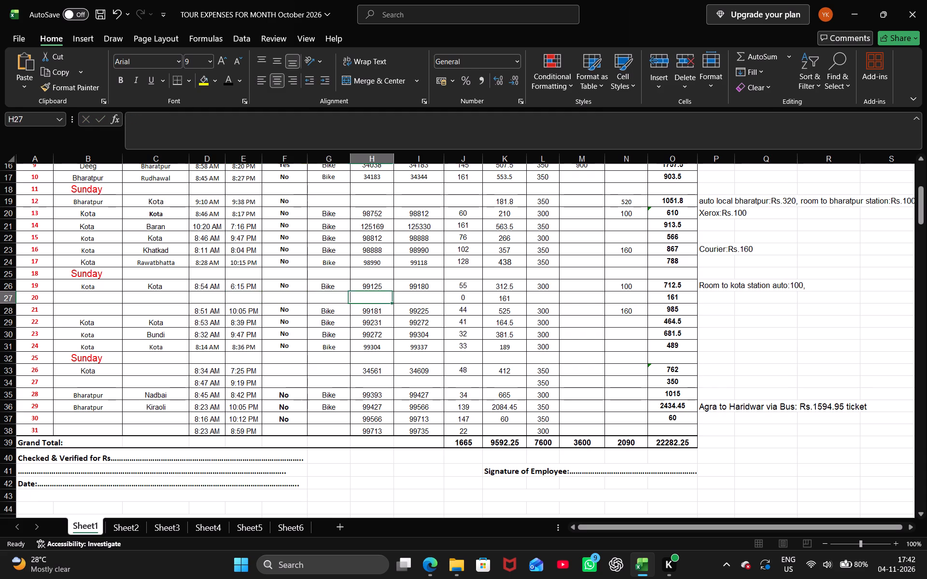
pyautogui.press('Right')
pyautogui.press('Right')
pyautogui.press('BackSpace')
pyautogui.press('Right')
pyautogui.press('BackSpace')
pyautogui.press('Right')
pyautogui.press('Right')
pyautogui.press('Right')
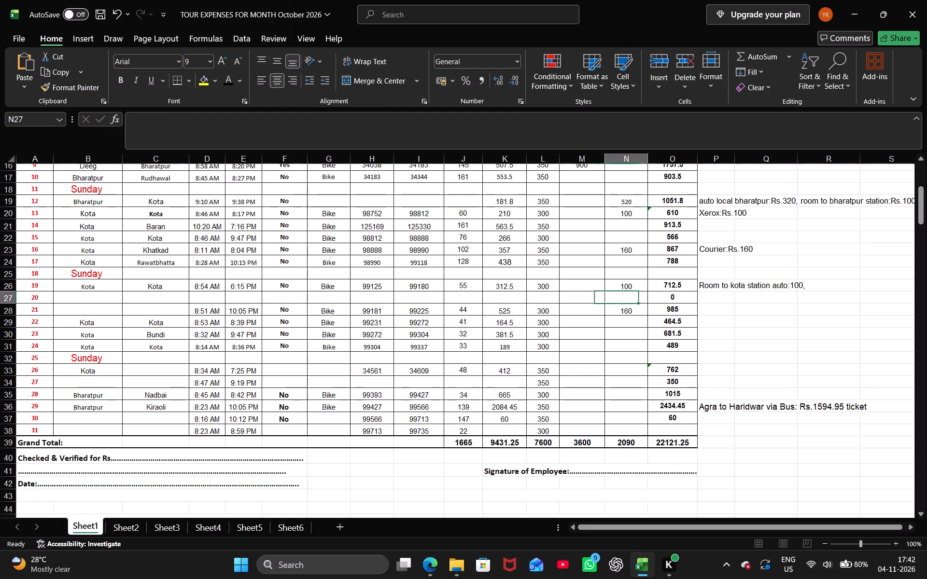
pyautogui.press('Right')
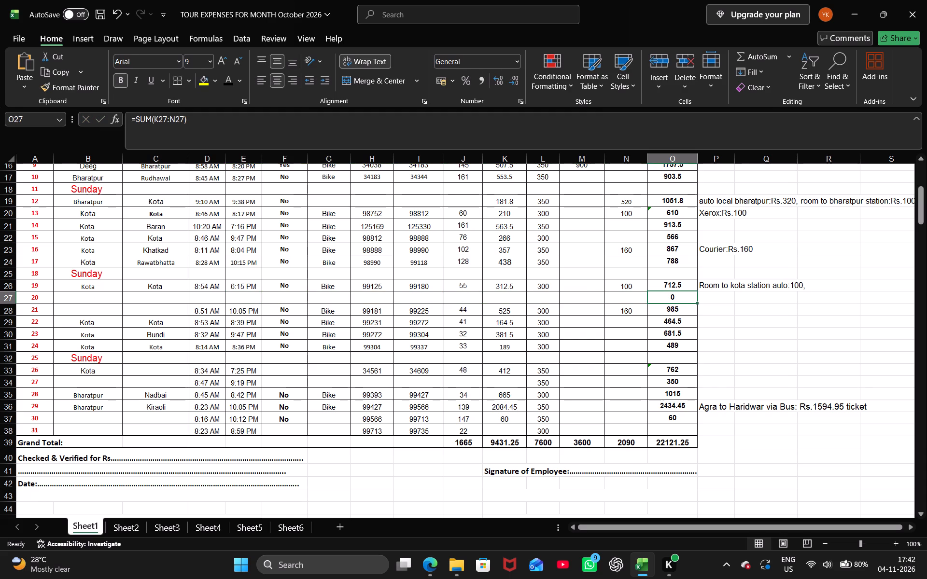
# Clear the total formula for date 20.
pyautogui.press('Right')
pyautogui.press('Down')
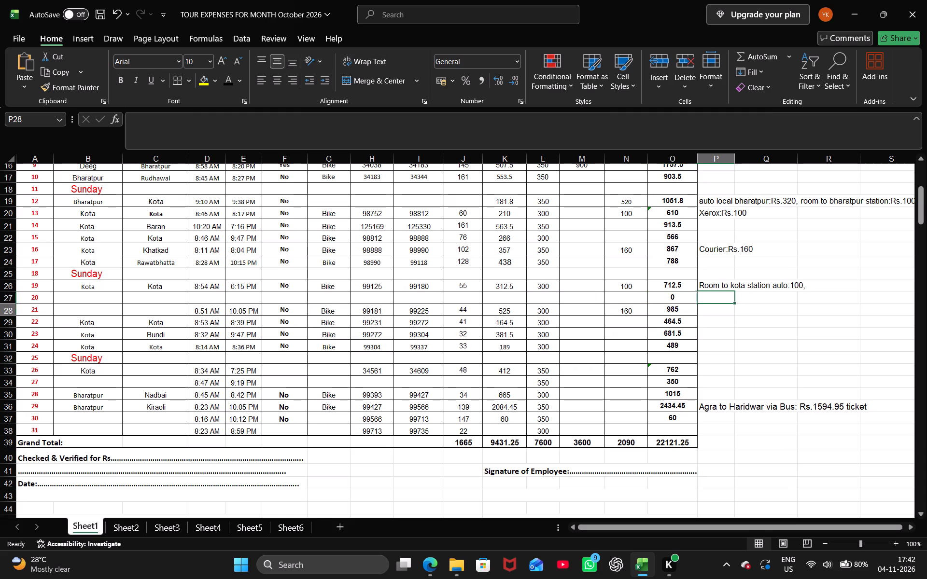
pyautogui.press('Up')
pyautogui.press('Left')
pyautogui.press('BackSpace')
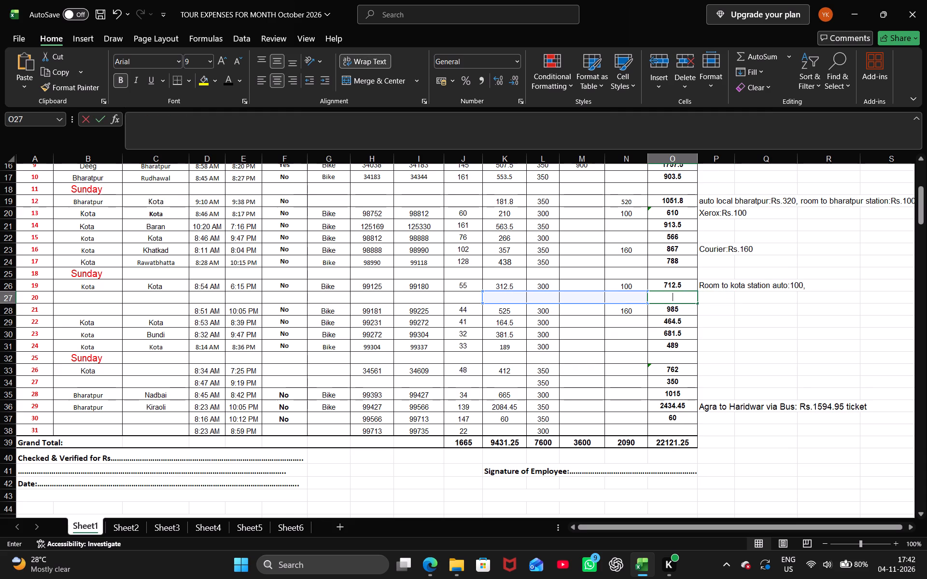
pyautogui.press('Down')
# Review the date 21 row from its expenses back to the From and To places.
pyautogui.press('Left')
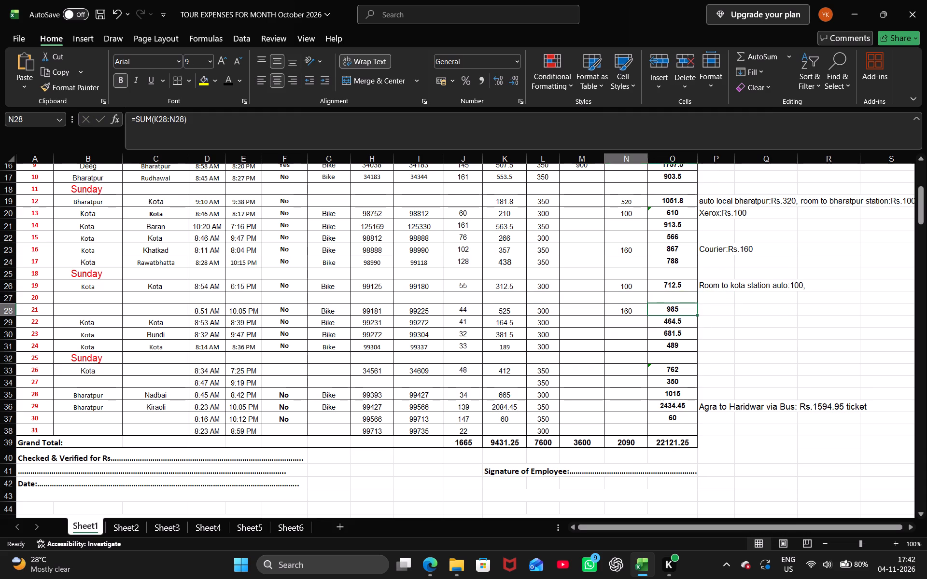
pyautogui.press('Left')
pyautogui.press('Left')
pyautogui.press('Left')
pyautogui.press('Left')
pyautogui.press('Left')
pyautogui.press('Left')
pyautogui.press('Left')
pyautogui.press('Left')
pyautogui.press('Left')
pyautogui.press('Left')
pyautogui.press('Left')
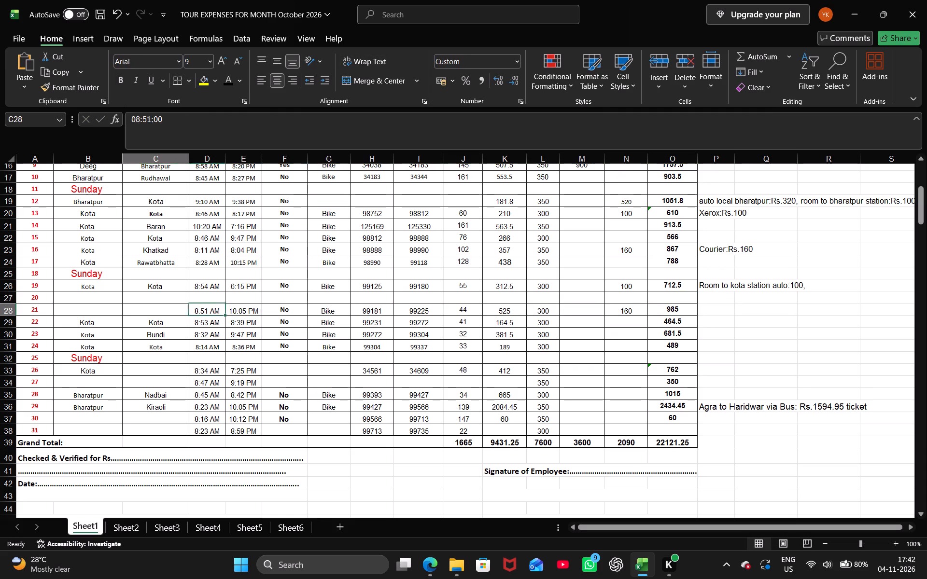
pyautogui.press('Left')
pyautogui.press('Left')
pyautogui.press('Right')
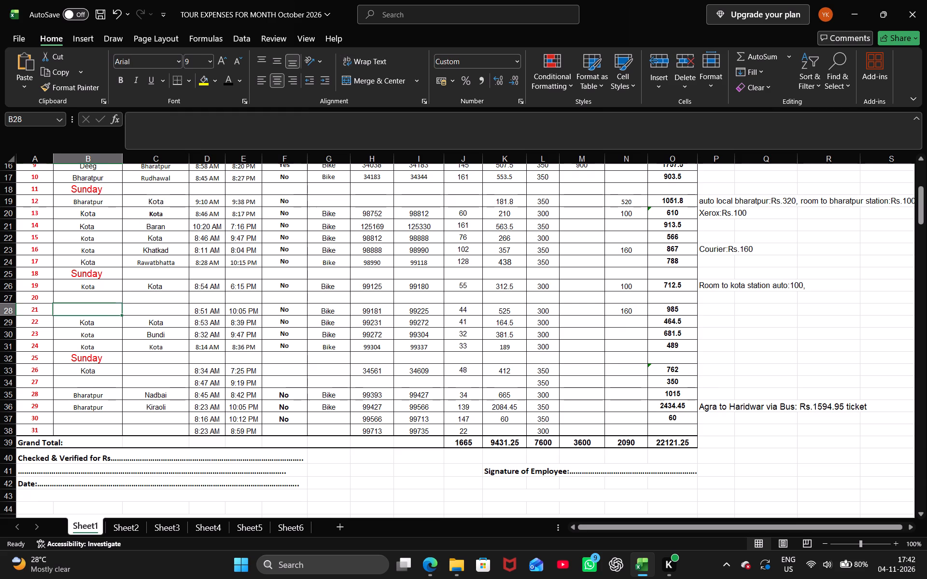
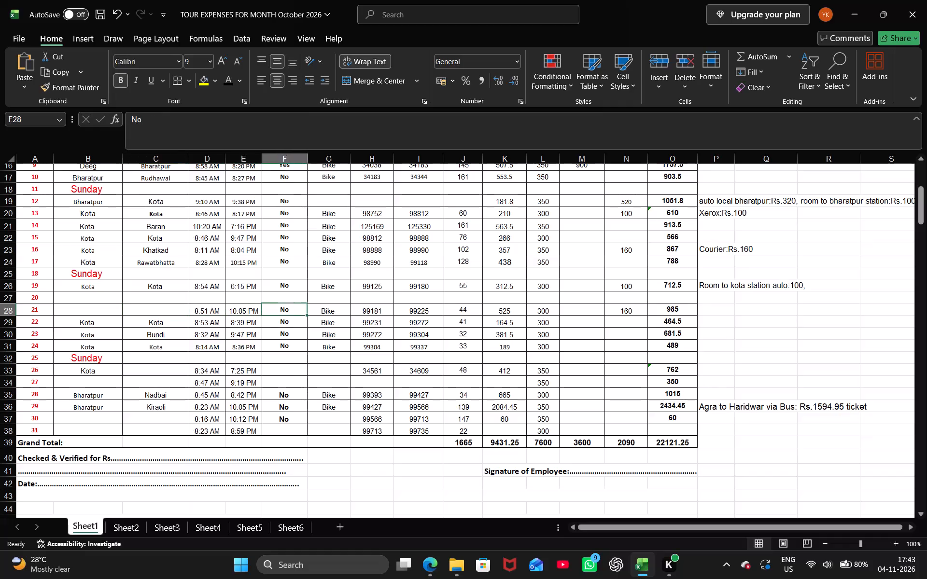
# Set the travel amount for date 21 to 154.
pyautogui.press('Right')
pyautogui.press('Right')
pyautogui.press('Right')
pyautogui.press('Right')
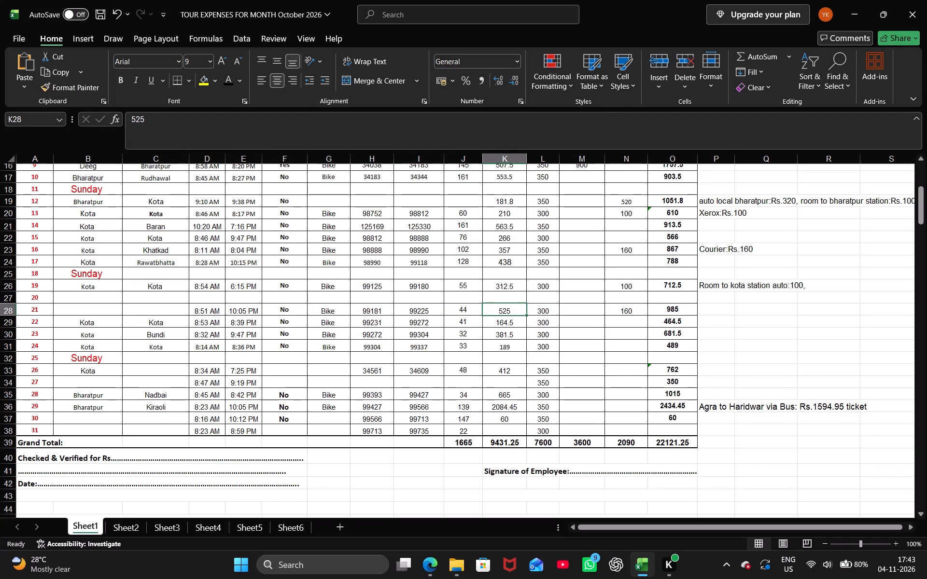
pyautogui.write('153')
pyautogui.press('BackSpace')
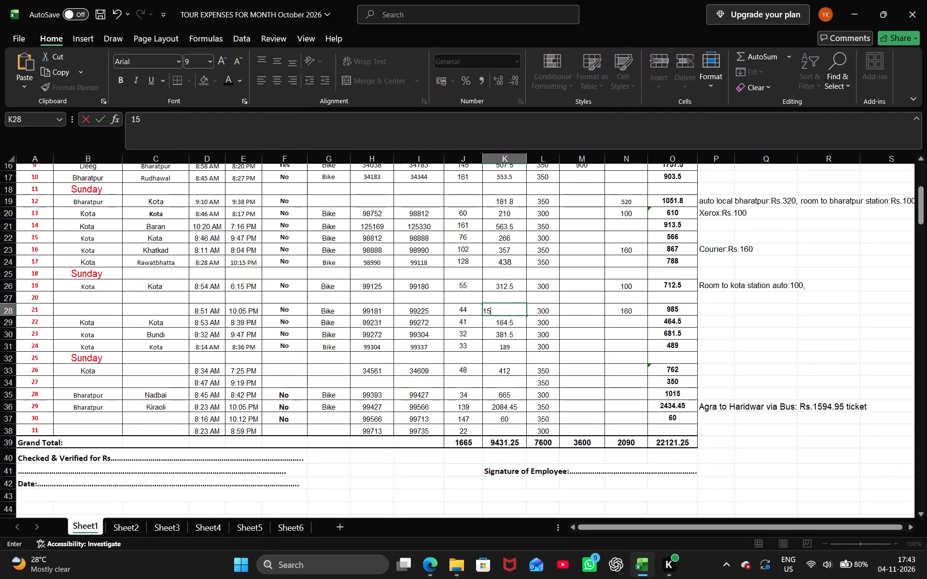
pyautogui.press('4')
pyautogui.press('Left')
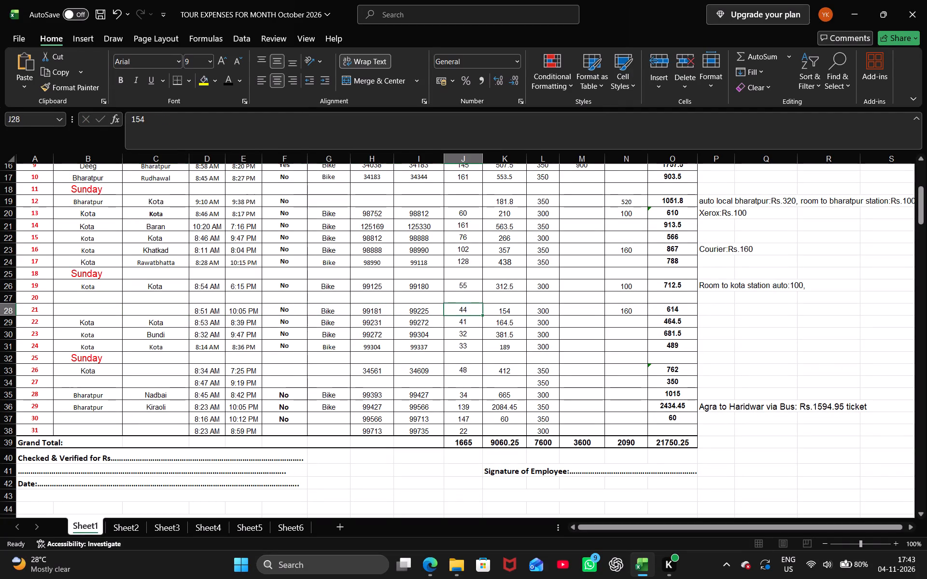
# Enter Kota as both the From and To places for date 21.
pyautogui.press('Left')
pyautogui.press('Left')
pyautogui.press('Left')
pyautogui.press('Left')
pyautogui.press('Left')
pyautogui.press('Left')
pyautogui.press('Left')
pyautogui.press('Left')
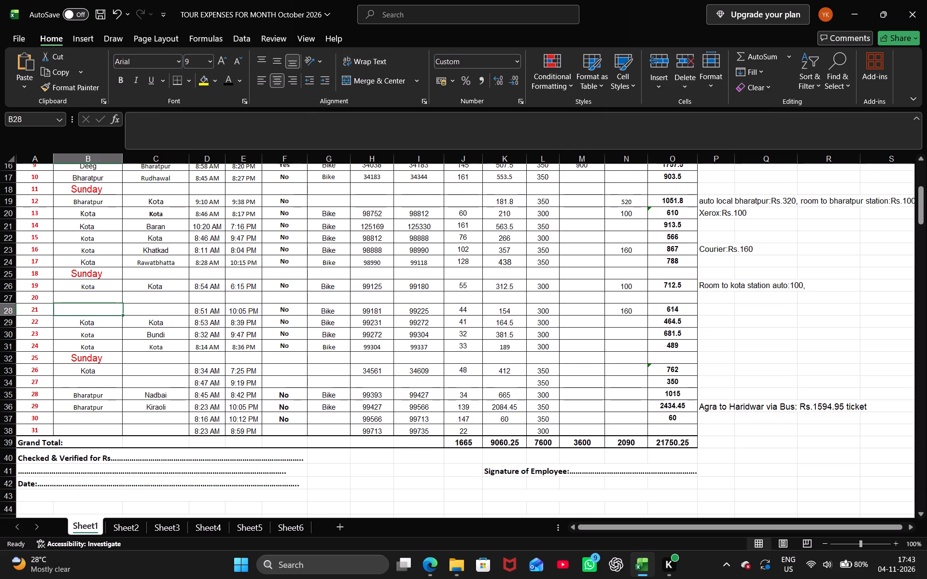
pyautogui.hotkey('shift', 'k')
pyautogui.write('ota')
pyautogui.press('space')
pyautogui.press('Right')
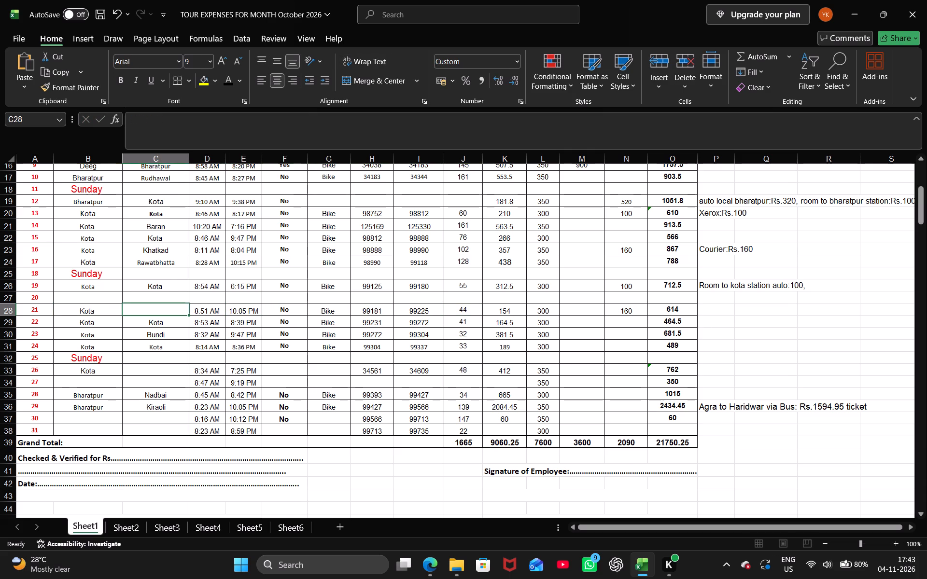
pyautogui.write('Ko')
pyautogui.write('ta')
pyautogui.press('Right')
# Clear the 160 expense entry in the date 21 row.
pyautogui.press('Right')
pyautogui.press('Right')
pyautogui.press('Right')
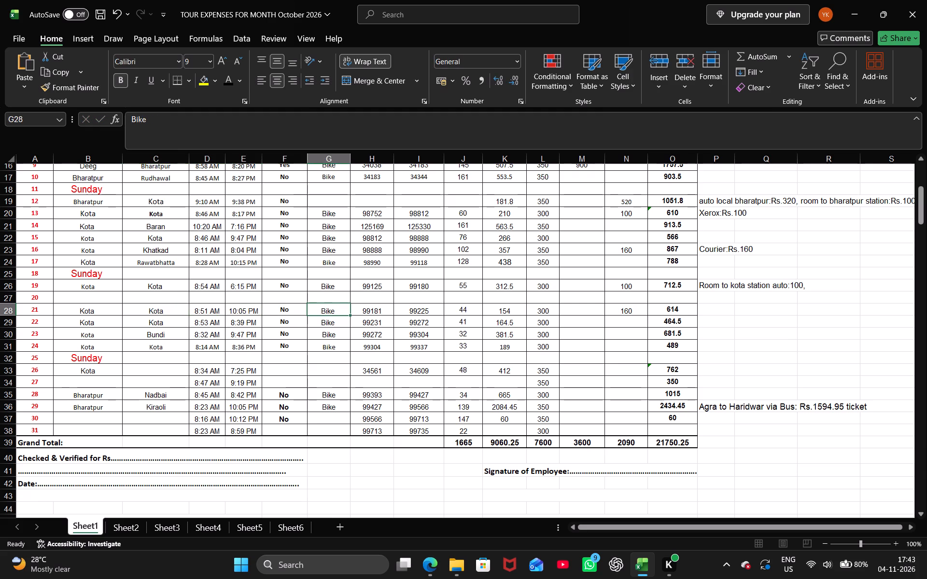
pyautogui.press('Right')
pyautogui.press('Right')
pyautogui.press('Right')
pyautogui.press('Right')
pyautogui.press('Right')
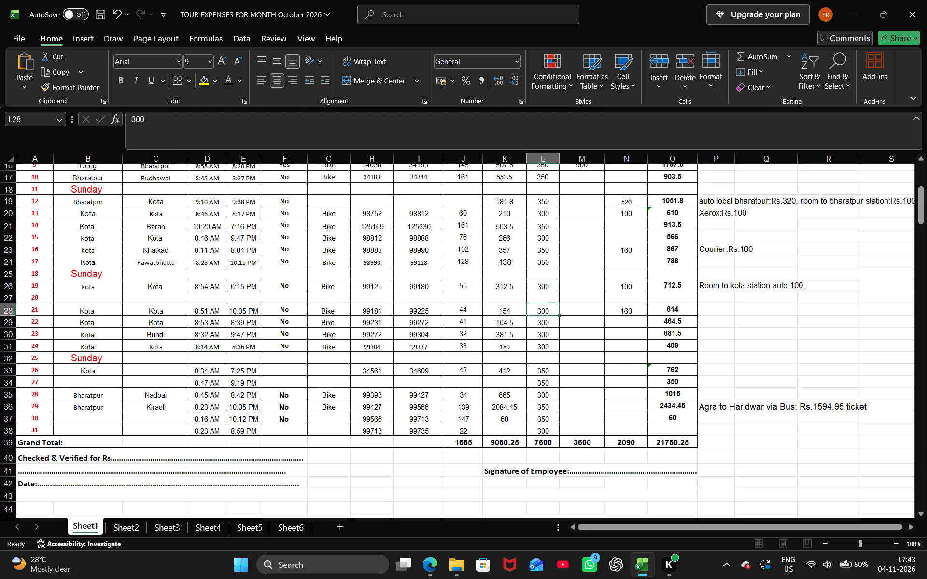
pyautogui.press('Down')
pyautogui.press('Down')
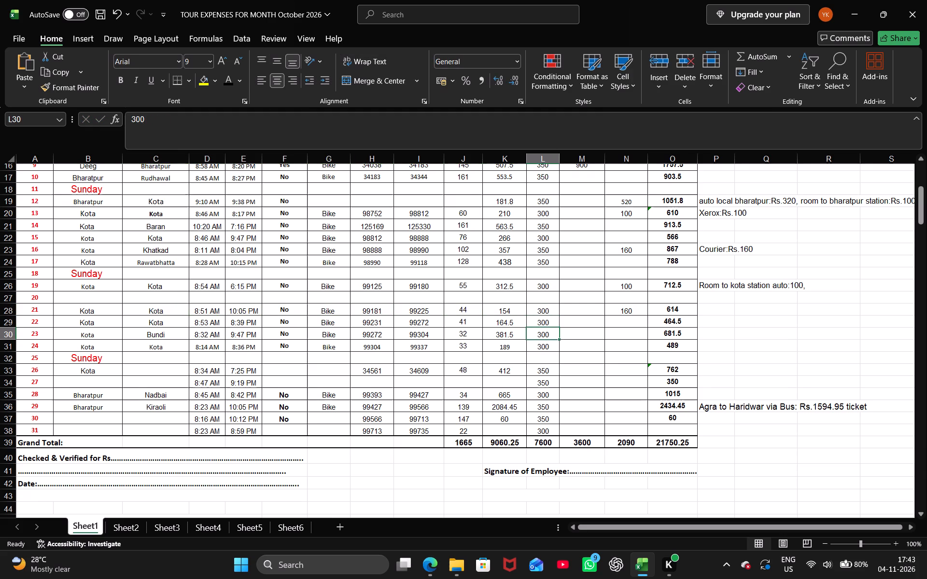
pyautogui.press('Up')
pyautogui.press('Up')
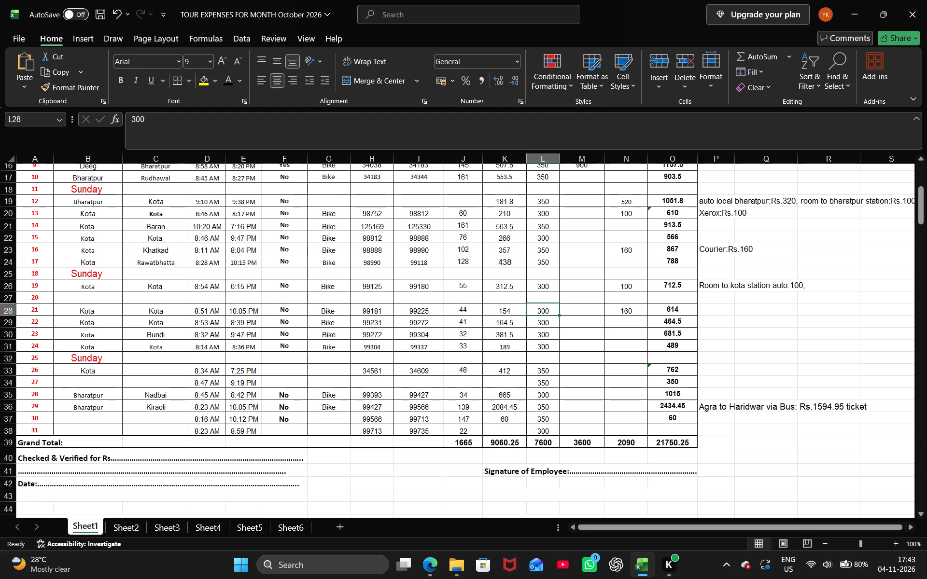
pyautogui.press('Right')
pyautogui.press('Right')
pyautogui.press('BackSpace')
pyautogui.press('Left')
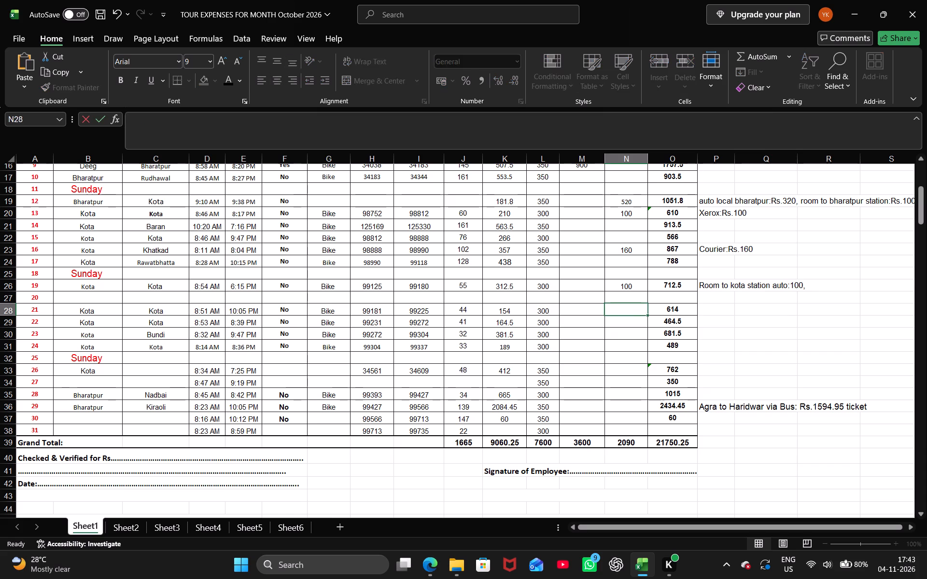
# Change the To place for date 23 to Kota.
pyautogui.press('Left')
pyautogui.press('Left')
pyautogui.press('Left')
pyautogui.press('Left')
pyautogui.press('Left')
pyautogui.press('Left')
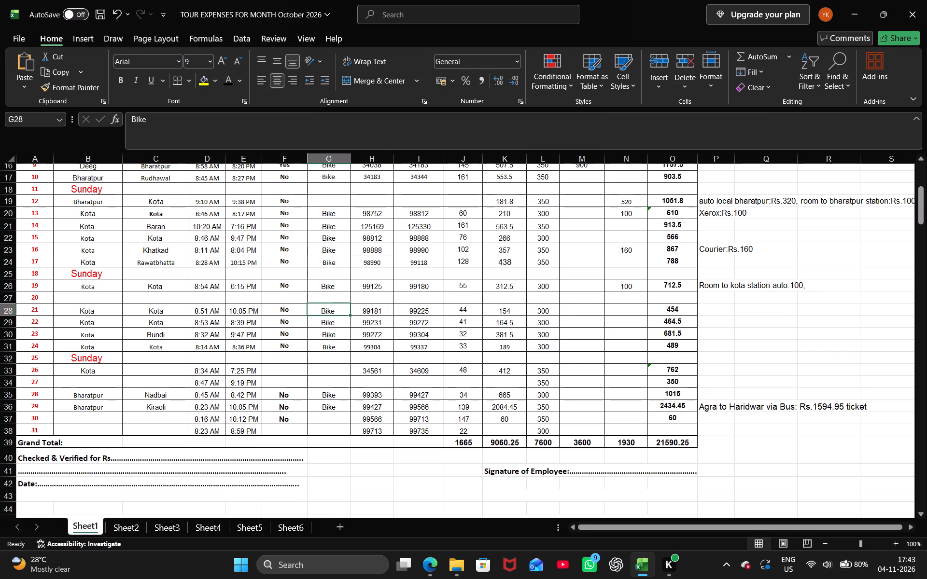
pyautogui.press('Left')
pyautogui.press('Left')
pyautogui.press('Left')
pyautogui.press('Left')
pyautogui.press('Left')
pyautogui.press('Down')
pyautogui.press('Down')
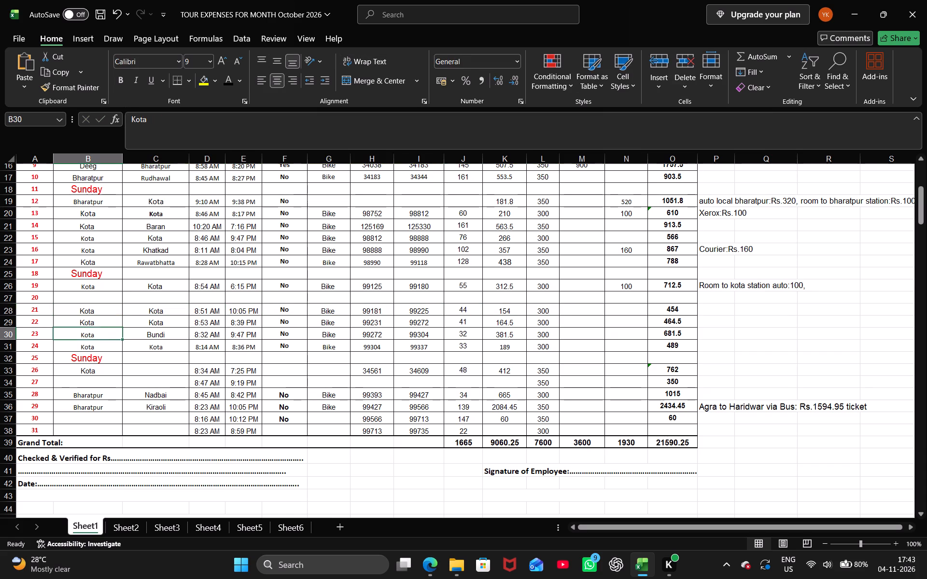
pyautogui.press('Right')
pyautogui.write('Kota')
pyautogui.press('Right')
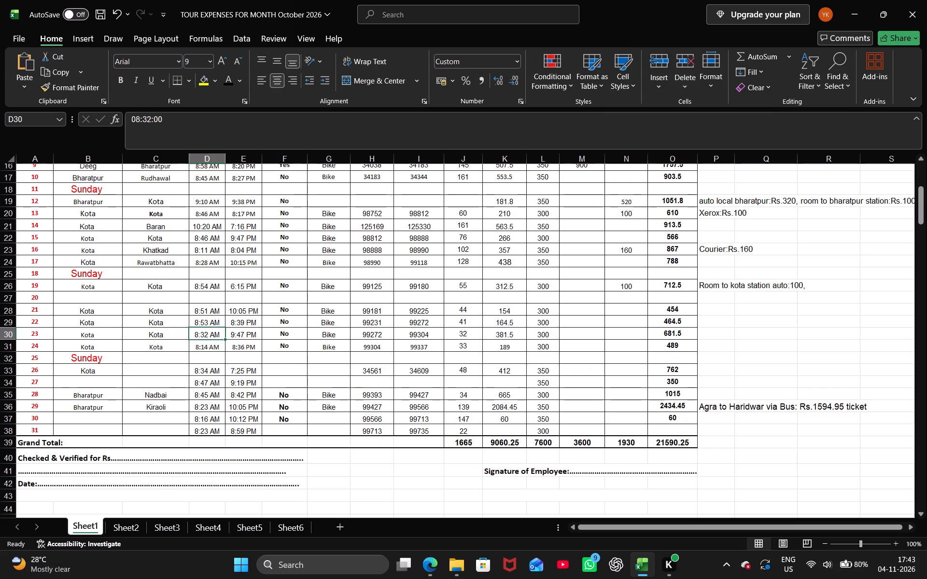
# Set the travel amount for date 22 to 143.5.
pyautogui.press('Right')
pyautogui.press('Right')
pyautogui.press('Right')
pyautogui.press('Right')
pyautogui.press('Right')
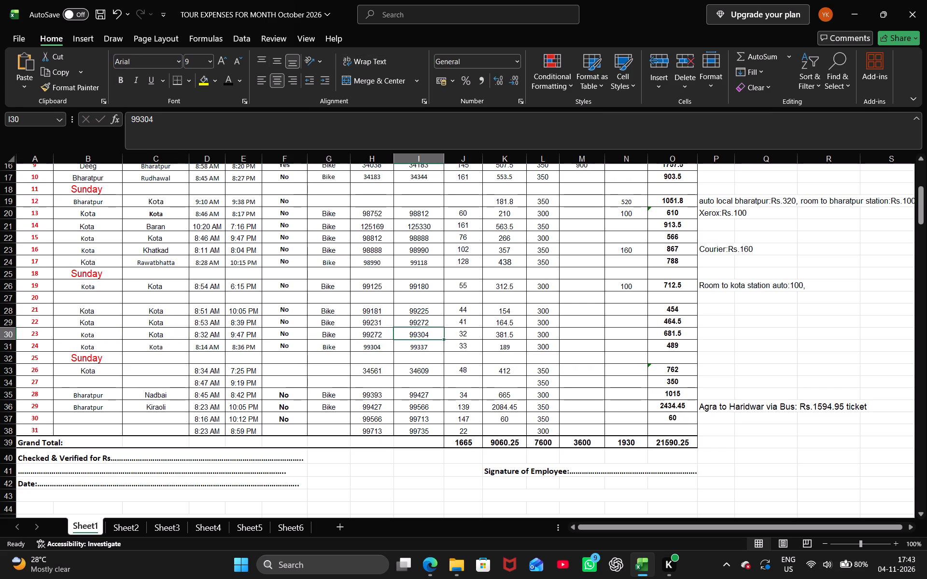
pyautogui.press('Right')
pyautogui.press('Up')
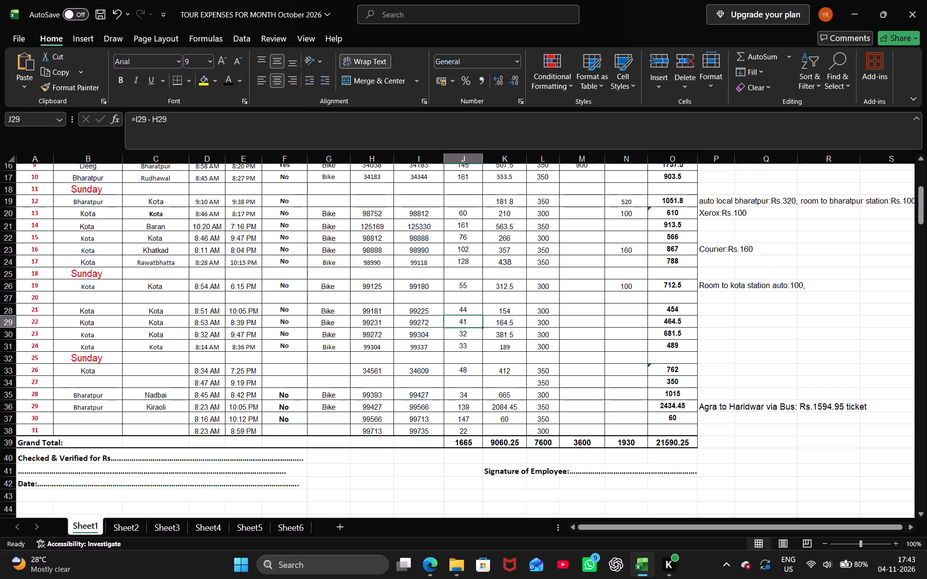
pyautogui.press('Right')
pyautogui.press('Up')
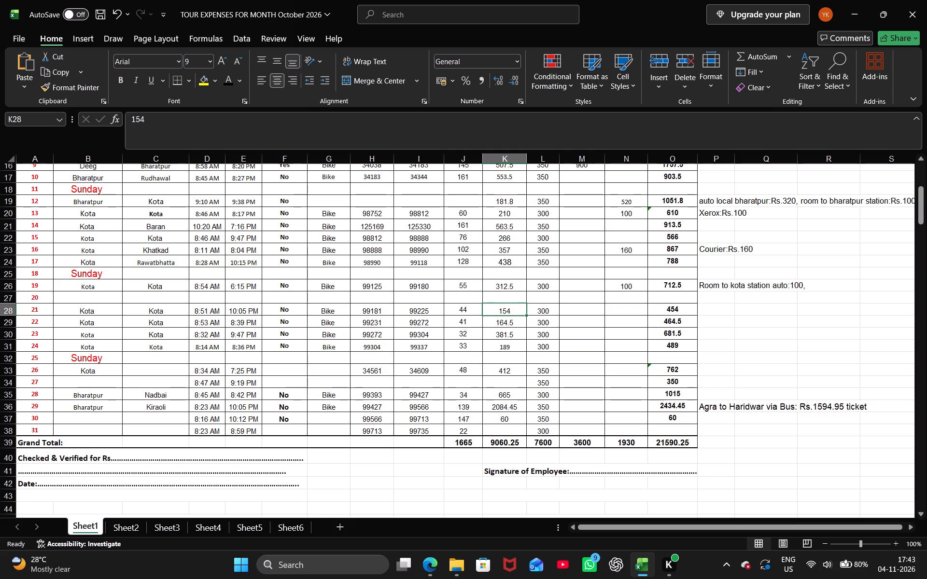
pyautogui.press('Down')
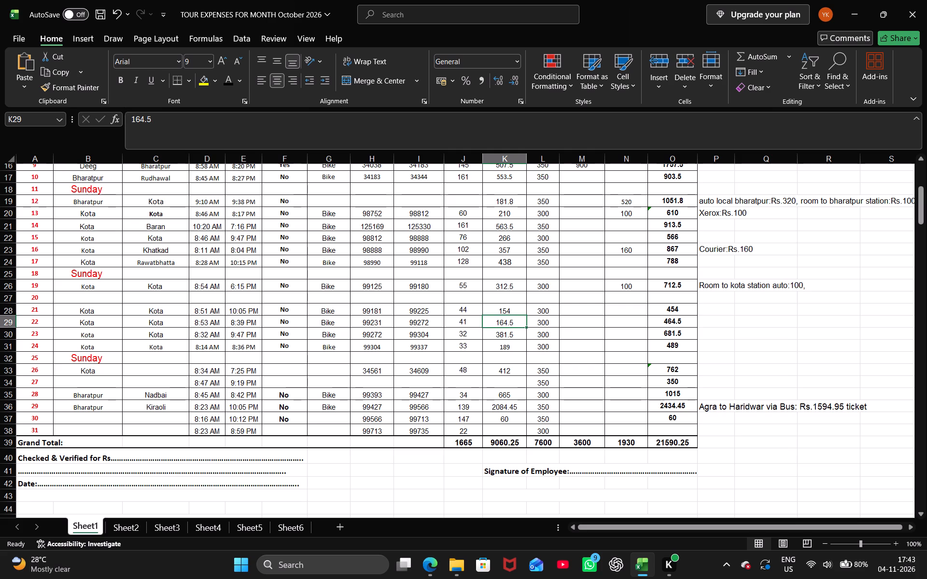
pyautogui.write('143.5')
pyautogui.press('Down')
pyautogui.press('Up')
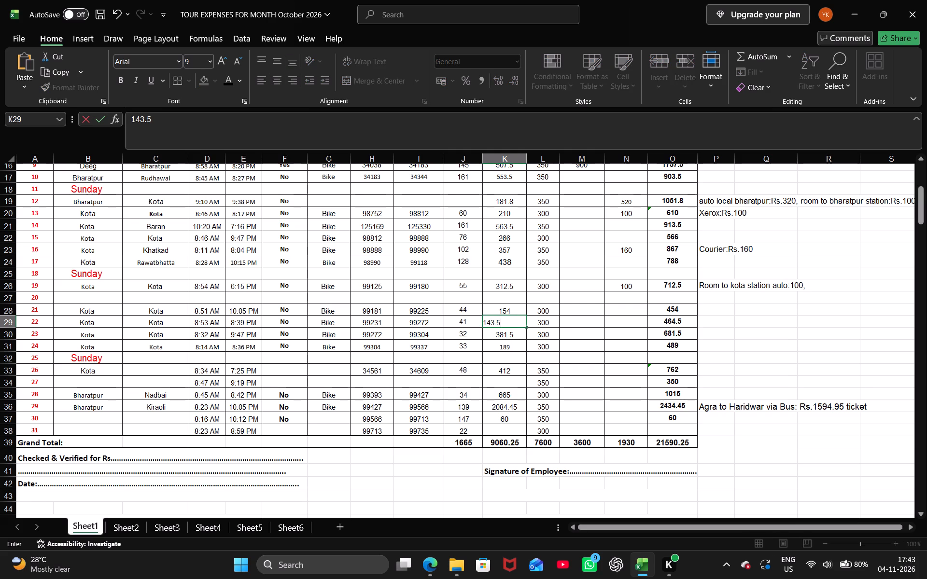
# Set the travel amounts for dates 23 and 24 to 112 and 115.5.
pyautogui.press('Down')
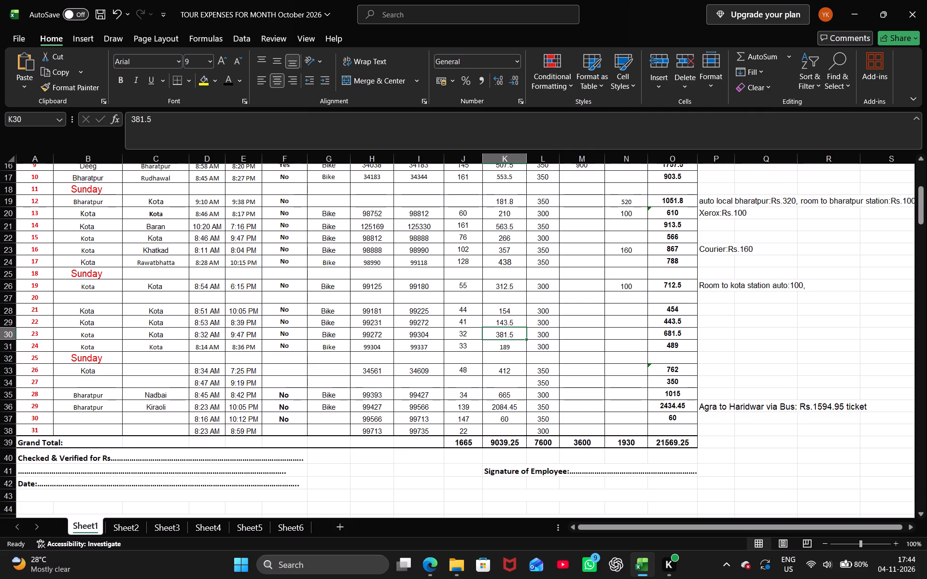
pyautogui.press('1')
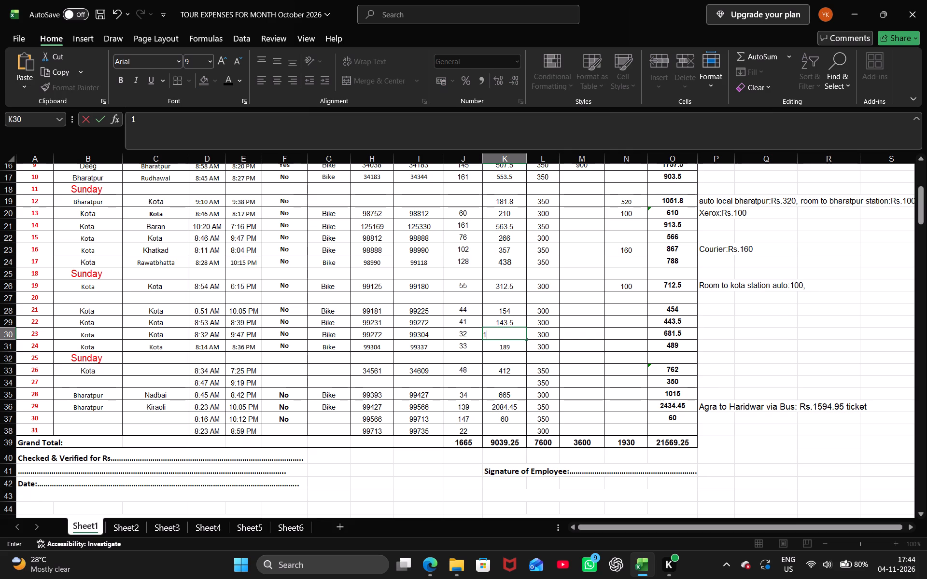
pyautogui.write('12')
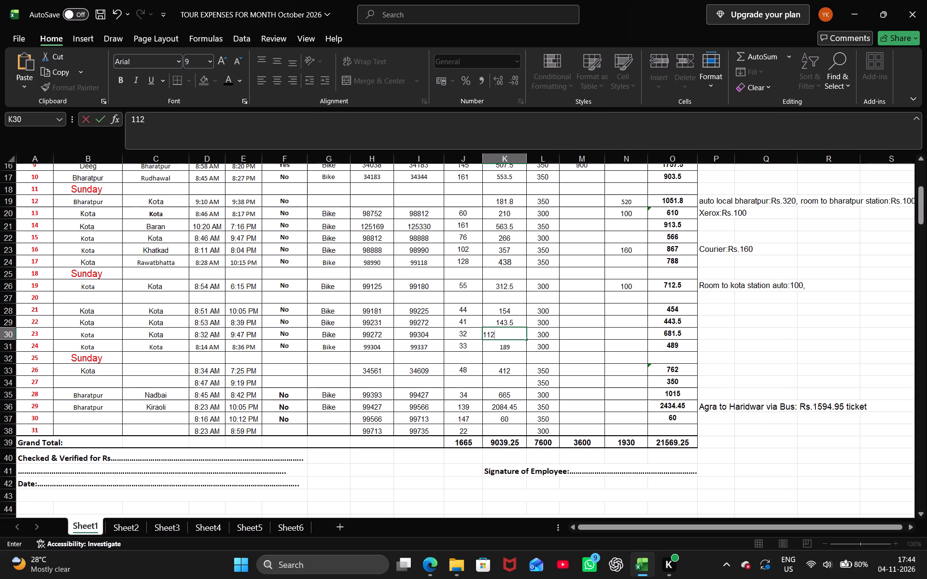
pyautogui.press('Down')
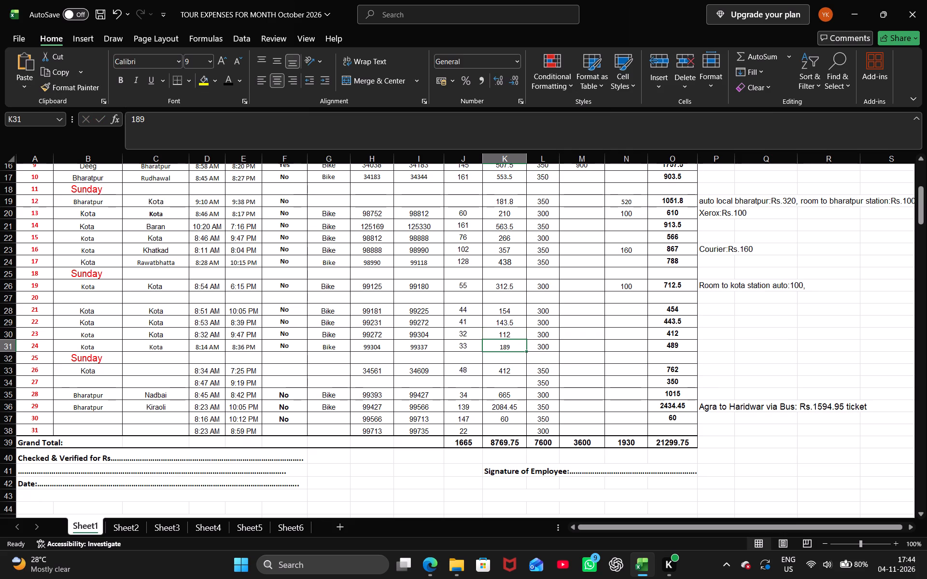
pyautogui.write('115.5')
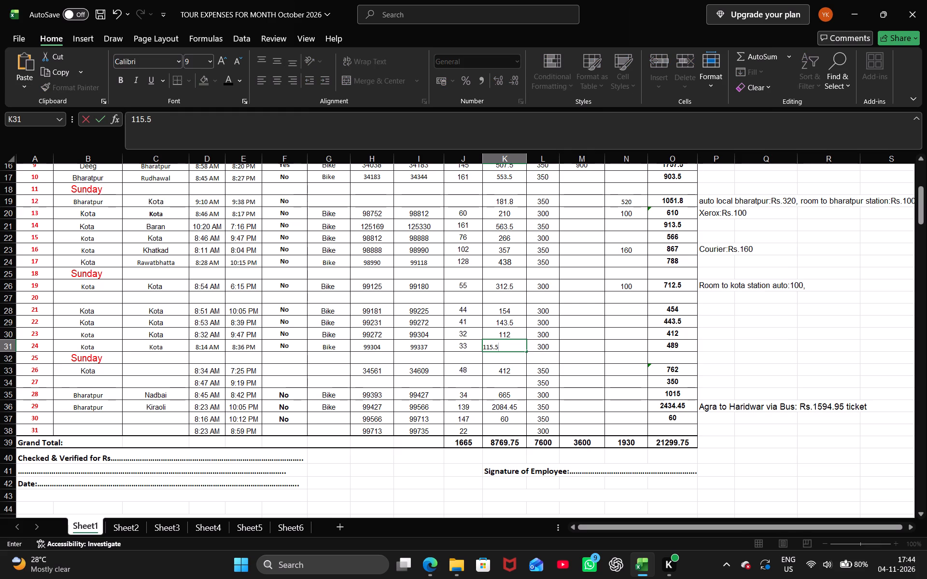
pyautogui.press('Right')
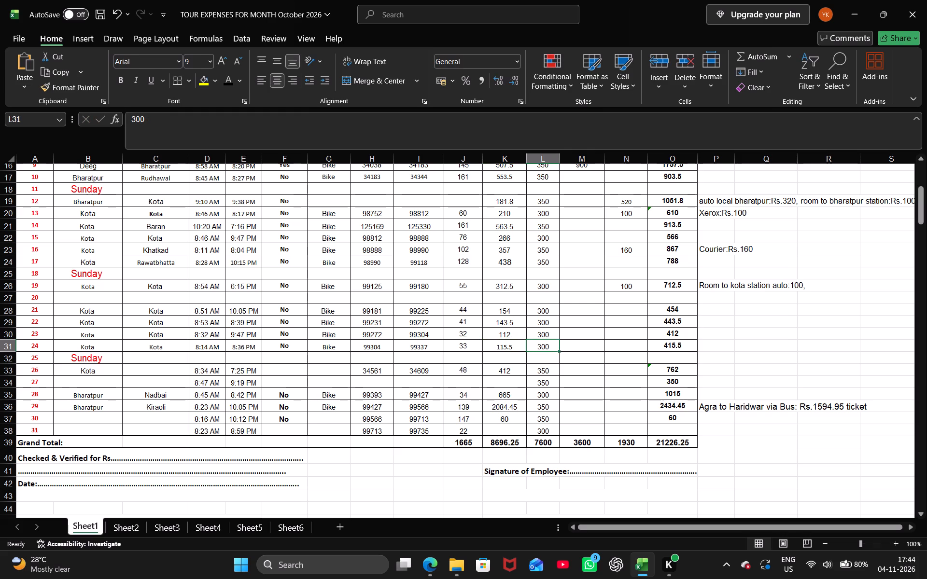
# Review the date 21 row from its D.A back to the From and To places.
pyautogui.press('Up')
pyautogui.press('Up')
pyautogui.press('Up')
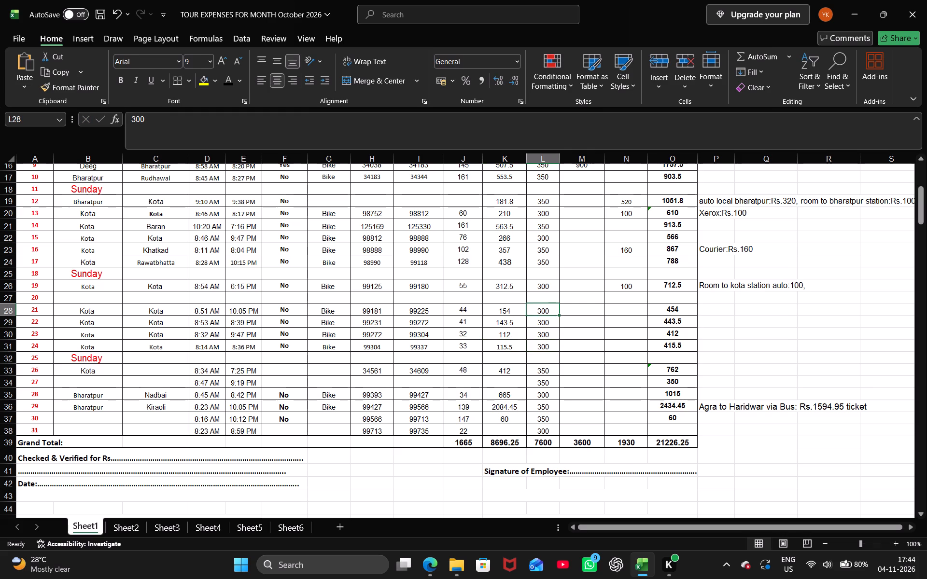
pyautogui.press('Left')
pyautogui.press('Left')
pyautogui.press('Left')
pyautogui.press('Left')
pyautogui.press('Left')
pyautogui.press('Left')
pyautogui.press('Left')
pyautogui.press('Left')
pyautogui.press('Left')
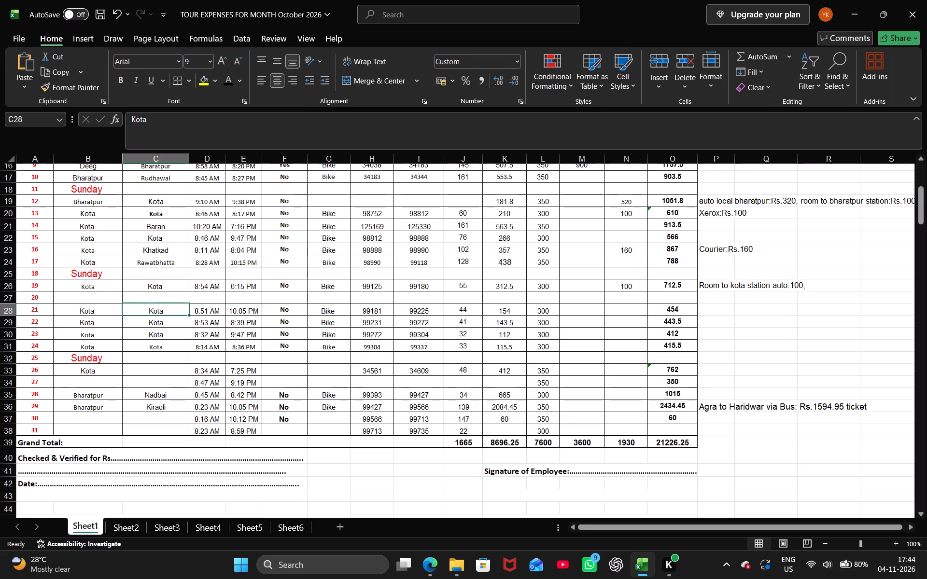
pyautogui.press('Left')
pyautogui.press('Left')
pyautogui.press('Right')
pyautogui.press('Down')
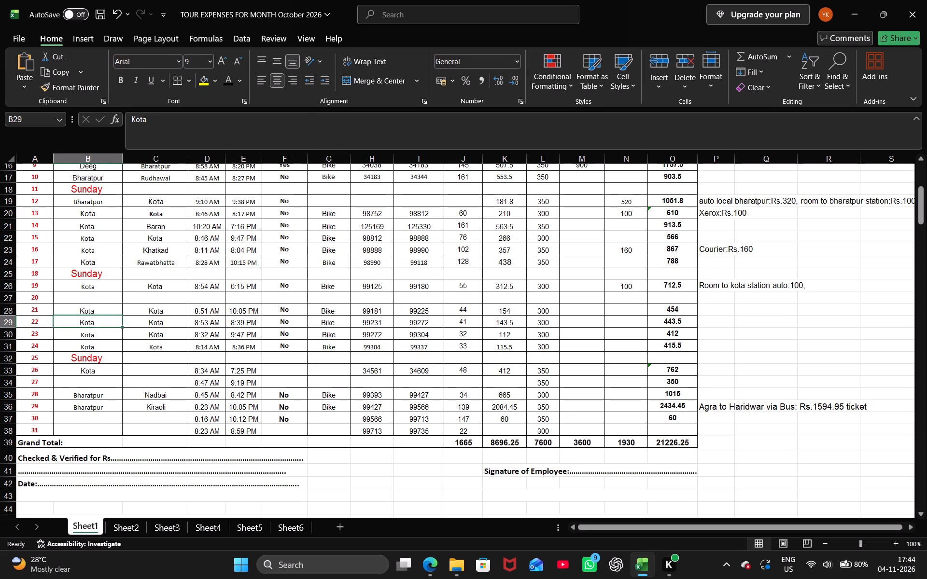
# Set the travel amount for date 26 to 168.
pyautogui.press('Down')
pyautogui.press('Down')
pyautogui.press('Down')
pyautogui.press('Down')
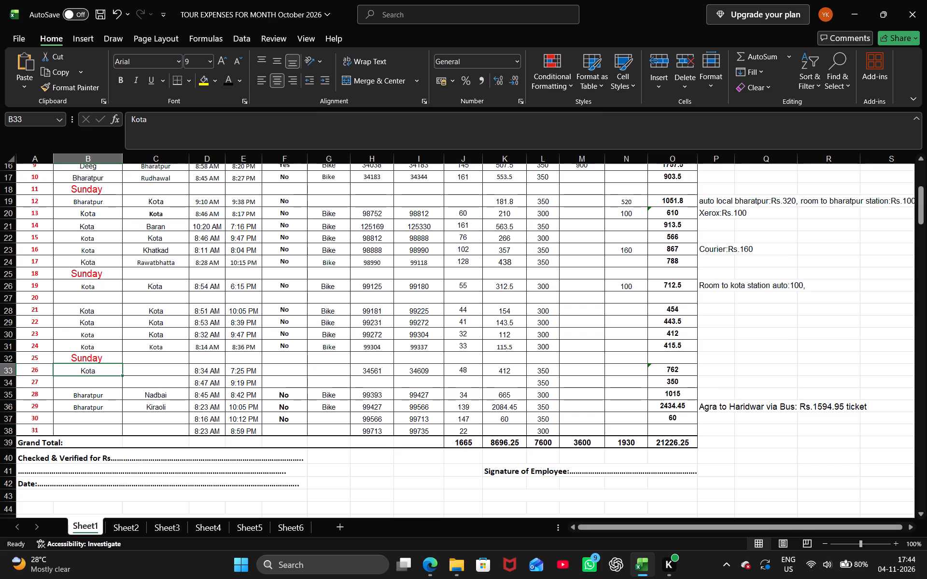
pyautogui.press('Right')
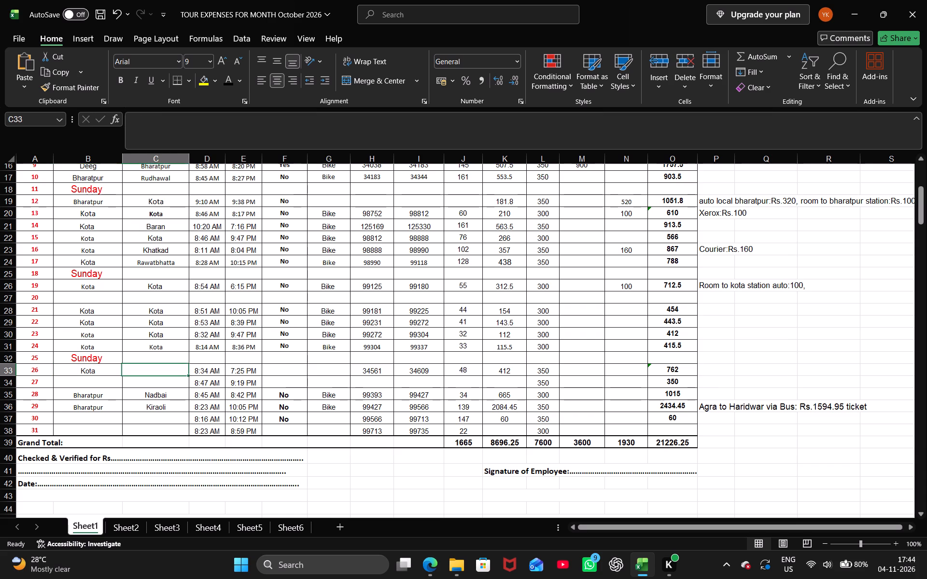
pyautogui.press('Right')
pyautogui.press('Right')
pyautogui.press('Right')
pyautogui.press('Right')
pyautogui.press('Right')
pyautogui.press('Right')
pyautogui.press('Right')
pyautogui.press('Right')
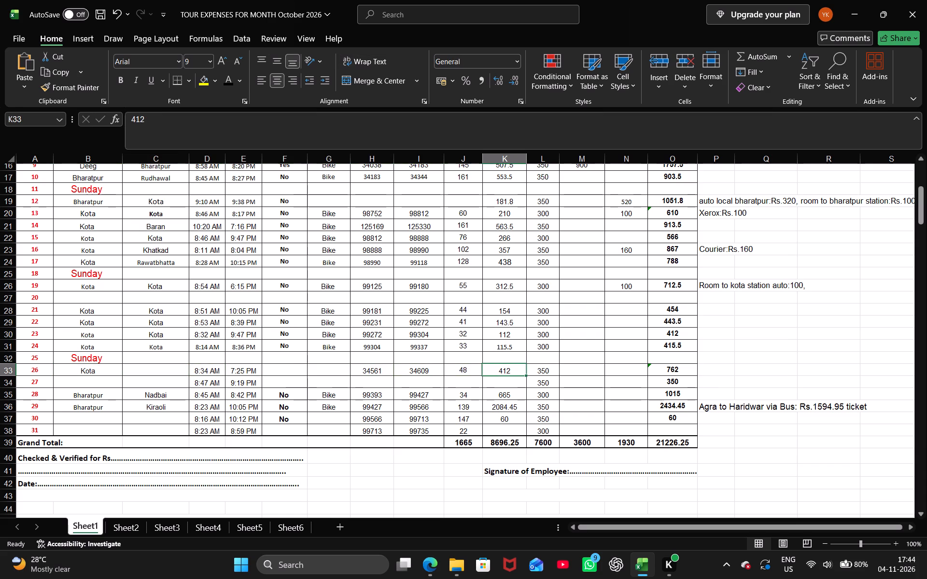
pyautogui.write('168')
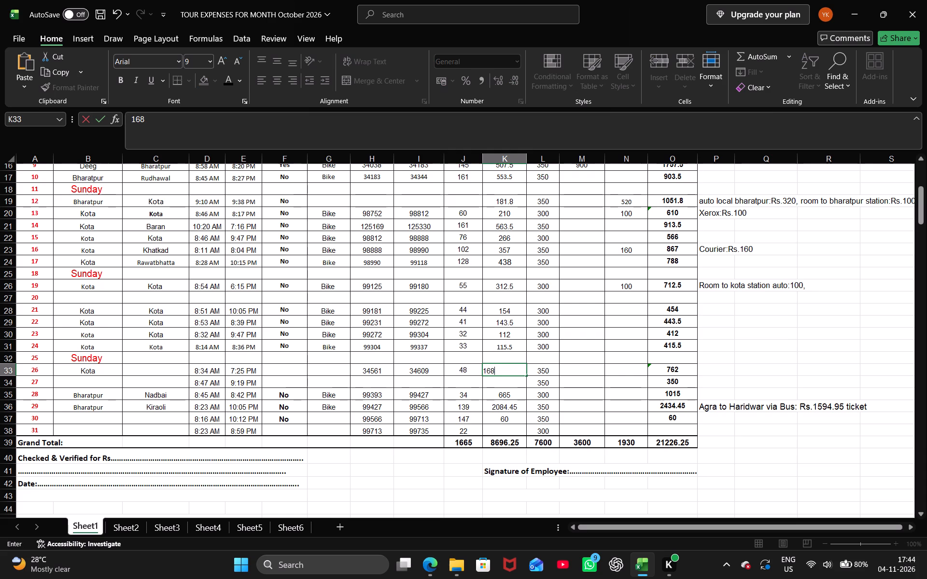
pyautogui.press('Left')
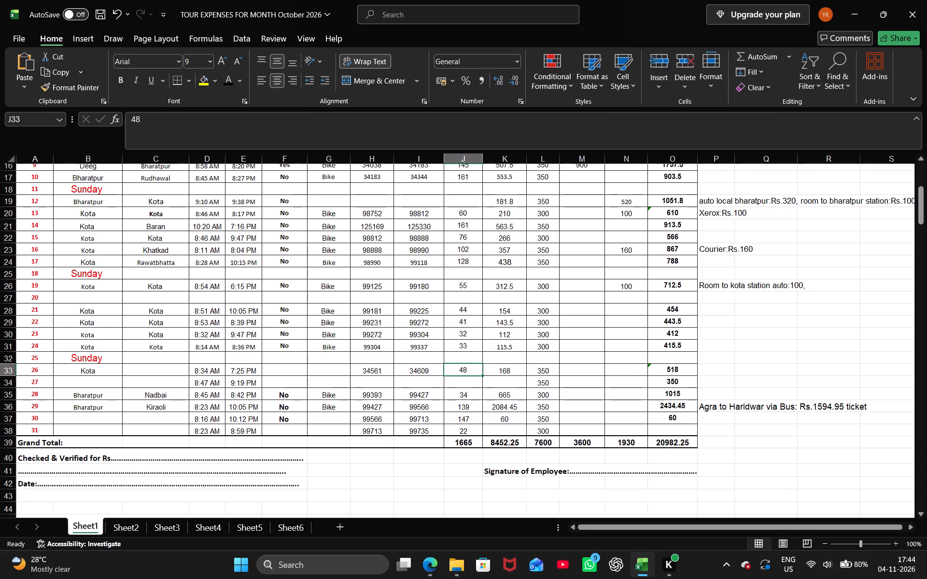
# Review the date 26 row from its KM readings back to the empty To place.
pyautogui.press('Left')
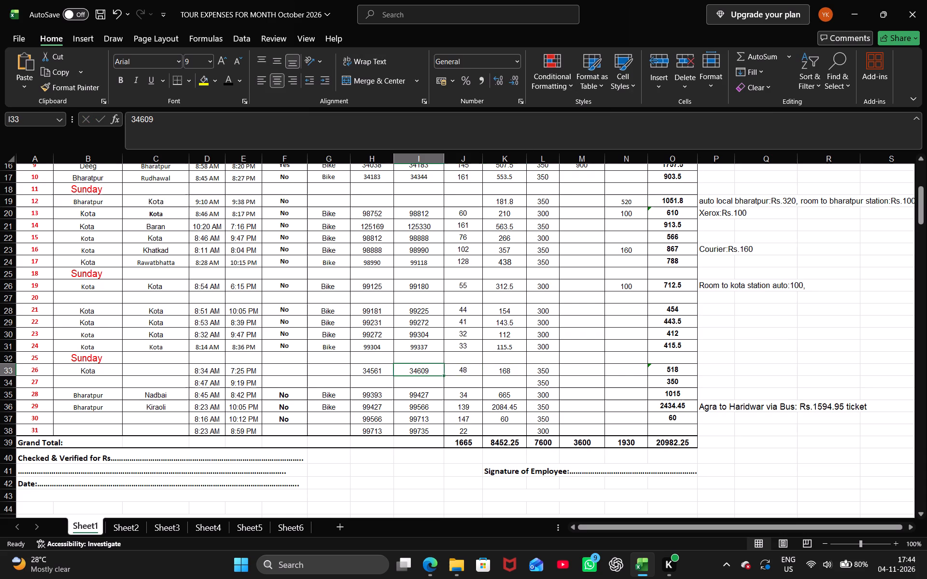
pyautogui.press('Left')
pyautogui.press('Left')
pyautogui.press('Left')
pyautogui.press('Left')
pyautogui.press('Left')
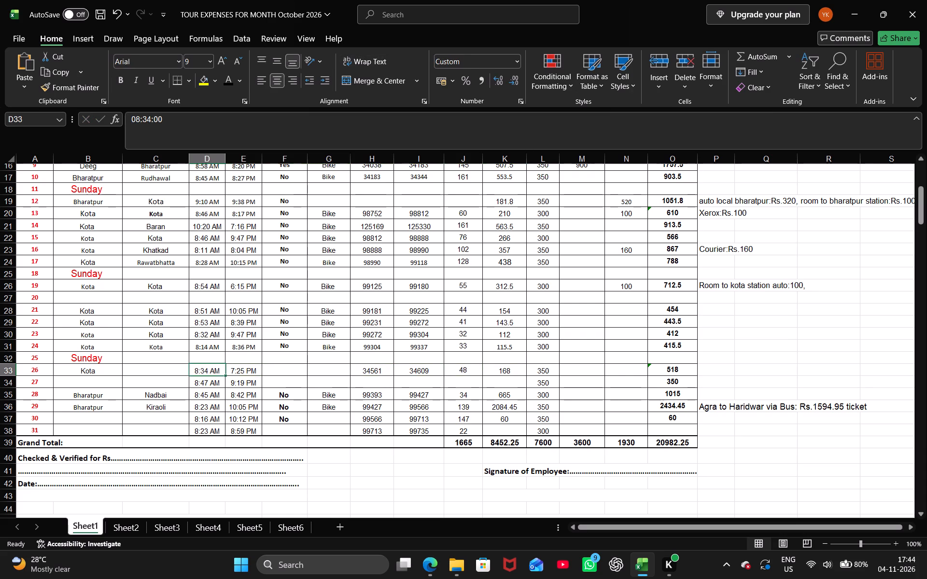
pyautogui.press('Left')
pyautogui.press('Right')
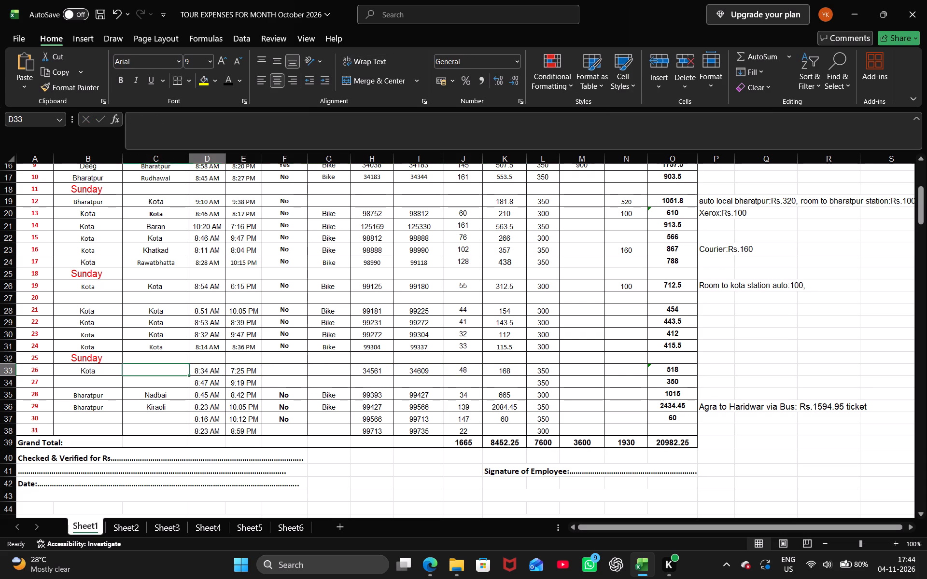
# Set the date 26 route with Bharatpur as the From place and Akola as the To place.
pyautogui.press('Left')
pyautogui.press('Left')
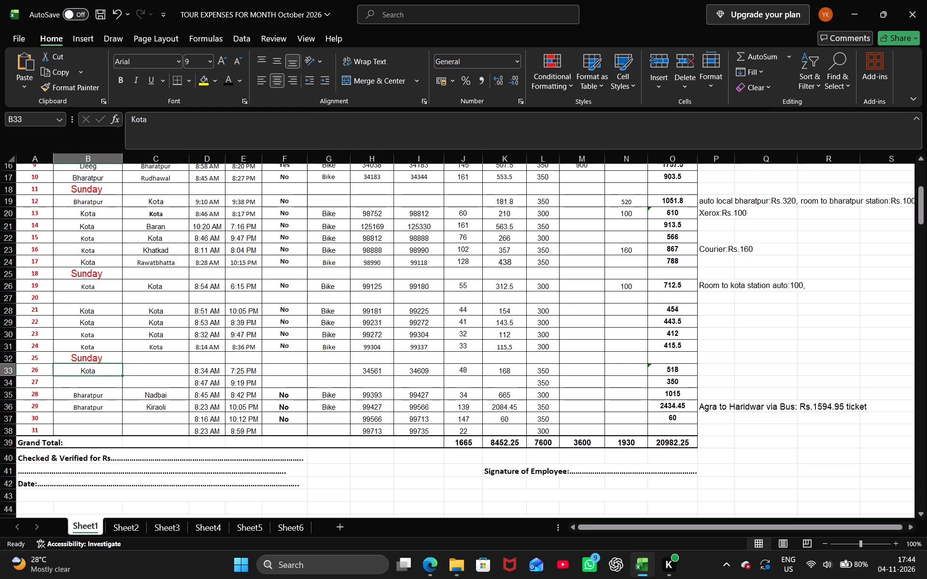
pyautogui.hotkey('shift', 'b')
pyautogui.press('Tab')
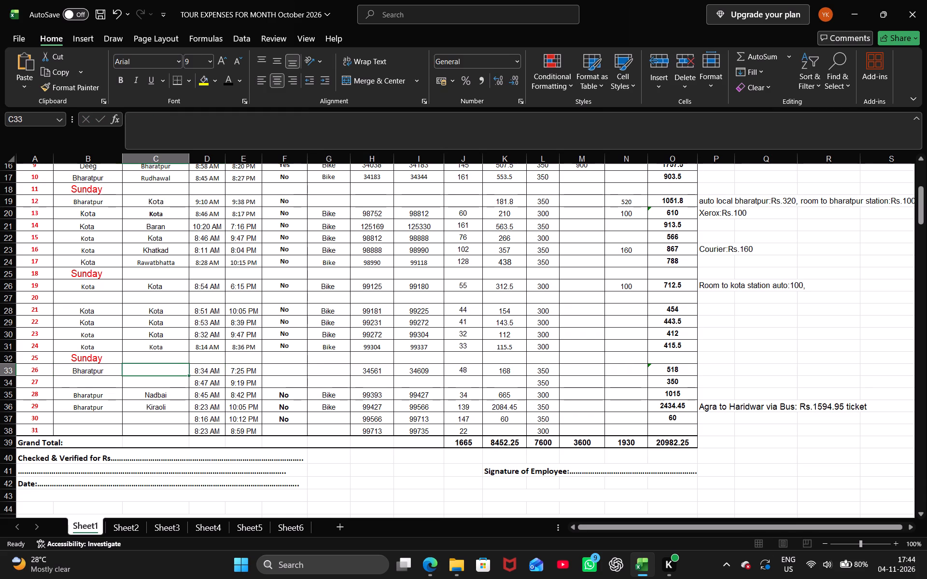
pyautogui.press('a')
pyautogui.press('BackSpace')
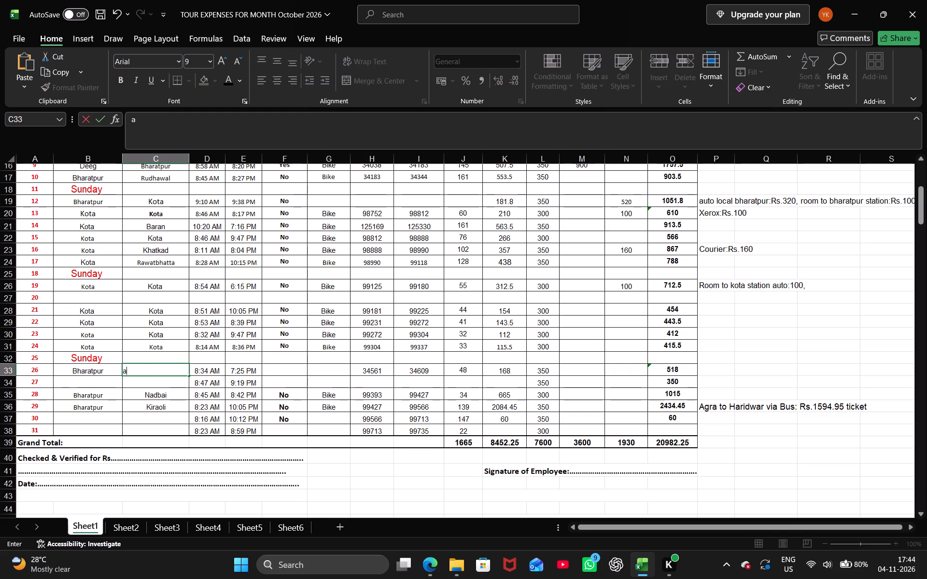
pyautogui.hotkey('shift', 's')
pyautogui.press('BackSpace')
pyautogui.press('BackSpace')
pyautogui.hotkey('shift', 'a')
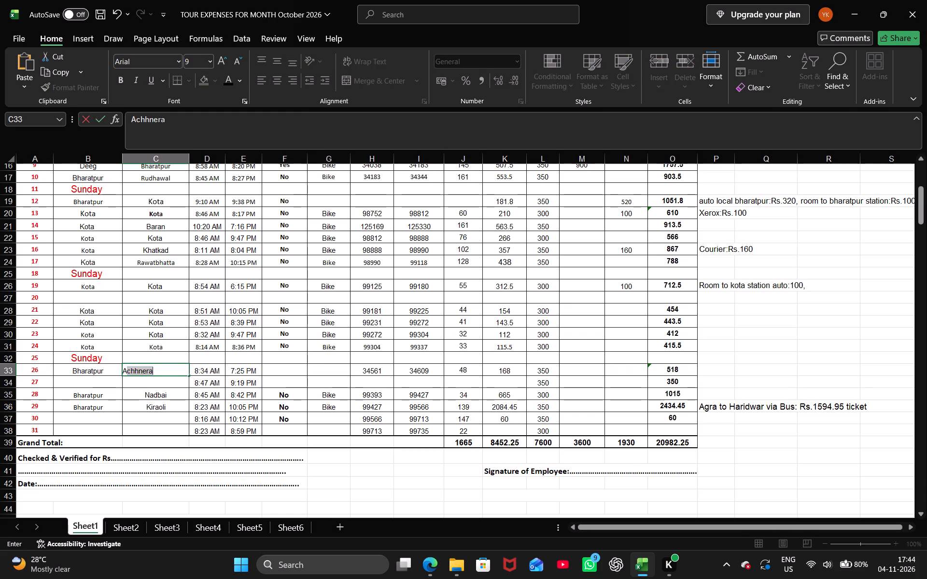
pyautogui.write('kola')
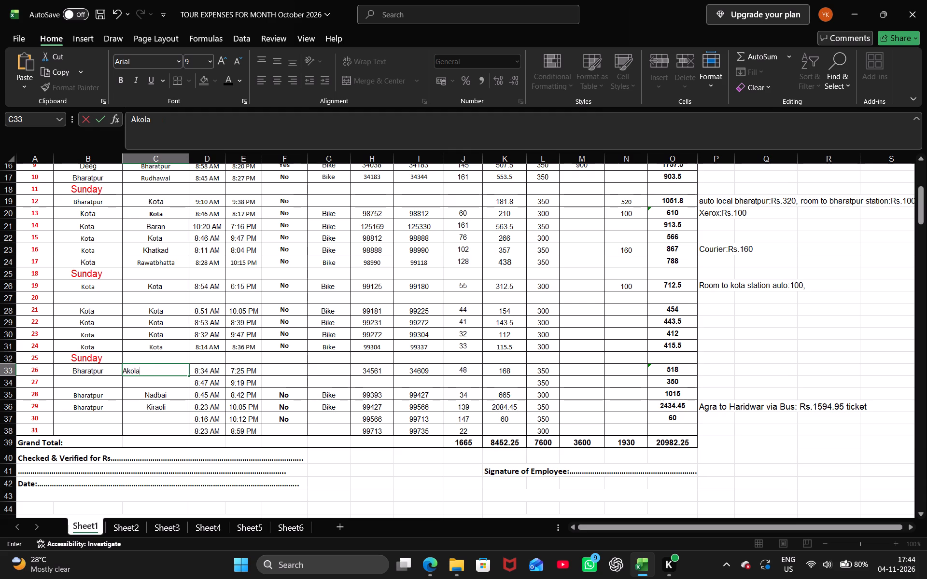
pyautogui.press('Right')
# Enter No for the night stay and Bike as the travel mode on date 26.
pyautogui.press('Right')
pyautogui.press('Right')
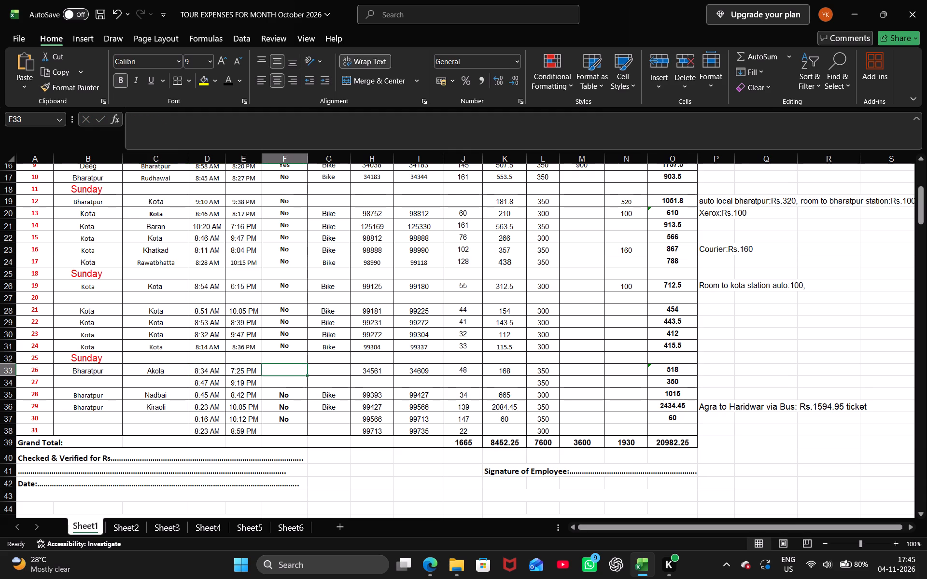
pyautogui.hotkey('shift', 'n')
pyautogui.press('o')
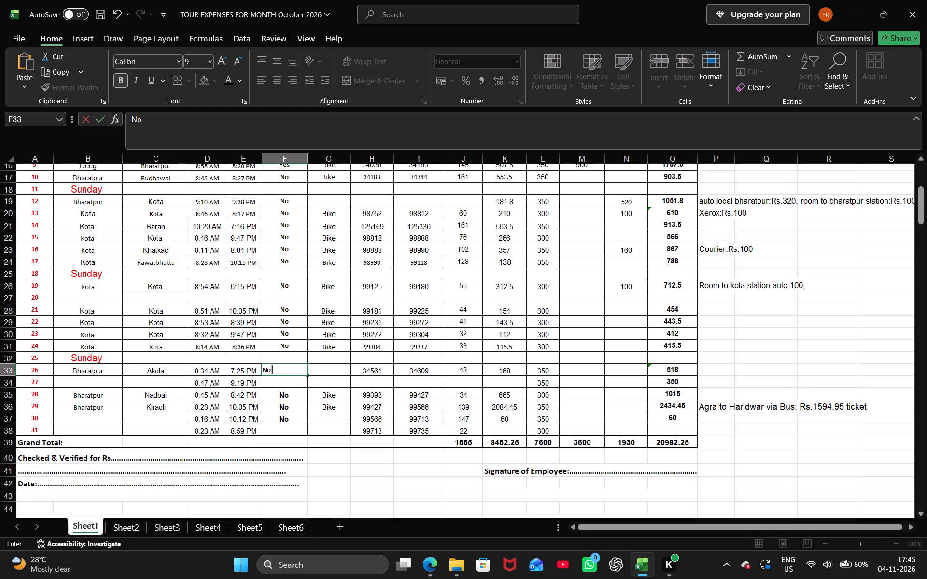
pyautogui.press('Right')
pyautogui.write('Bik')
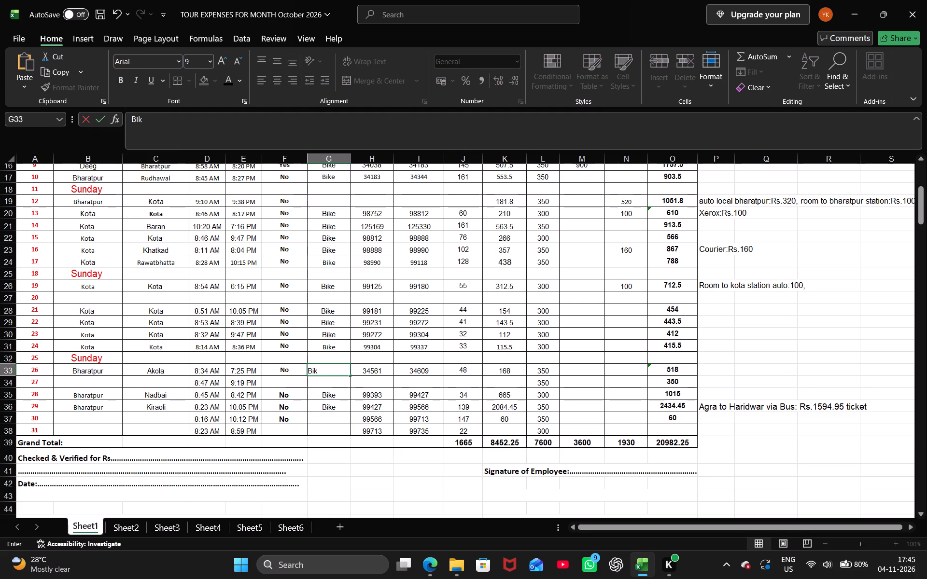
pyautogui.press('e')
pyautogui.press('Right')
# Review the date 26 row from its closing KM reading across to column M and back to the date.
pyautogui.press('Right')
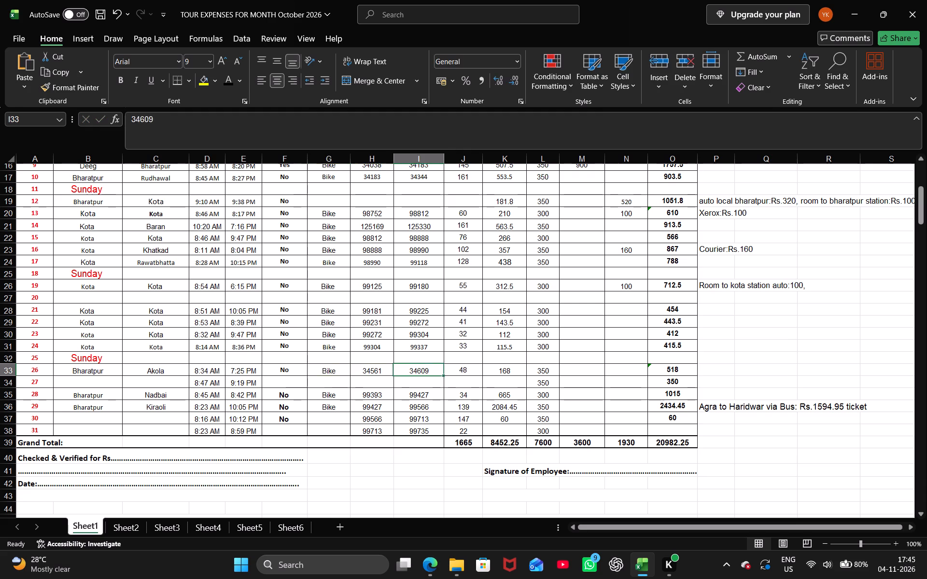
pyautogui.press('Right')
pyautogui.press('Right')
pyautogui.press('Right')
pyautogui.press('Right')
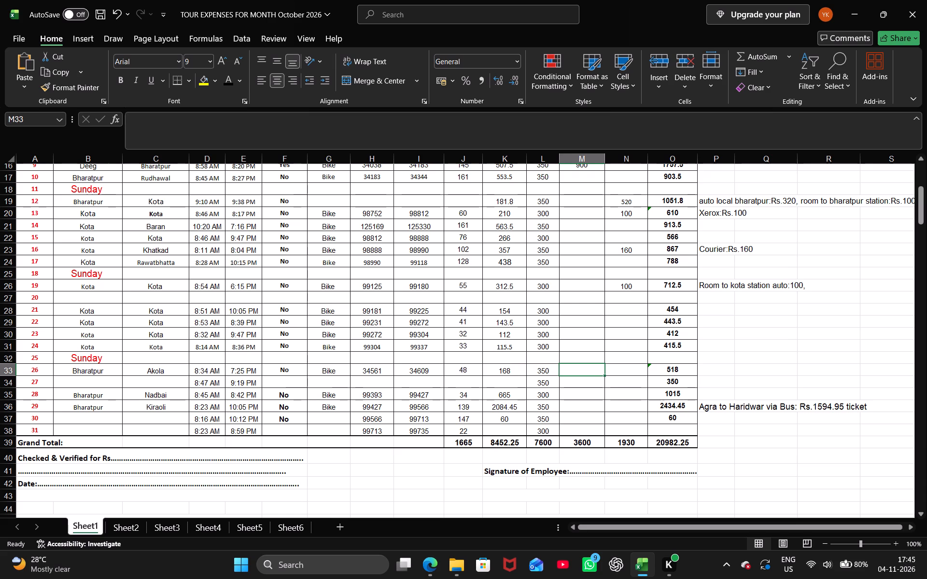
pyautogui.press('Left')
pyautogui.press('Left')
pyautogui.press('Left')
pyautogui.press('Left')
pyautogui.press('Left')
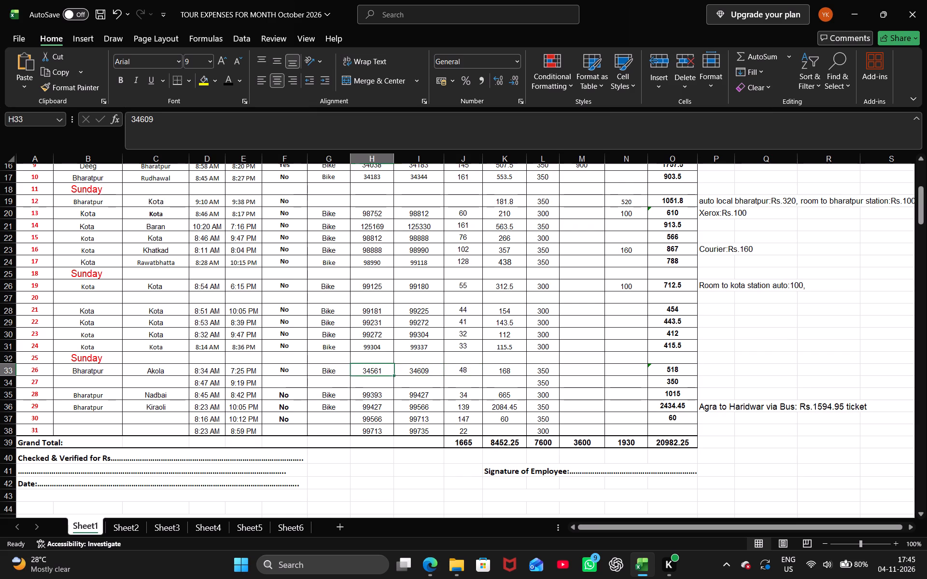
pyautogui.press('Left')
pyautogui.press('Left')
pyautogui.press('Left')
pyautogui.press('Left')
pyautogui.press('Left')
pyautogui.press('Left')
pyautogui.press('Left')
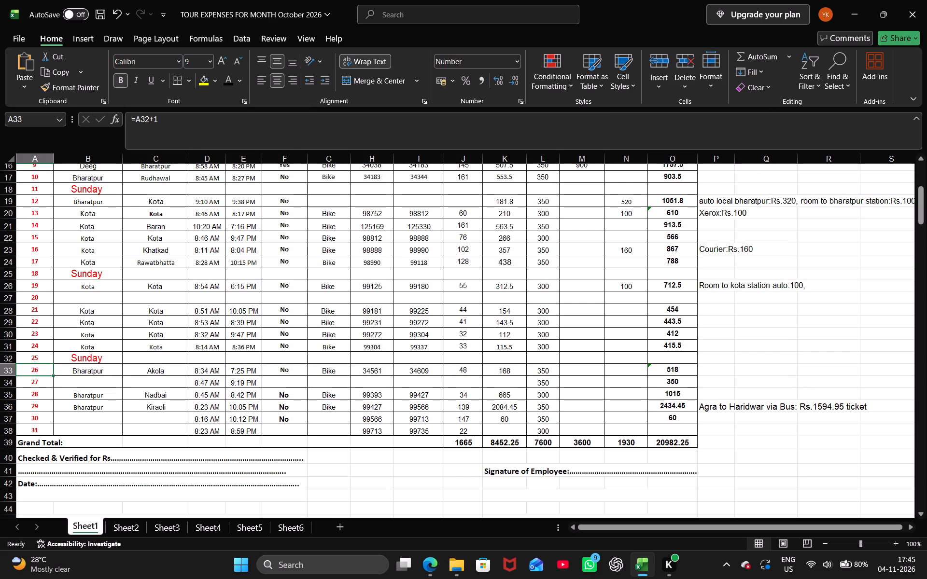
# Change the date 26 night stay entry to Yes.
pyautogui.press('Down')
pyautogui.press('Right')
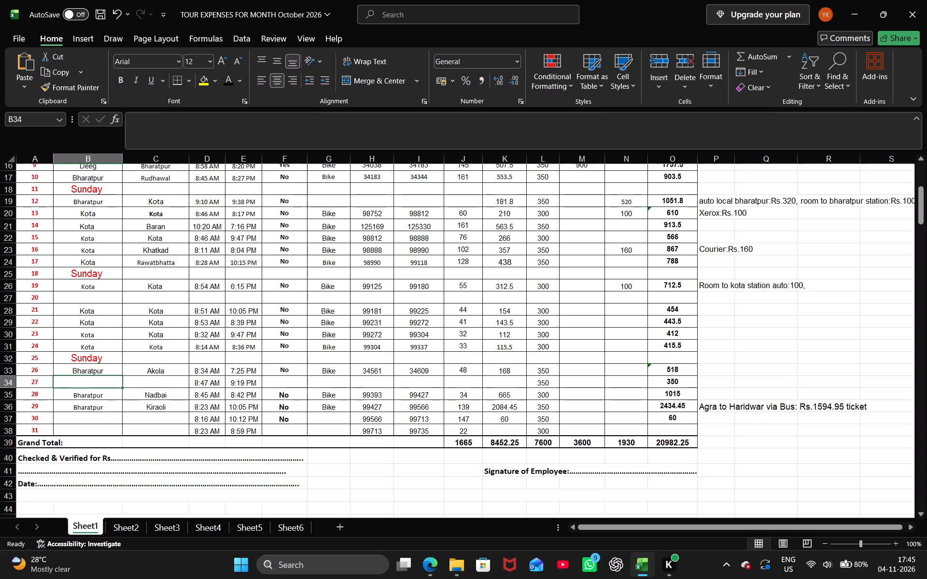
pyautogui.press('Right')
pyautogui.press('Right')
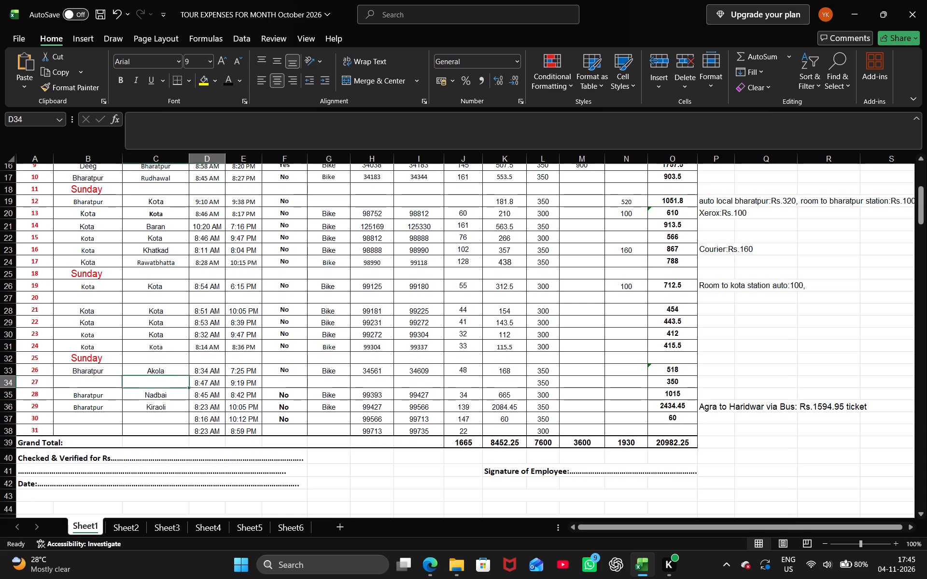
pyautogui.press('Right')
pyautogui.press('Right')
pyautogui.press('Up')
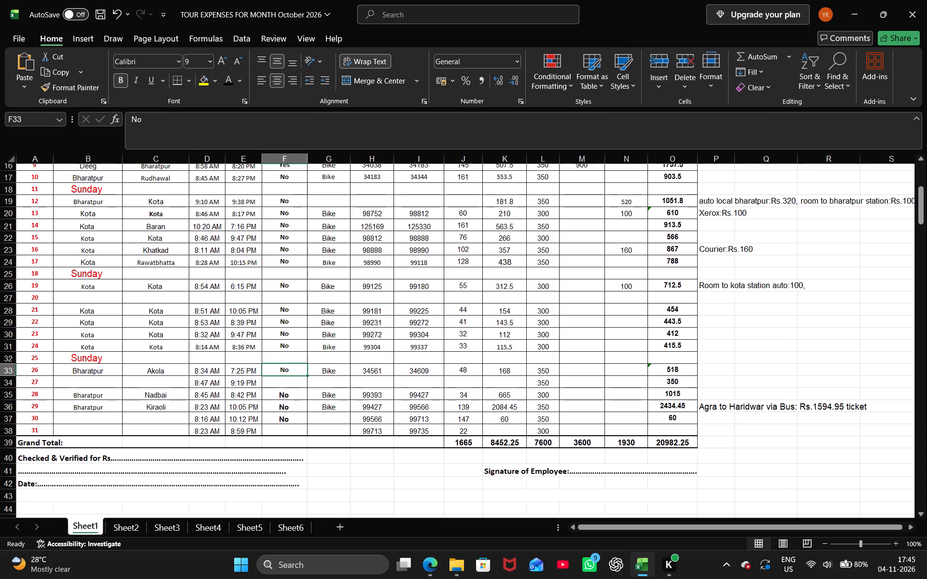
pyautogui.hotkey('shift', 'y')
pyautogui.press('Tab')
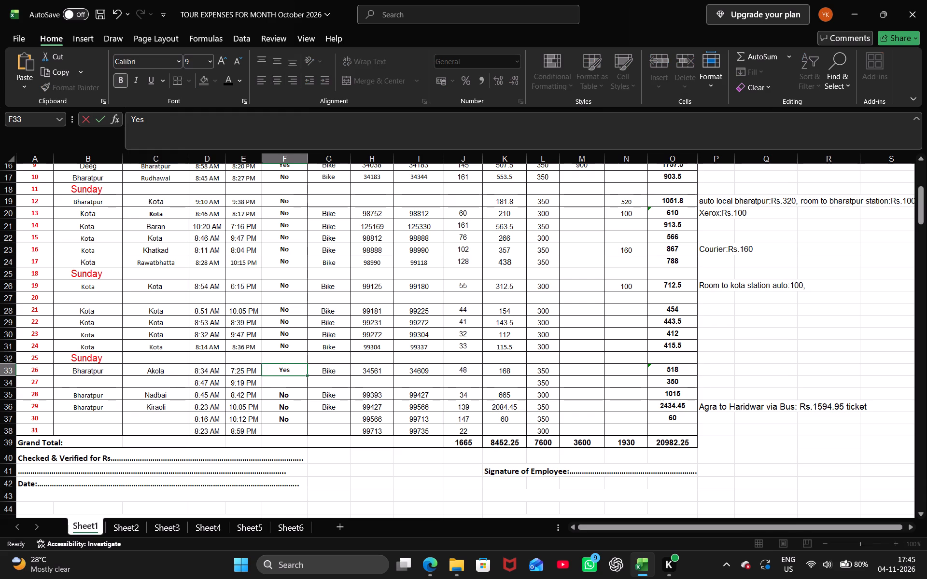
# Enter 900 in column M of the date 26 row for the night stay.
pyautogui.press('Right')
pyautogui.press('Right')
pyautogui.press('Right')
pyautogui.press('Right')
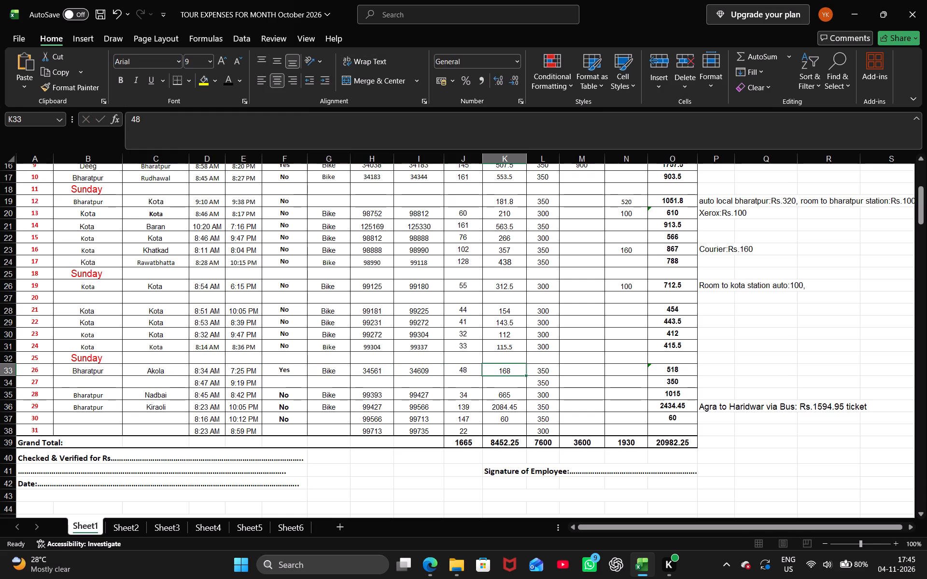
pyautogui.press('Right')
pyautogui.press('Right')
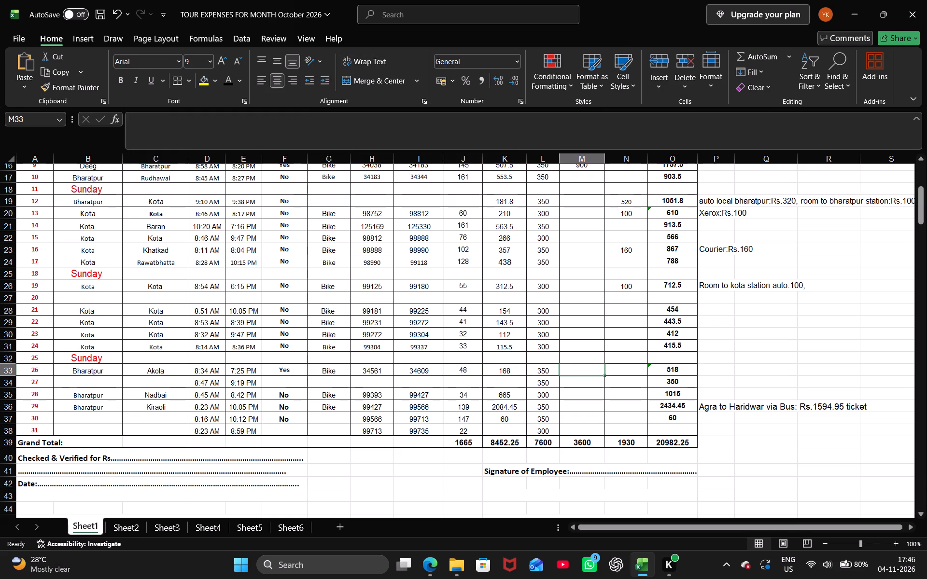
pyautogui.write('900')
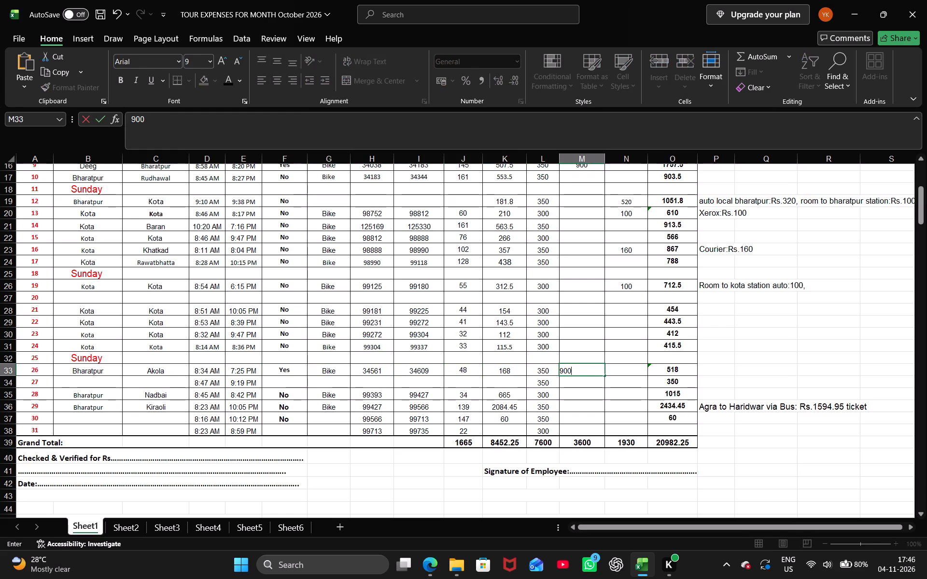
pyautogui.press('Right')
# Review the date 26 row back to its travel mode and forward to its row total.
pyautogui.press('Left')
pyautogui.press('Left')
pyautogui.press('Left')
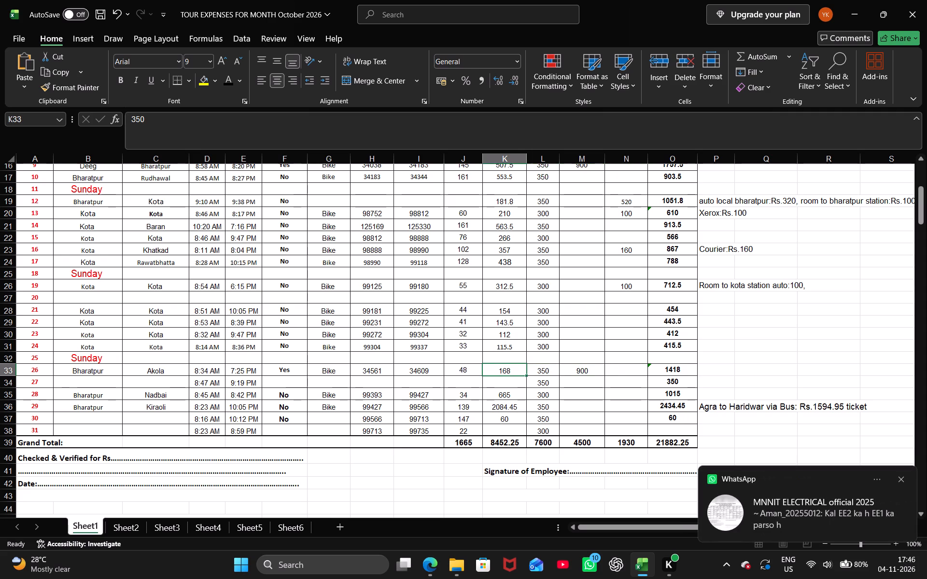
pyautogui.press('Left')
pyautogui.press('Left')
pyautogui.press('Left')
pyautogui.press('Left')
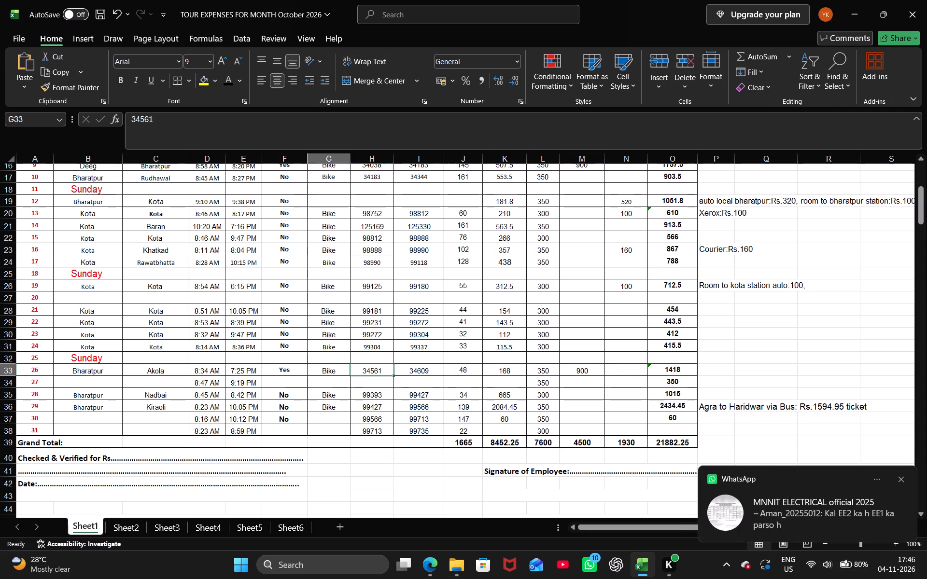
pyautogui.press('Left')
pyautogui.press('Right')
pyautogui.press('Right')
pyautogui.press('Right')
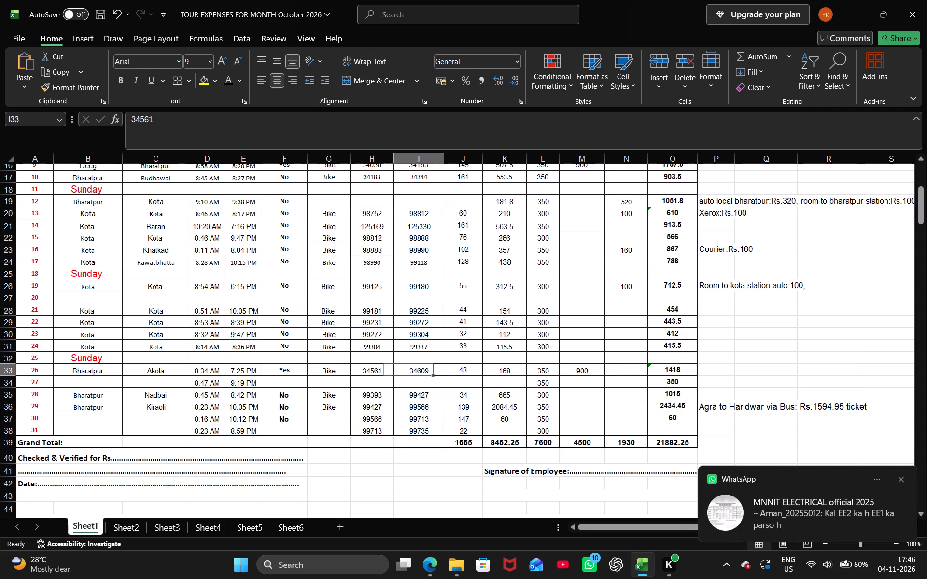
pyautogui.press('Right')
pyautogui.press('Right')
pyautogui.press('Right')
pyautogui.press('Right')
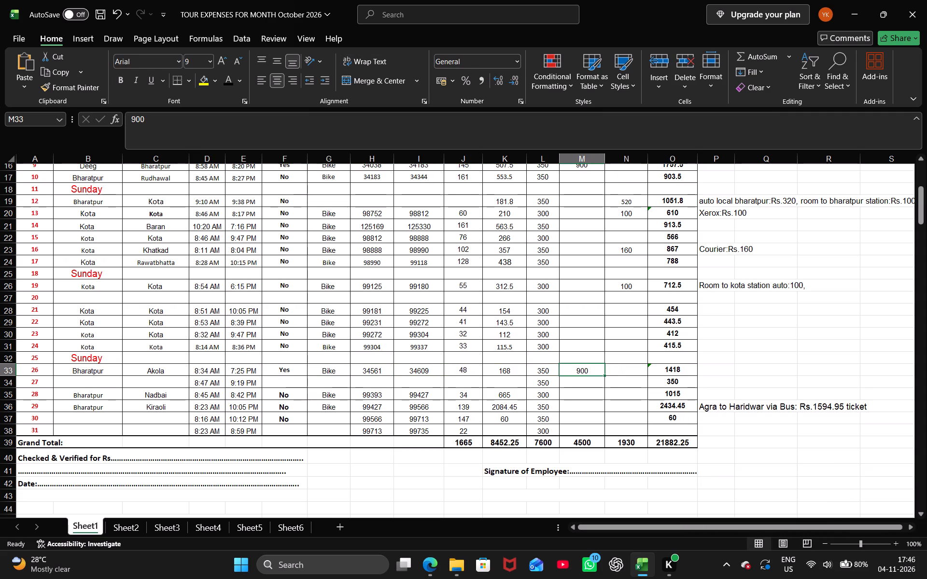
pyautogui.press('Right')
pyautogui.press('Right')
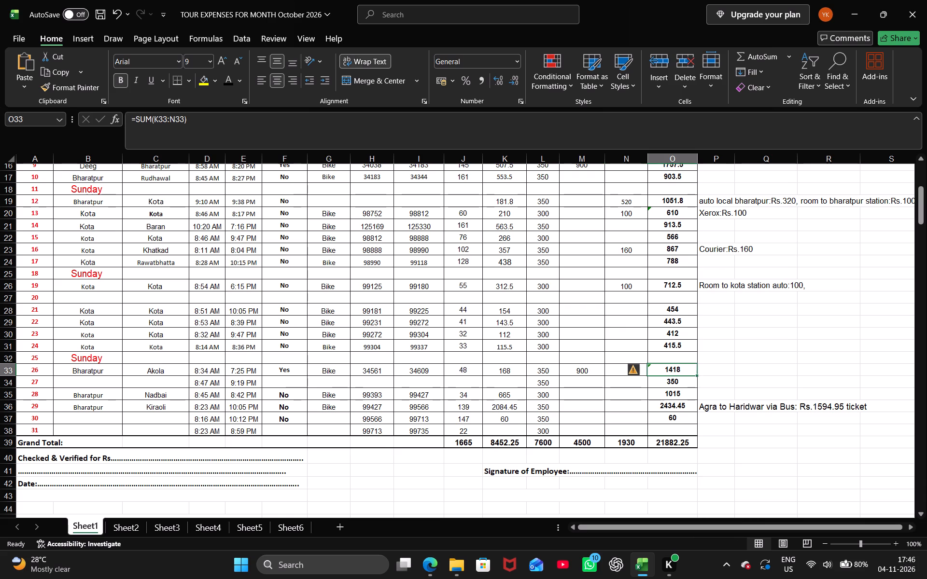
# Review the date 27 row from its total back to the empty From place.
pyautogui.press('Down')
pyautogui.press('Left')
pyautogui.press('Left')
pyautogui.press('Left')
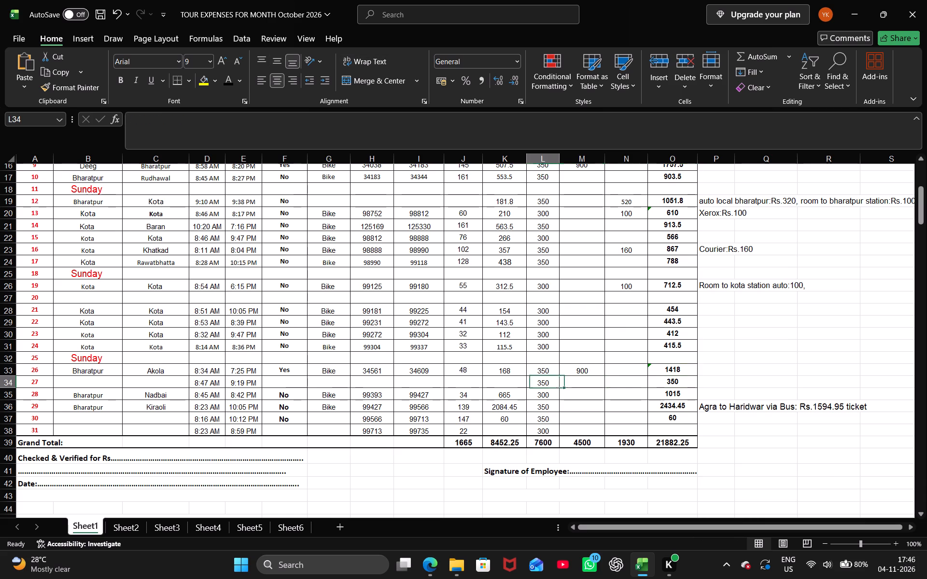
pyautogui.press('Left')
pyautogui.press('Left')
pyautogui.press('Left')
pyautogui.press('Left')
pyautogui.press('Left')
pyautogui.press('Left')
pyautogui.press('Left')
pyautogui.press('Left')
pyautogui.press('Left')
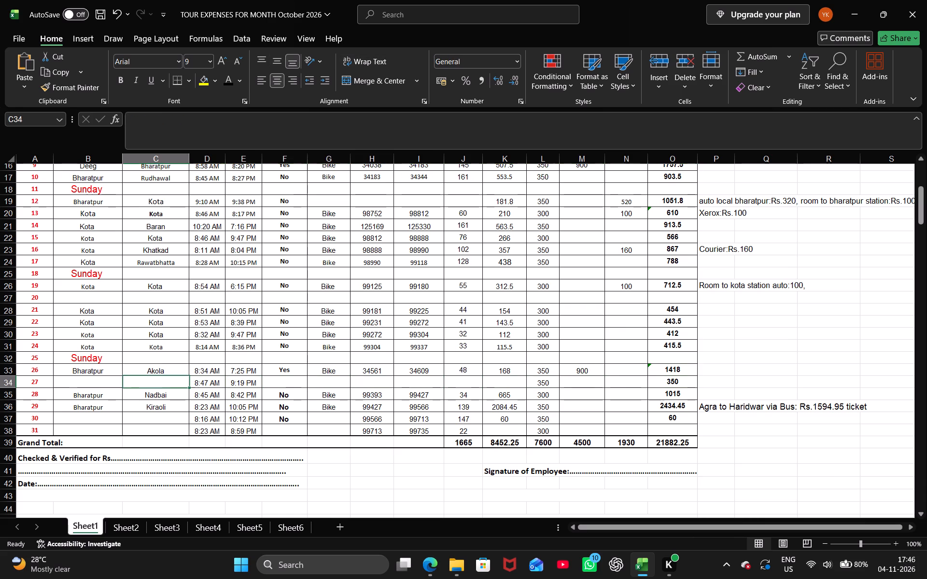
pyautogui.press('Left')
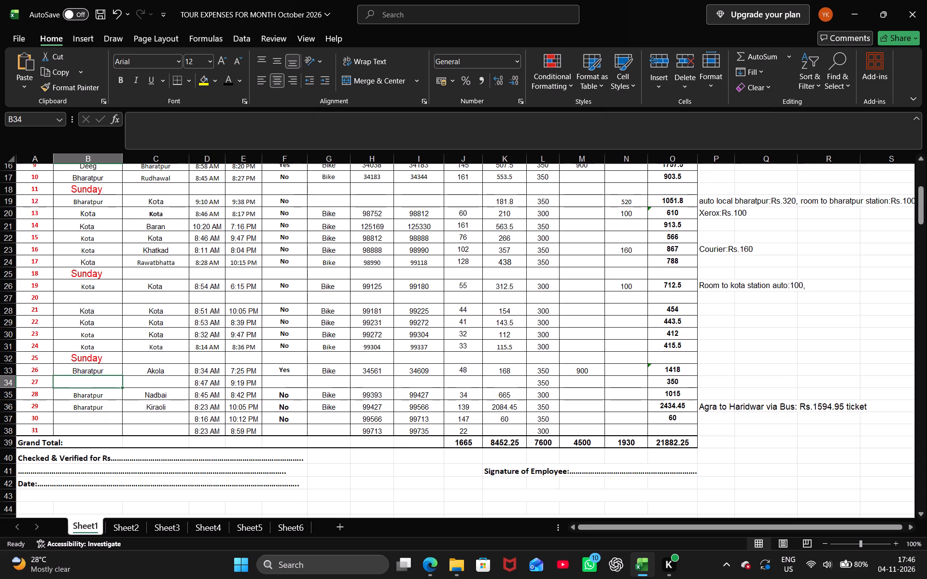
# Set the travel amount for date 27 to 260.8.
pyautogui.press('Right')
pyautogui.press('Right')
pyautogui.press('Right')
pyautogui.press('Right')
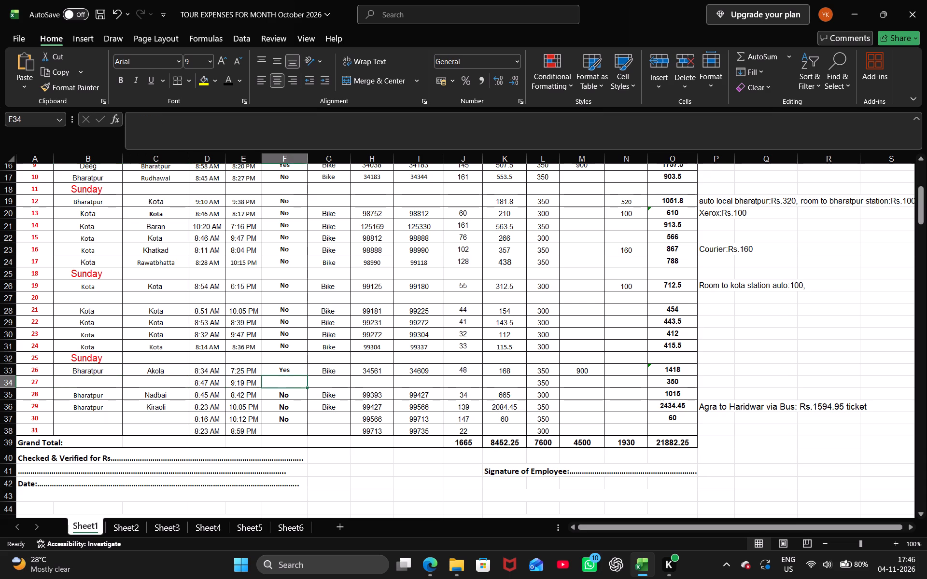
pyautogui.press('Right')
pyautogui.press('Right')
pyautogui.press('Right')
pyautogui.press('Right')
pyautogui.press('Right')
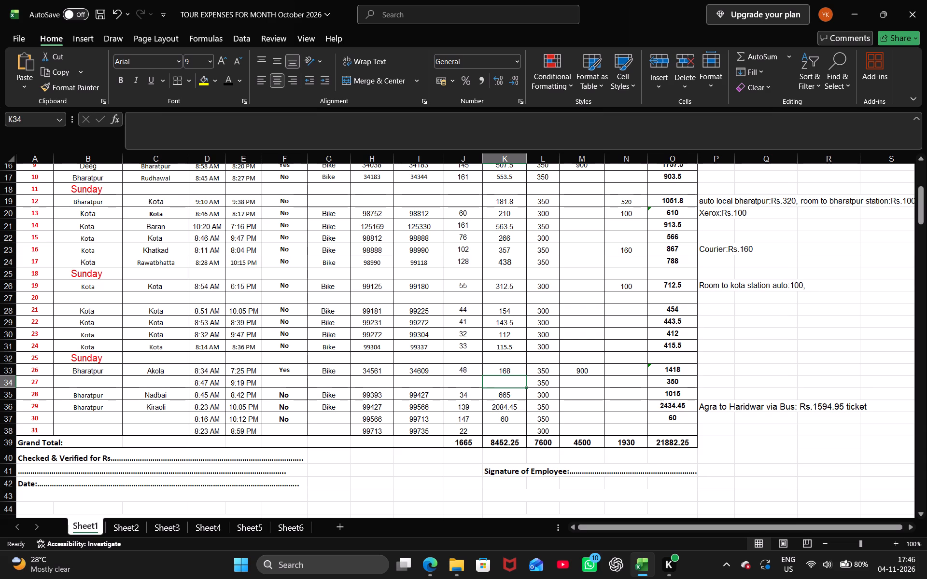
pyautogui.write('26')
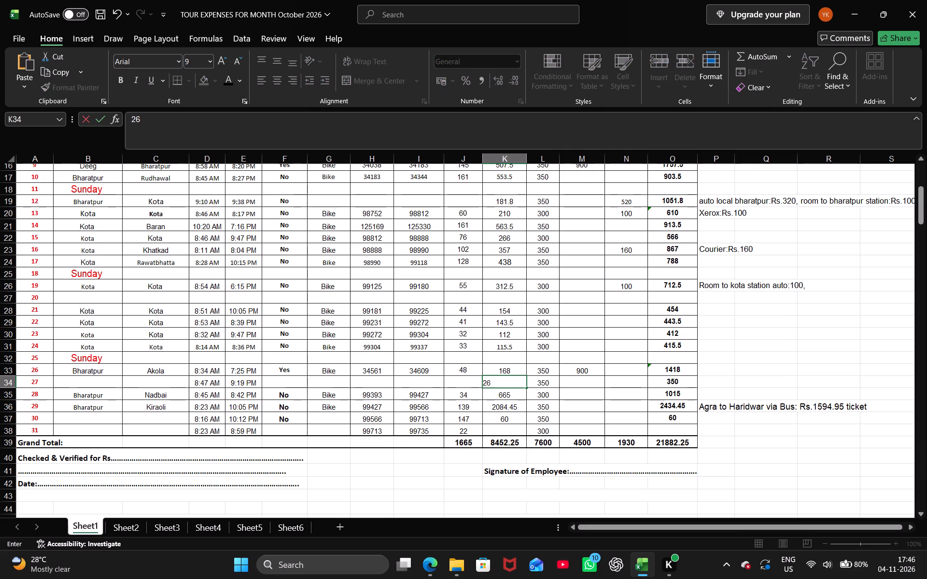
pyautogui.write('0.8')
pyautogui.press('Right')
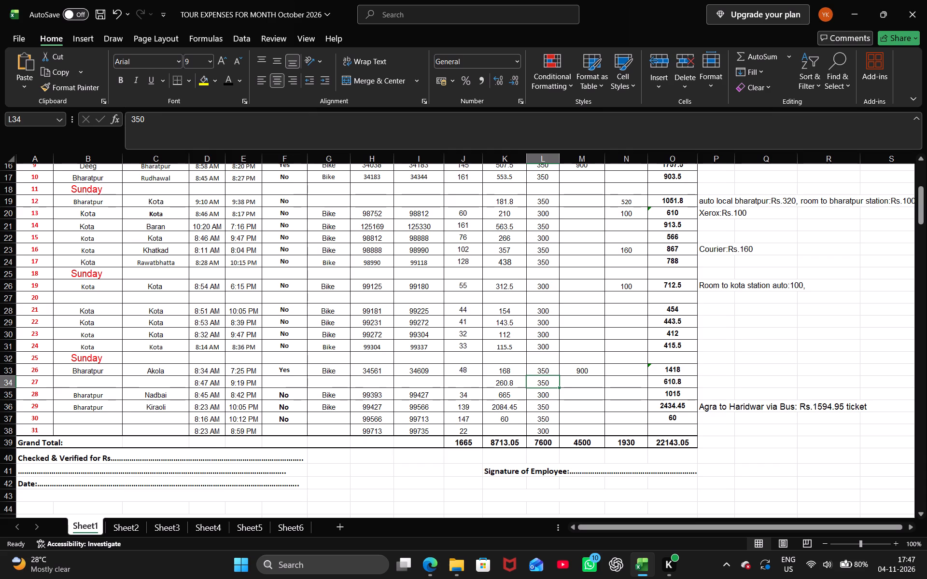
# Check the auto fare remark for date 12 and return to the date 27 travel amount.
pyautogui.click(799, 207)
pyautogui.click(761, 202)
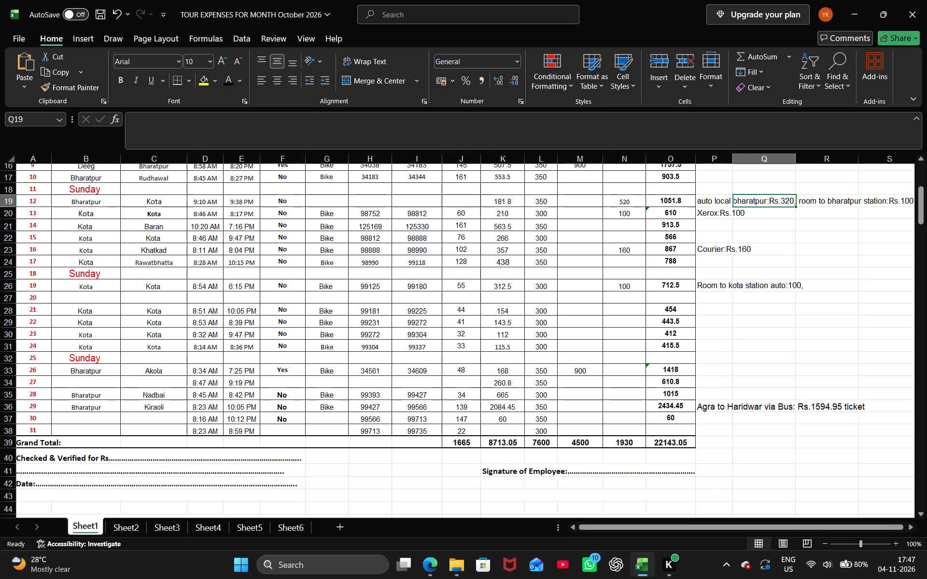
pyautogui.click(721, 205)
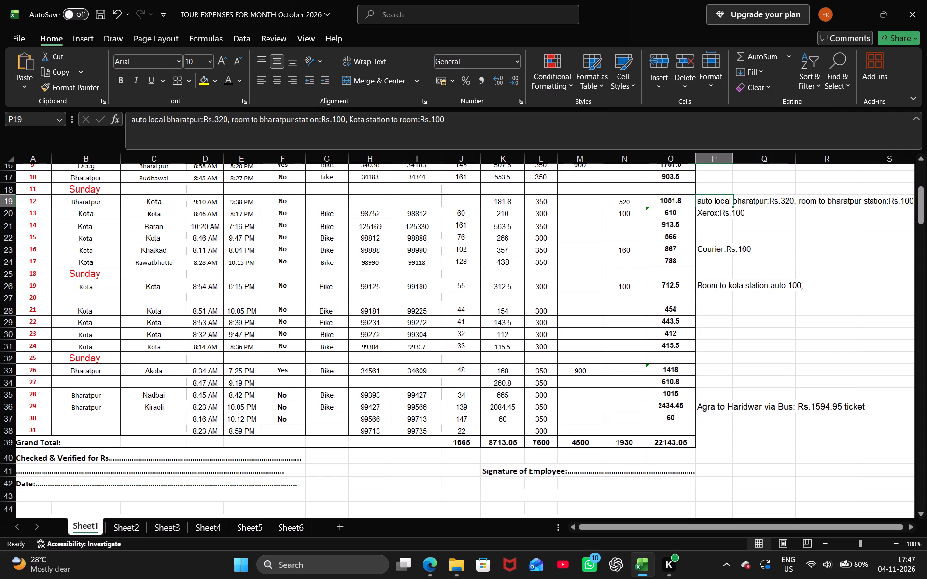
pyautogui.click(503, 385)
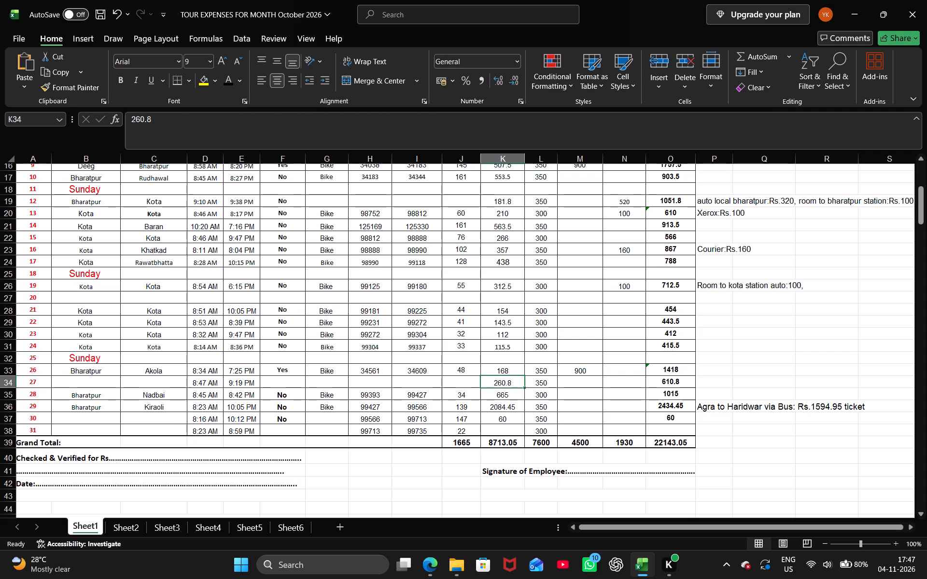
# Enter 100 as the expense in column N for date 27.
pyautogui.click(614, 384)
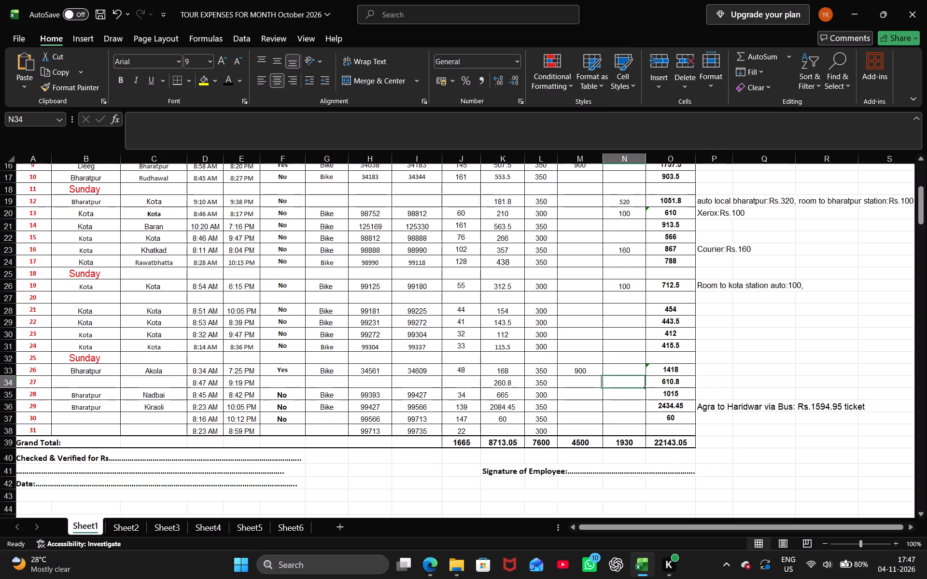
pyautogui.write('100')
pyautogui.press('Right')
# Enter the remark "Room to bus stand:Rs.100," beside the date 27 row total.
pyautogui.press('Right')
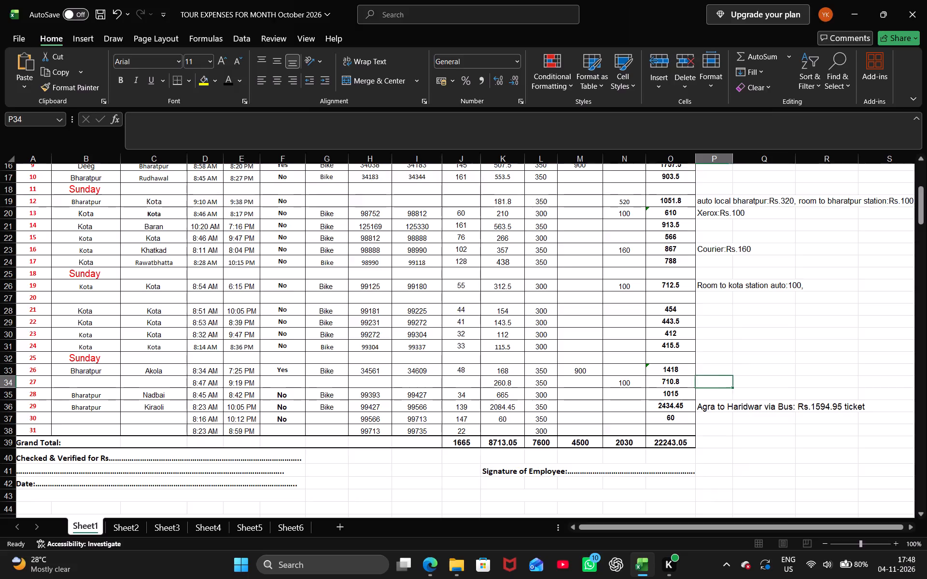
pyautogui.write('roo')
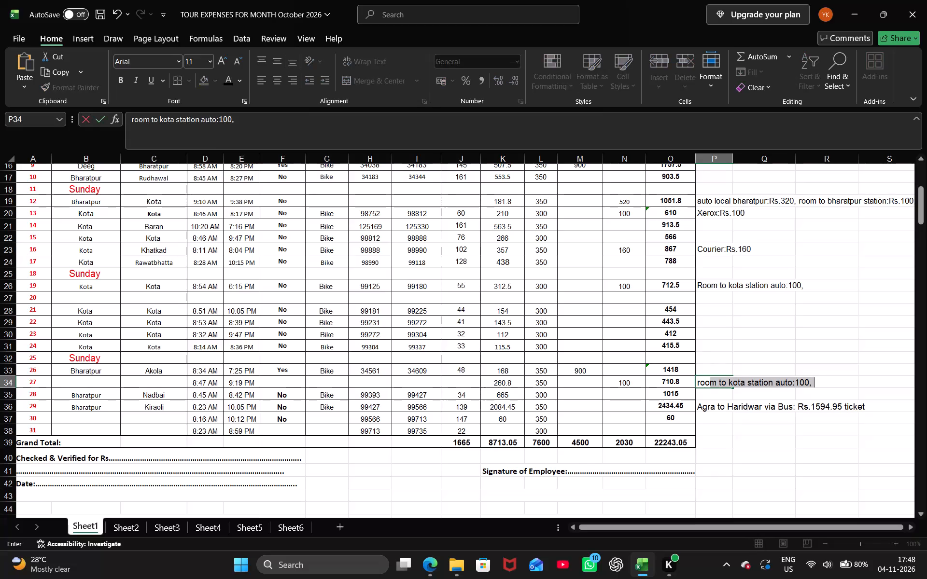
pyautogui.press('BackSpace')
pyautogui.press('BackSpace')
pyautogui.press('BackSpace')
pyautogui.press('BackSpace')
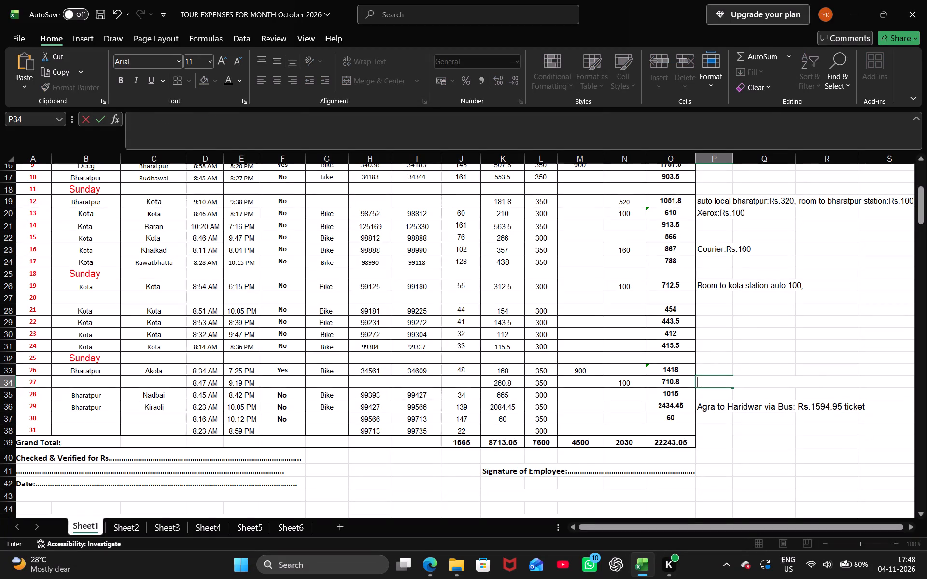
pyautogui.write('Room to bus stand')
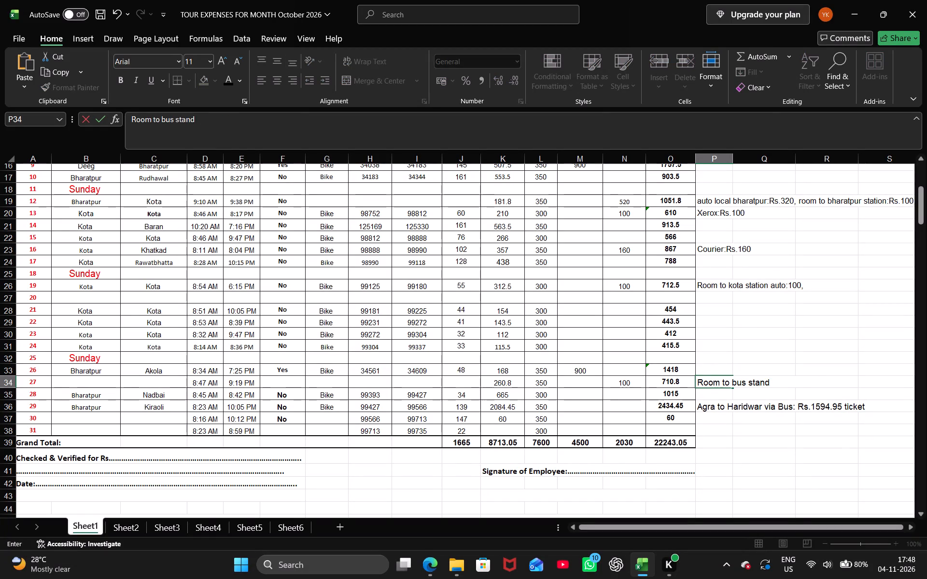
pyautogui.hotkey('shift', ':')
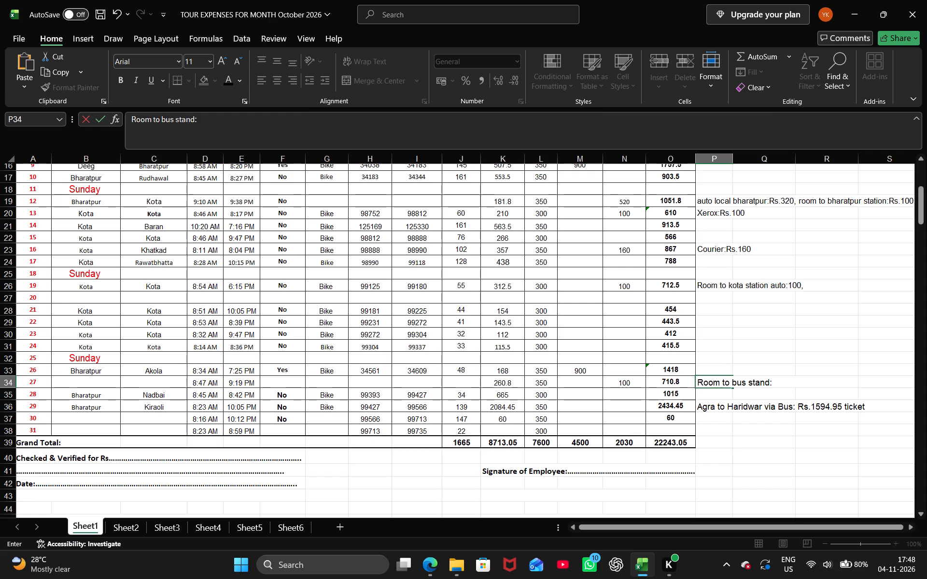
pyautogui.write('Rs')
pyautogui.write('.100')
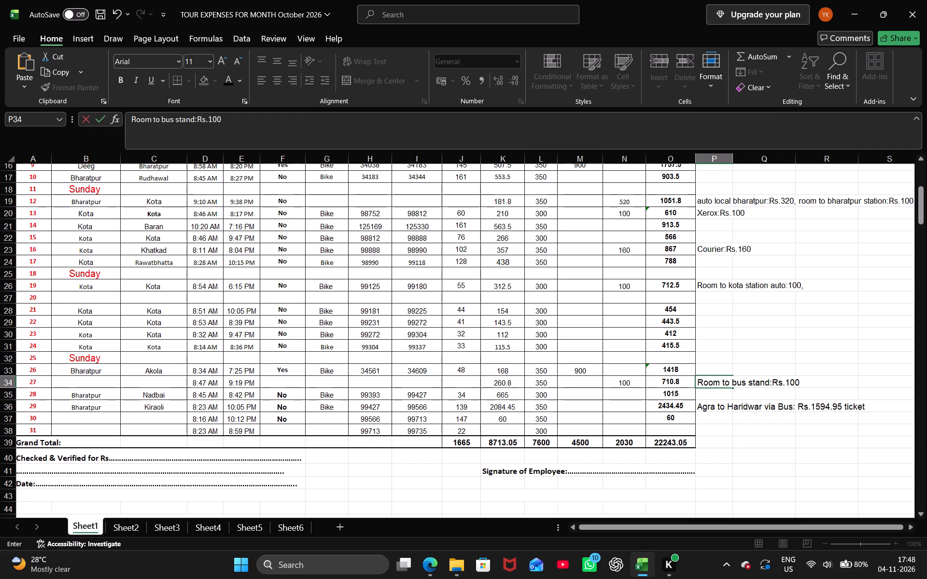
pyautogui.write(',')
pyautogui.press('space')
pyautogui.hotkey('shift', 'a')
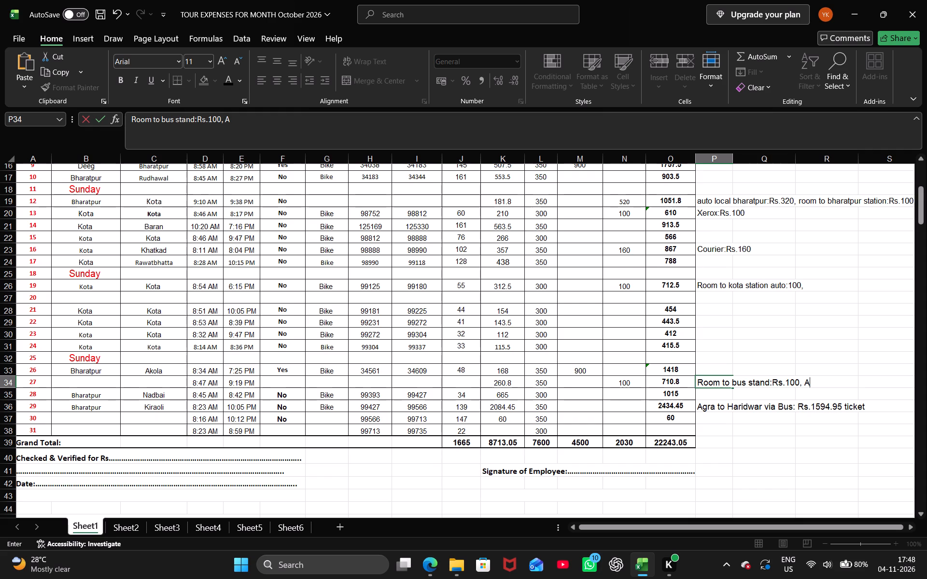
pyautogui.press('BackSpace')
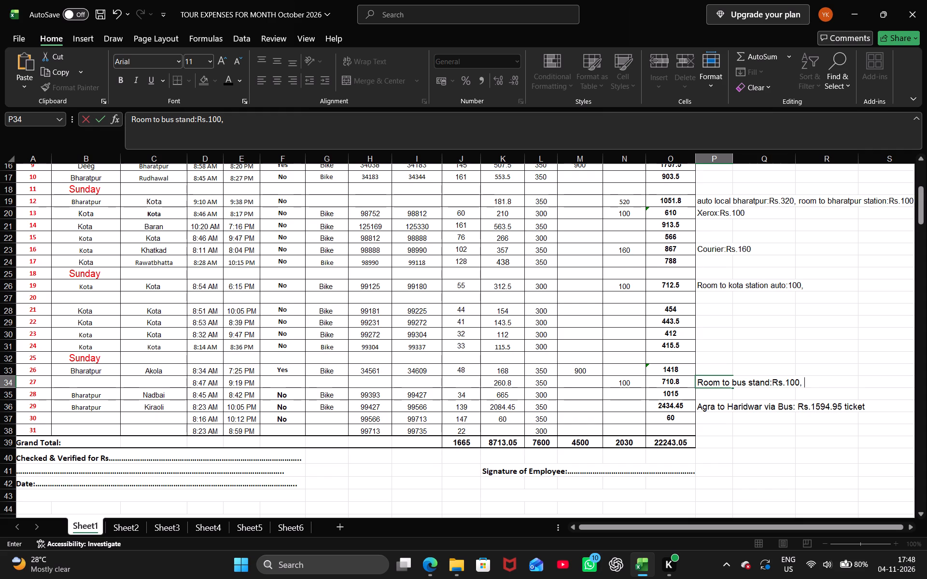
pyautogui.press('Left')
pyautogui.press('Left')
pyautogui.press('Right')
pyautogui.press('Right')
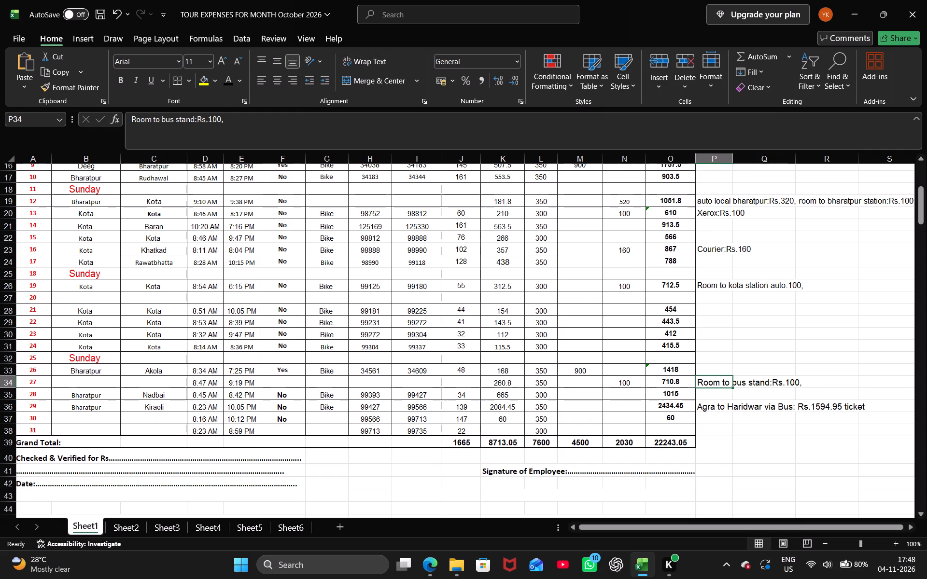
# Amend the date 27 remark to read "Room to bus stand auto:Rs.100,".
pyautogui.click(250, 119)
pyautogui.press('BackSpace')
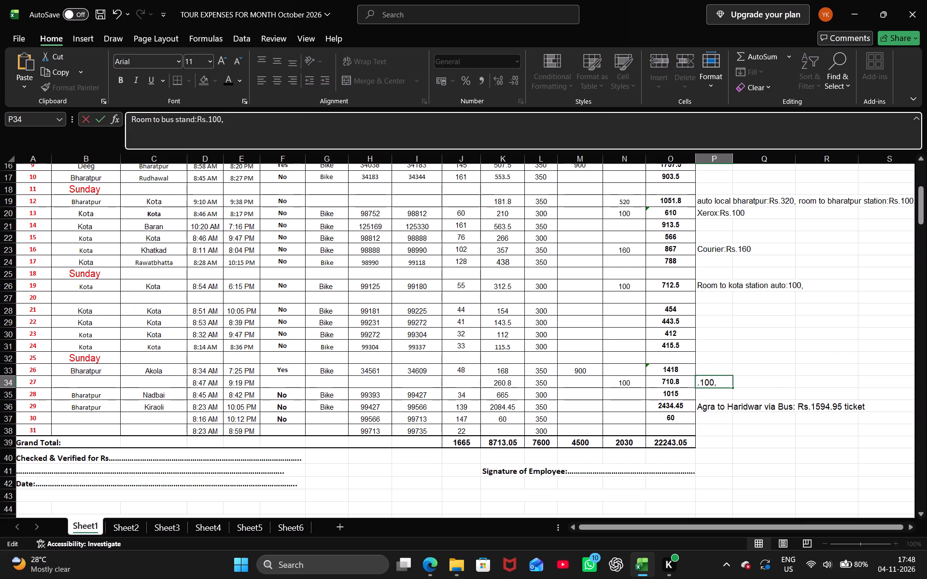
pyautogui.press('BackSpace')
pyautogui.press('space')
pyautogui.write('auto')
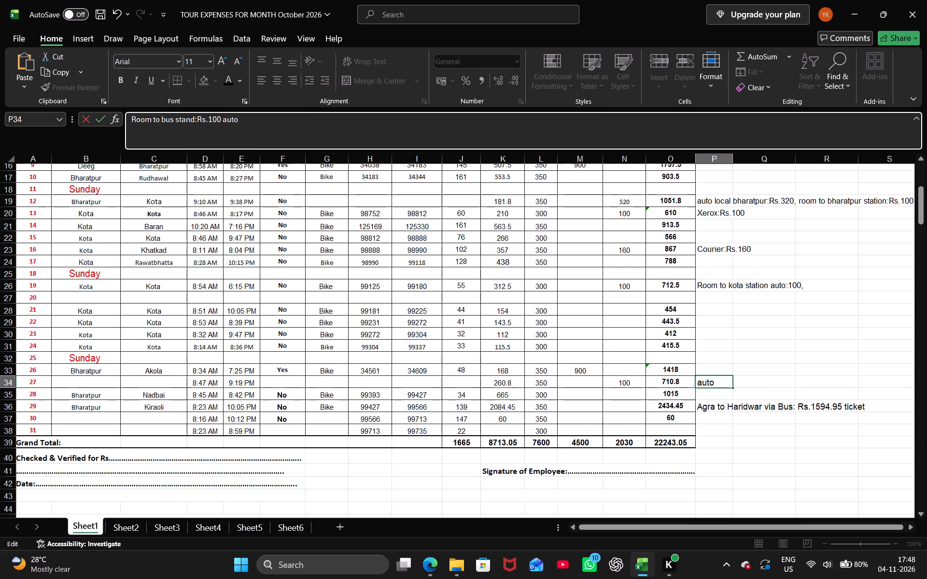
pyautogui.press('BackSpace')
pyautogui.press('BackSpace')
pyautogui.press('BackSpace')
pyautogui.press('BackSpace')
pyautogui.press('Left')
pyautogui.press('Left')
pyautogui.press('Left')
pyautogui.press('Left')
pyautogui.press('Left')
pyautogui.press('Left')
pyautogui.press('Left')
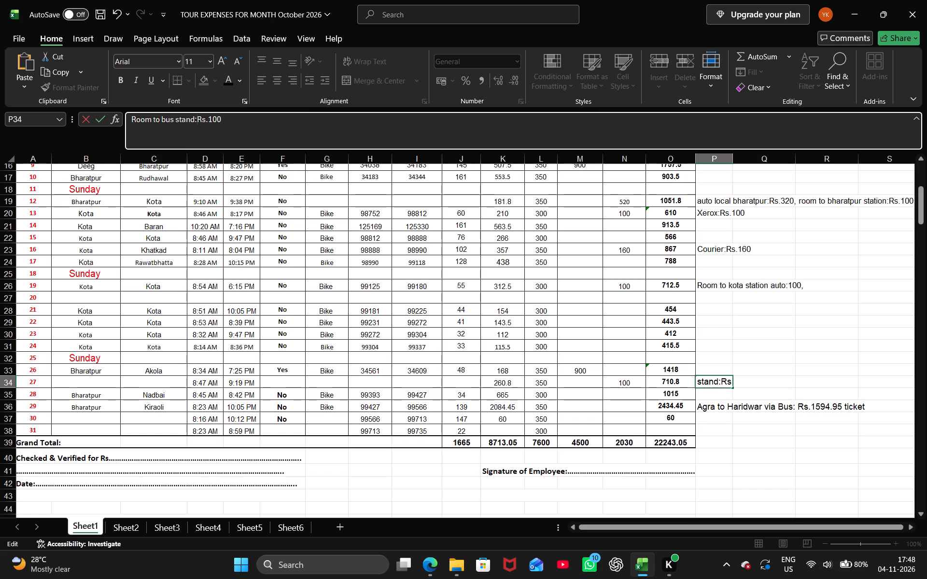
pyautogui.press('Left')
pyautogui.press('space')
pyautogui.write('sto')
pyautogui.press('BackSpace')
pyautogui.press('BackSpace')
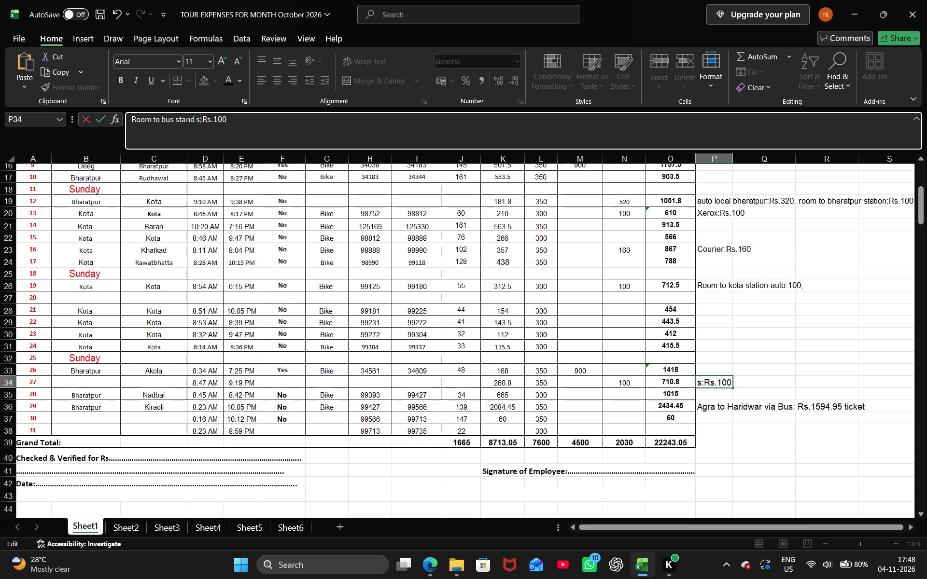
pyautogui.press('BackSpace')
pyautogui.write('auto')
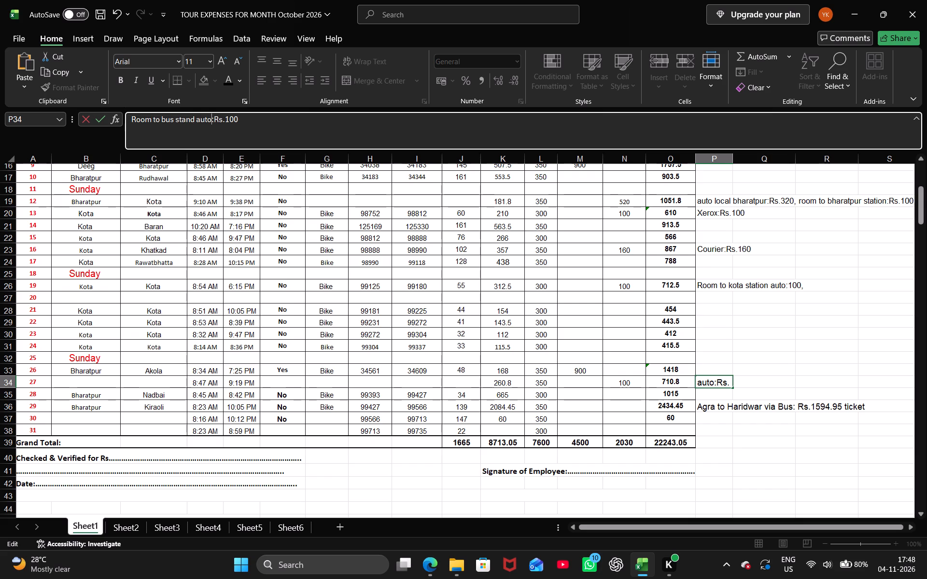
pyautogui.press('Right')
pyautogui.press('Right')
pyautogui.press('Right')
pyautogui.press('Right')
pyautogui.press('Right')
pyautogui.press('Right')
pyautogui.press('Right')
pyautogui.write(',')
pyautogui.press('space')
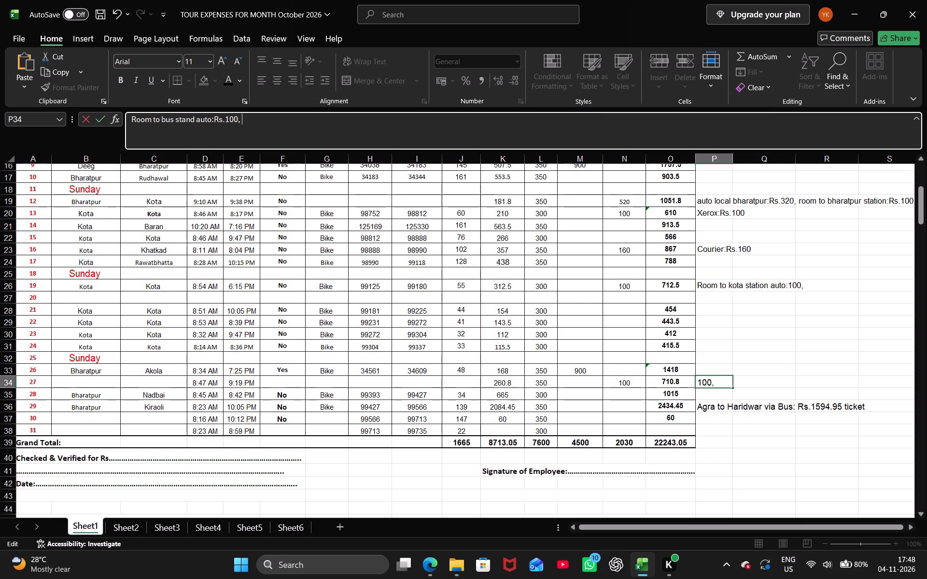
# Append "bharatpur local auto:Rs300" to the date 27 remark.
pyautogui.write('loacl')
pyautogui.press('BackSpace')
pyautogui.press('BackSpace')
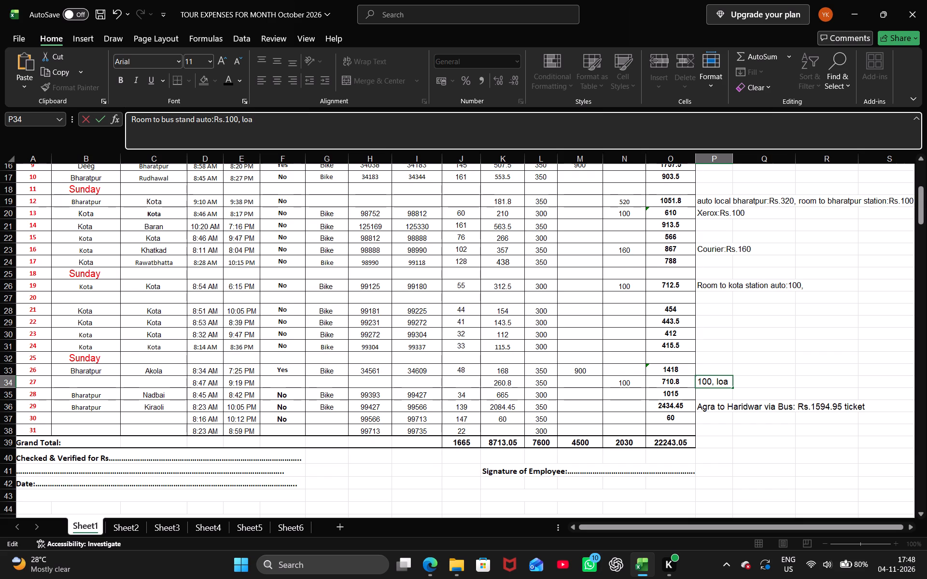
pyautogui.press('BackSpace')
pyautogui.write('cal')
pyautogui.press('space')
pyautogui.press('BackSpace')
pyautogui.press('BackSpace')
pyautogui.press('BackSpace')
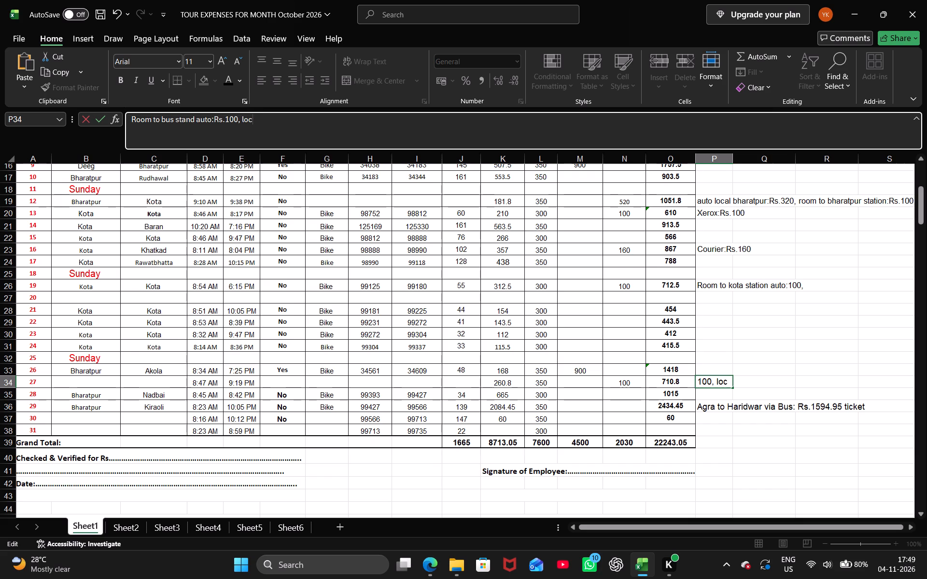
pyautogui.press('BackSpace')
pyautogui.press('BackSpace')
pyautogui.press('BackSpace')
pyautogui.write('bharat')
pyautogui.write('pur')
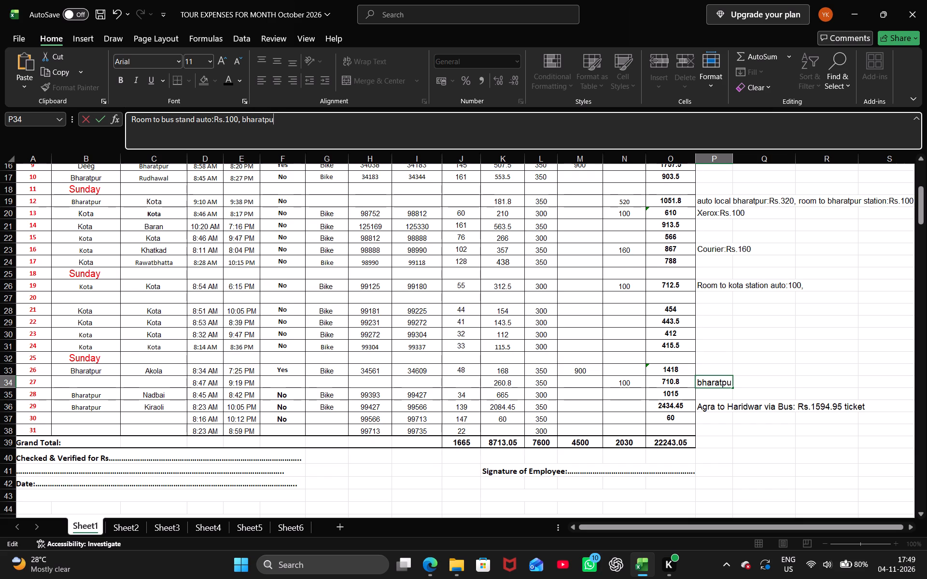
pyautogui.press('space')
pyautogui.press('a')
pyautogui.press('BackSpace')
pyautogui.write('local')
pyautogui.press('space')
pyautogui.write('auto')
pyautogui.write(':3')
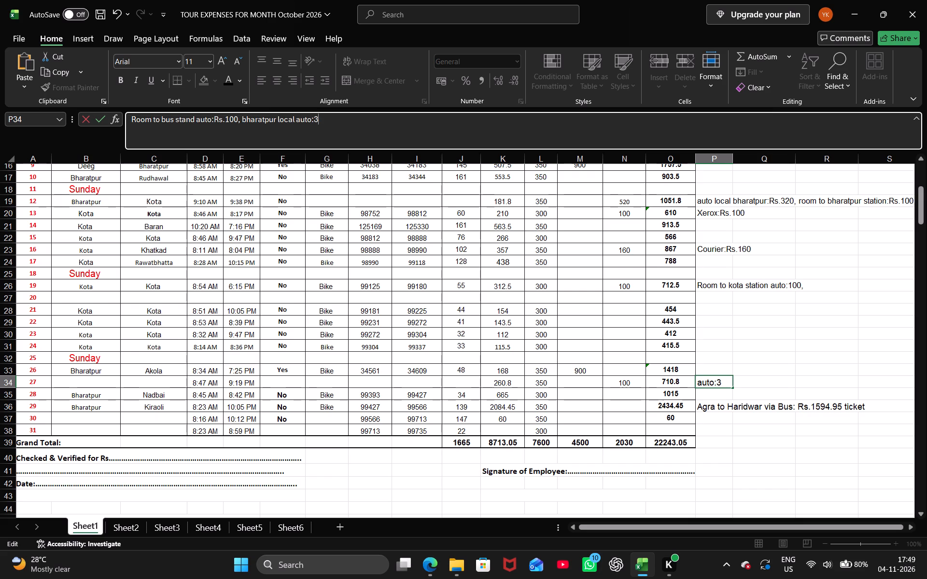
pyautogui.press('BackSpace')
pyautogui.write('Rs')
pyautogui.write('300')
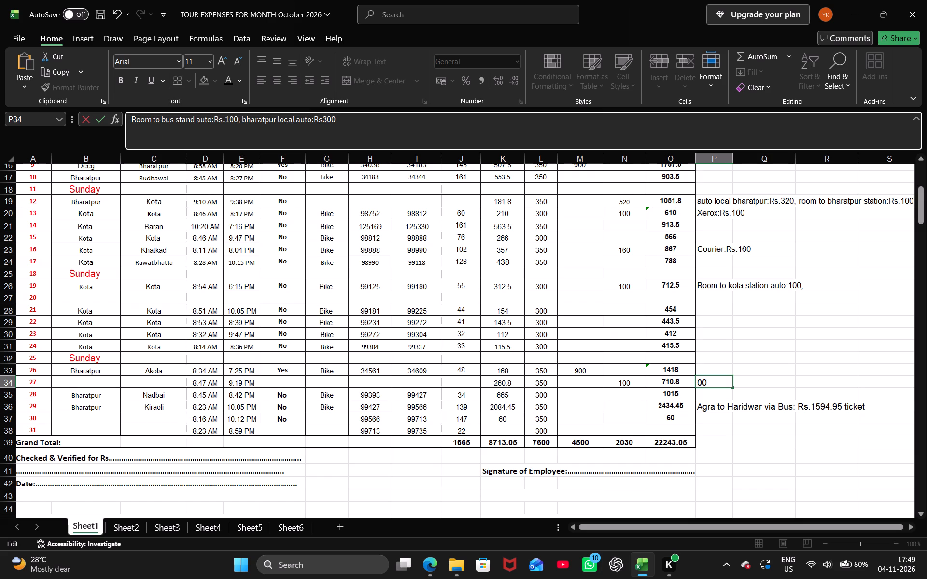
pyautogui.press('Down')
pyautogui.press('Return')
# Enter Bharatpur as the From place for date 27.
pyautogui.press('Left')
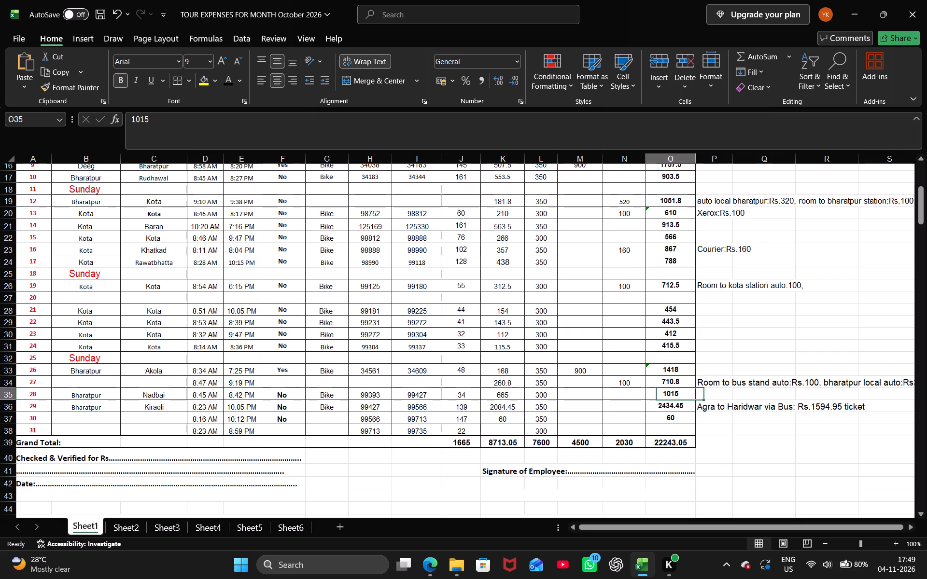
pyautogui.press('Left')
pyautogui.press('Left')
pyautogui.press('Left')
pyautogui.press('Left')
pyautogui.press('Left')
pyautogui.press('Left')
pyautogui.press('Left')
pyautogui.press('Left')
pyautogui.press('Left')
pyautogui.press('Left')
pyautogui.press('Left')
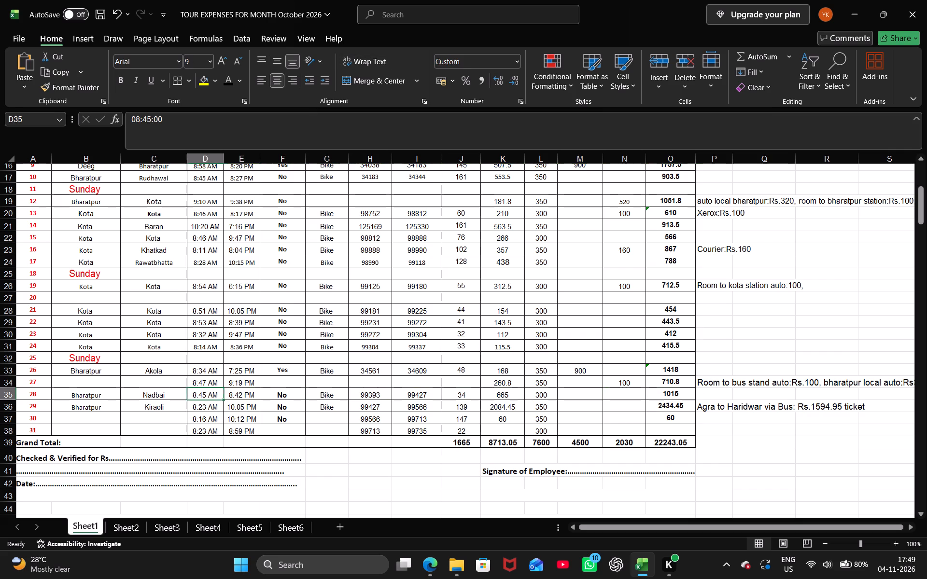
pyautogui.press('Left')
pyautogui.press('Left')
pyautogui.press('Up')
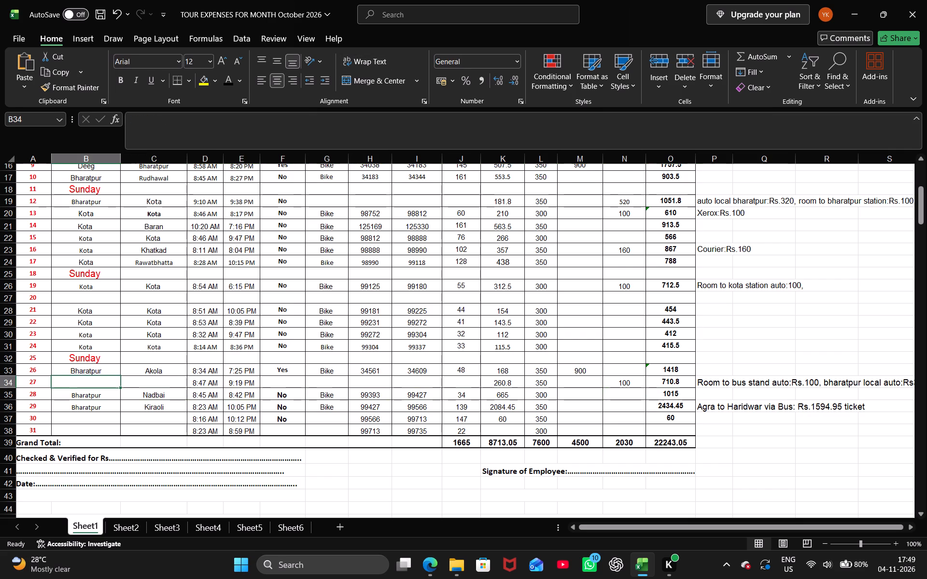
pyautogui.write('Bh')
pyautogui.press('Tab')
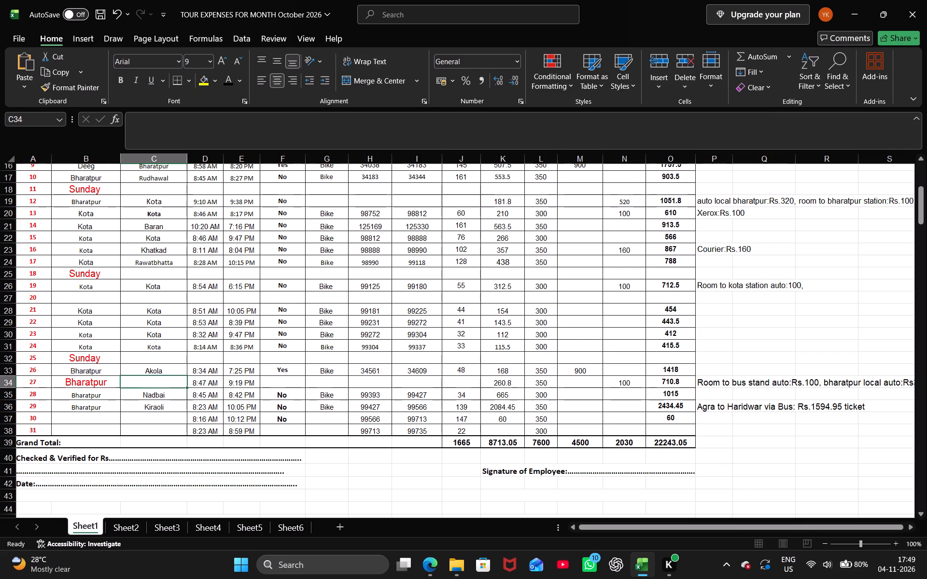
# Enter Kota as the To place and change the From place to Agra for date 27.
pyautogui.write('Kota')
pyautogui.press('Left')
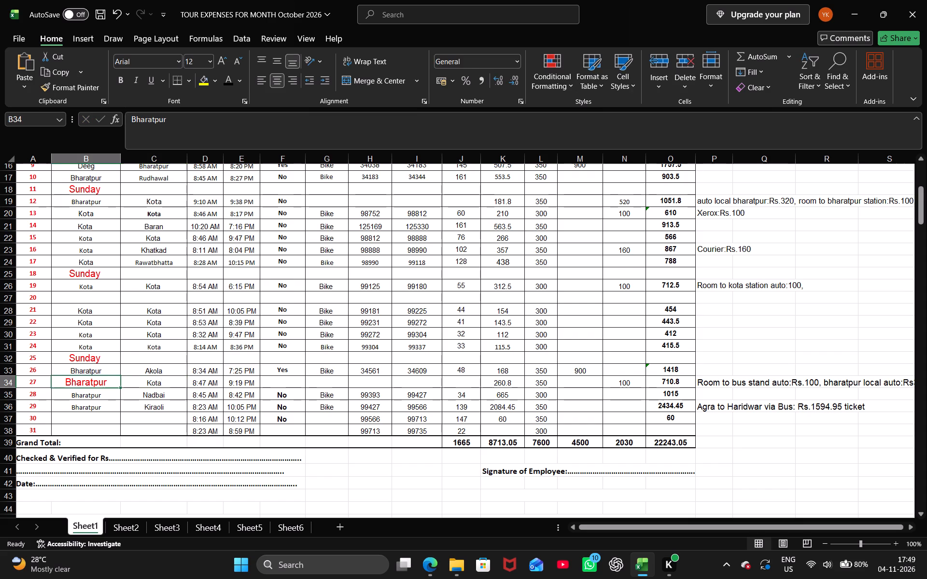
pyautogui.hotkey('shift', 'a')
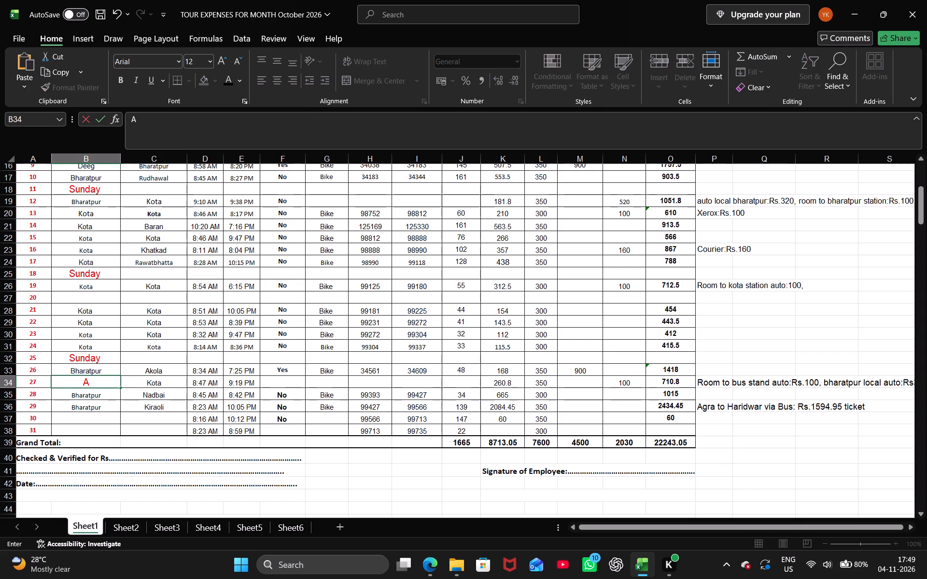
pyautogui.write('gra')
pyautogui.press('Right')
pyautogui.press('Right')
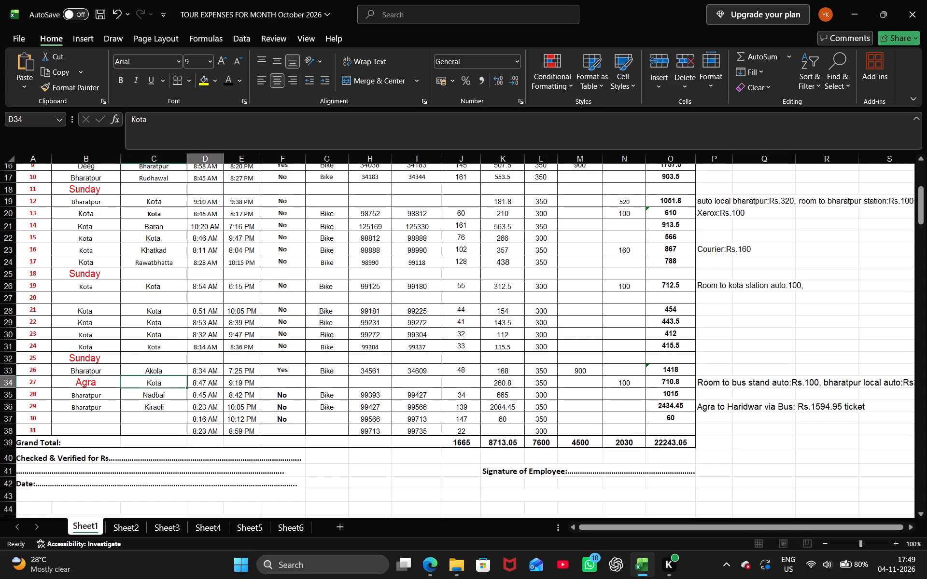
# Set the date 27 expense in column N to 400.
pyautogui.press('Right')
pyautogui.press('Right')
pyautogui.press('Right')
pyautogui.press('Right')
pyautogui.press('Right')
pyautogui.press('Right')
pyautogui.press('Right')
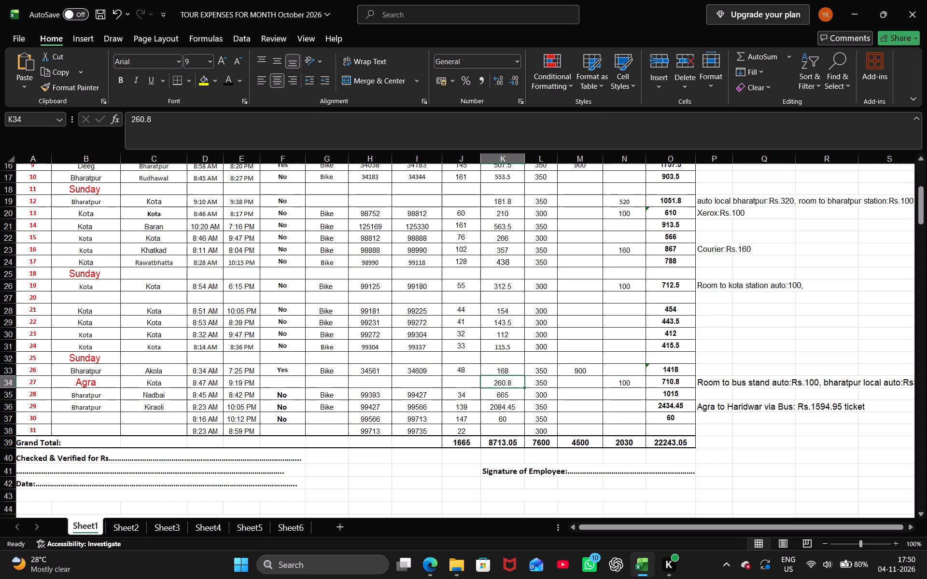
pyautogui.press('Right')
pyautogui.press('Right')
pyautogui.press('Right')
pyautogui.press('Right')
pyautogui.press('Right')
pyautogui.press('Right')
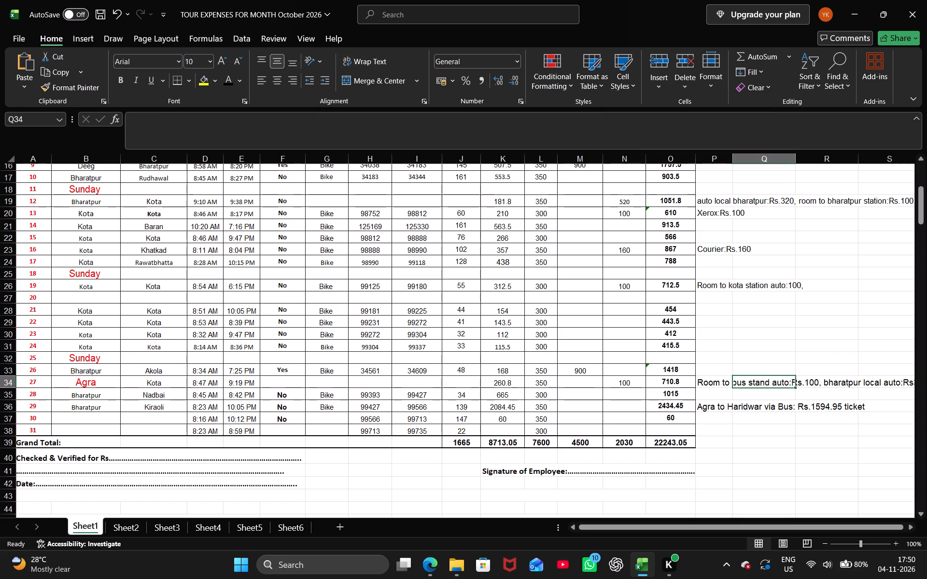
pyautogui.press('Left')
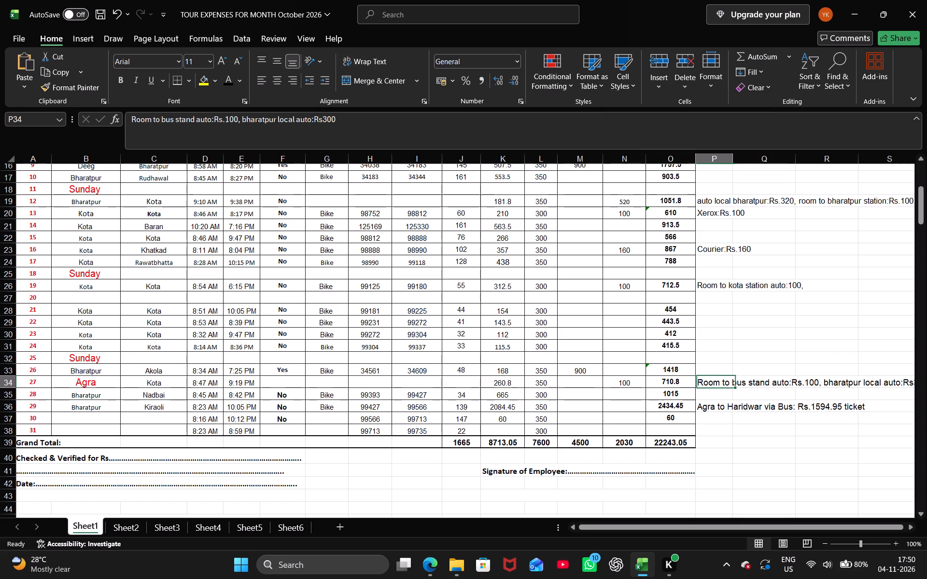
pyautogui.press('Left')
pyautogui.press('Left')
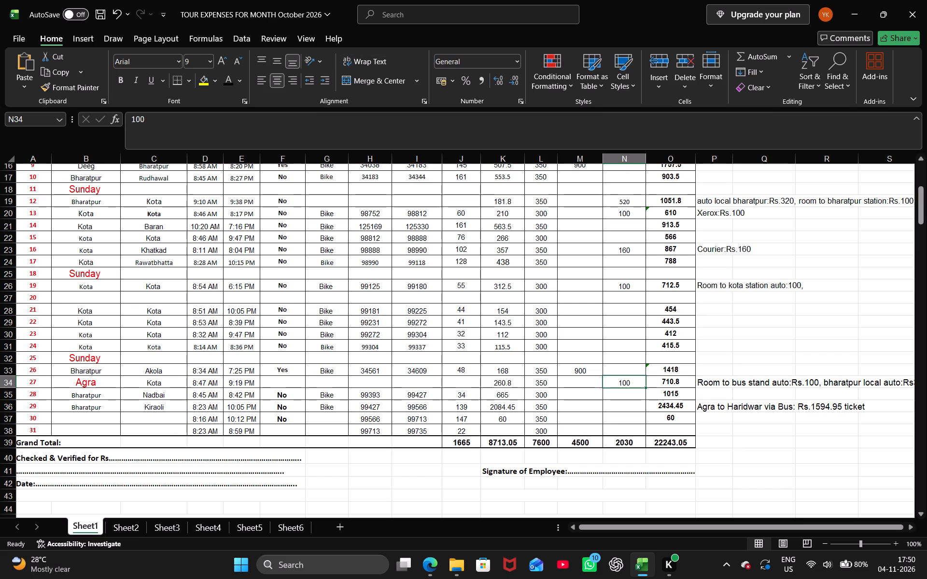
pyautogui.write('400')
pyautogui.press('Down')
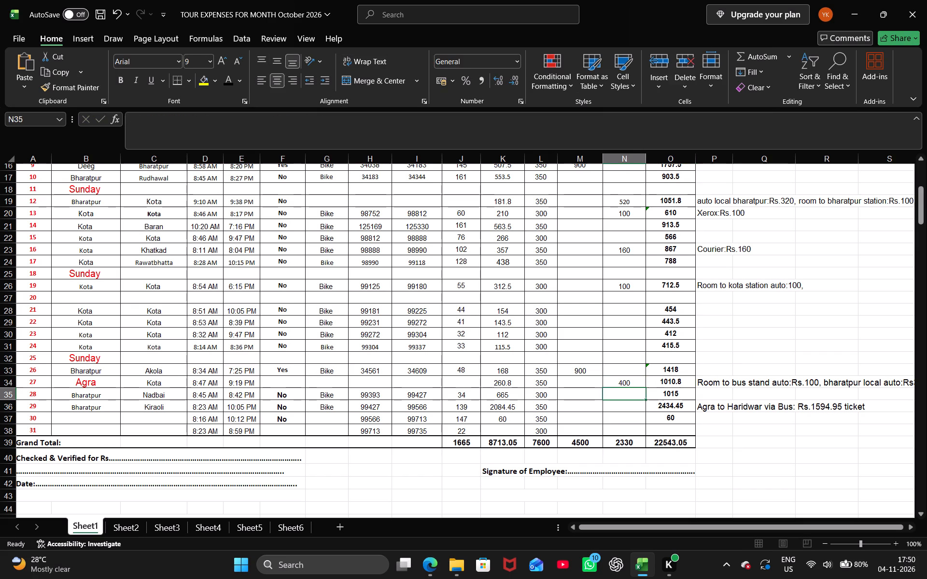
# Review the date 28 row's entries from the expenses back to its From place.
pyautogui.press('Left')
pyautogui.press('Left')
pyautogui.press('Left')
pyautogui.press('Left')
pyautogui.press('Left')
pyautogui.press('Left')
pyautogui.press('Left')
pyautogui.press('Left')
pyautogui.press('Left')
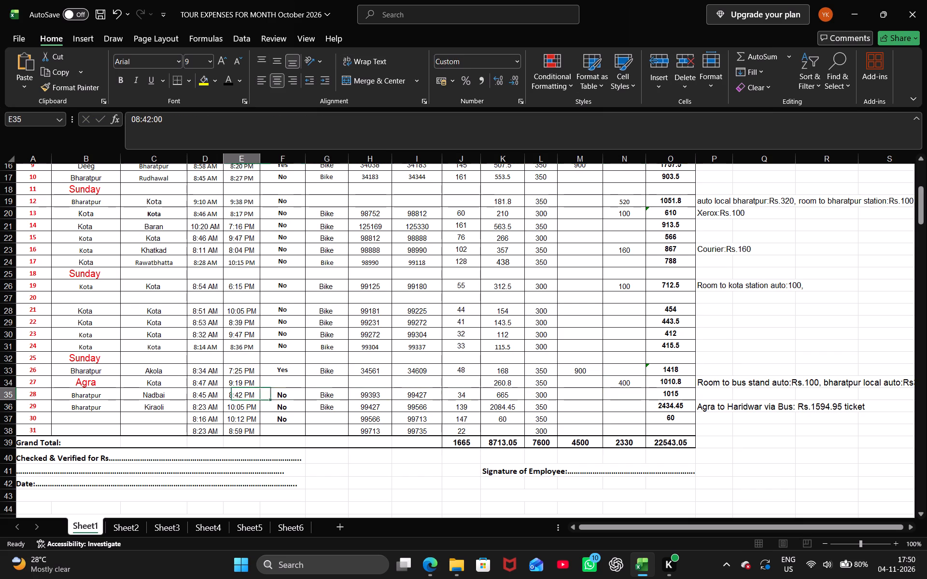
pyautogui.press('Left')
pyautogui.press('Left')
pyautogui.press('Left')
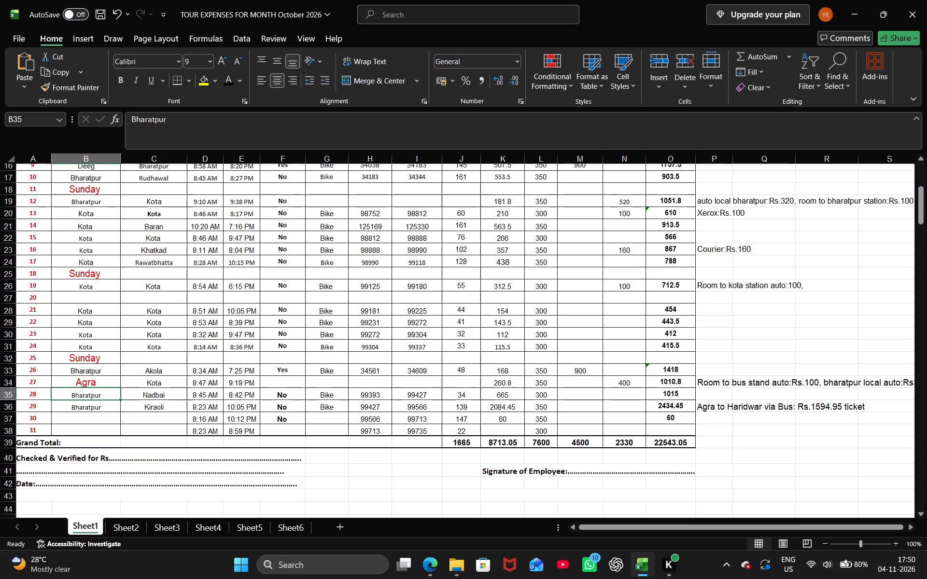
pyautogui.press('Up')
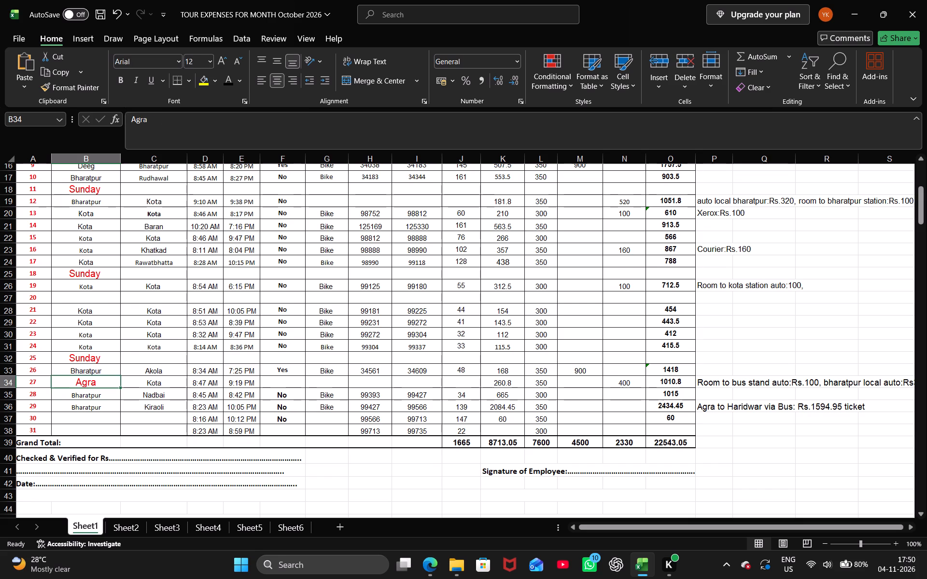
# Append ", train ticket:Rs181.8, bus ticket:46+33" to the date 27 remark.
pyautogui.press('Up')
pyautogui.press('Right')
pyautogui.press('Right')
pyautogui.press('Right')
pyautogui.press('Right')
pyautogui.press('Right')
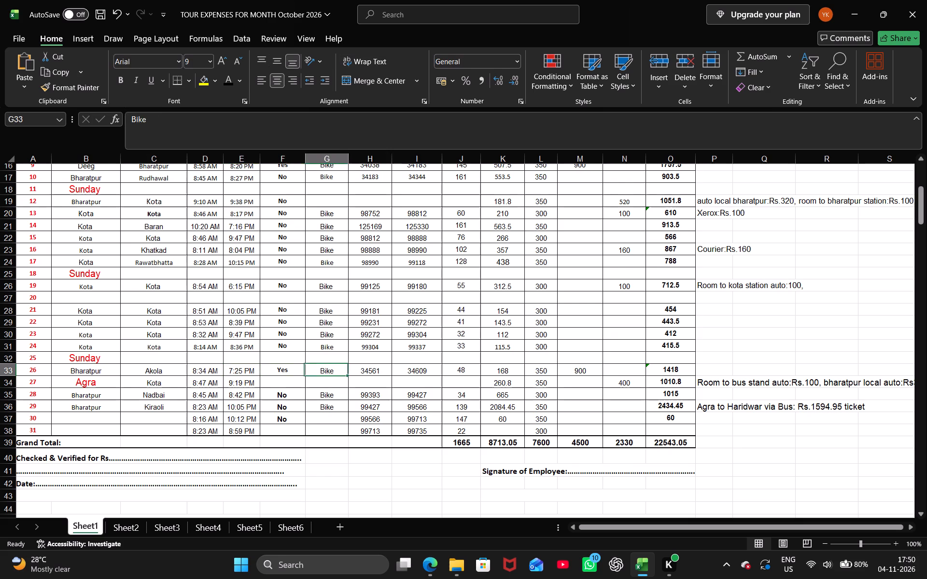
pyautogui.press('Right')
pyautogui.press('Right')
pyautogui.press('Right')
pyautogui.press('Right')
pyautogui.press('Right')
pyautogui.press('Down')
pyautogui.press('Right')
pyautogui.press('Right')
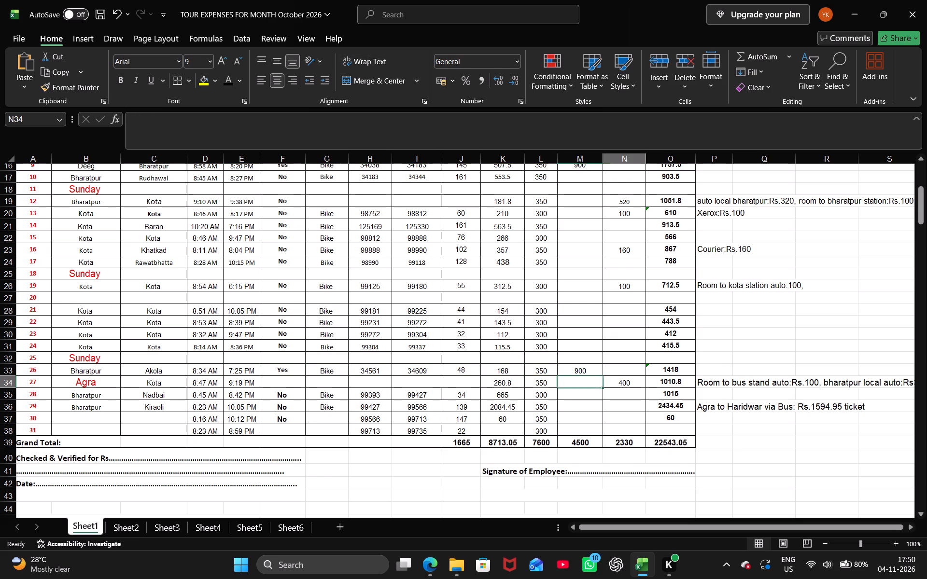
pyautogui.press('Right')
pyautogui.press('Right')
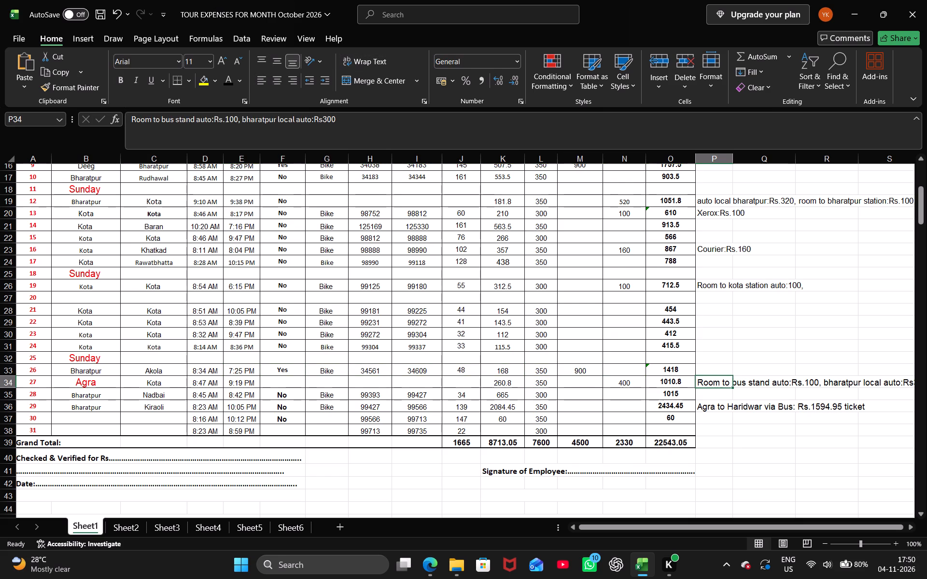
pyautogui.click(355, 125)
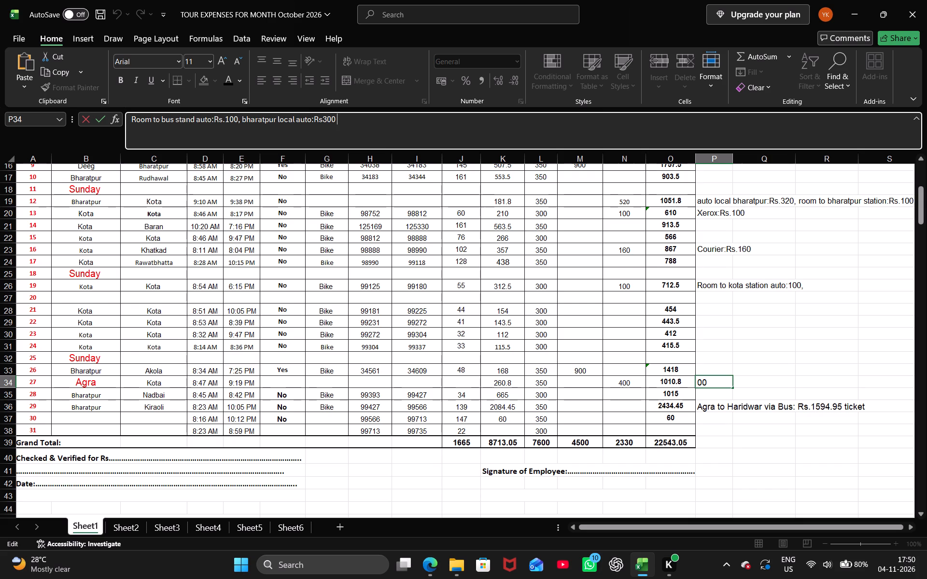
pyautogui.press('BackSpace')
pyautogui.write(',')
pyautogui.press('space')
pyautogui.write('train')
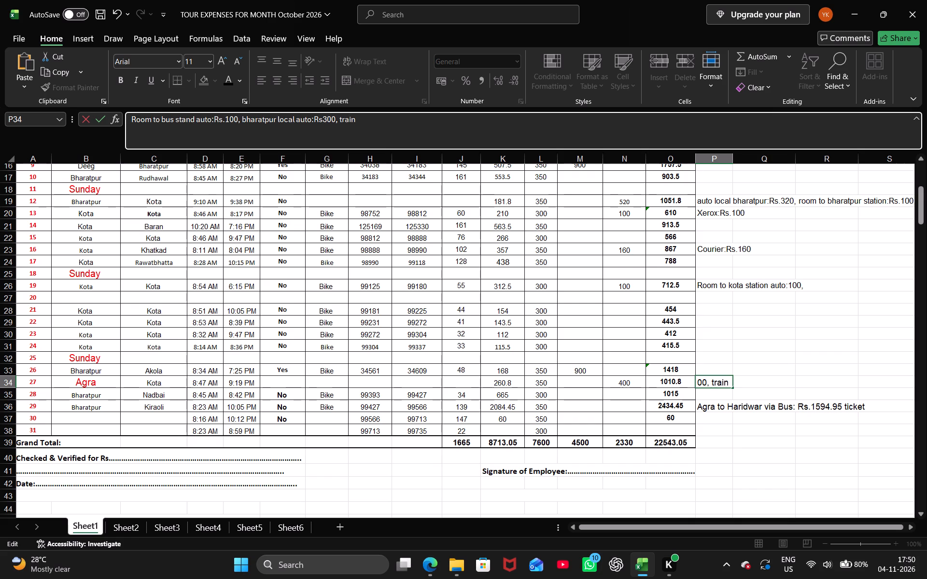
pyautogui.press('space')
pyautogui.write('ticket')
pyautogui.hotkey('shift', ':')
pyautogui.write('Rs181.8')
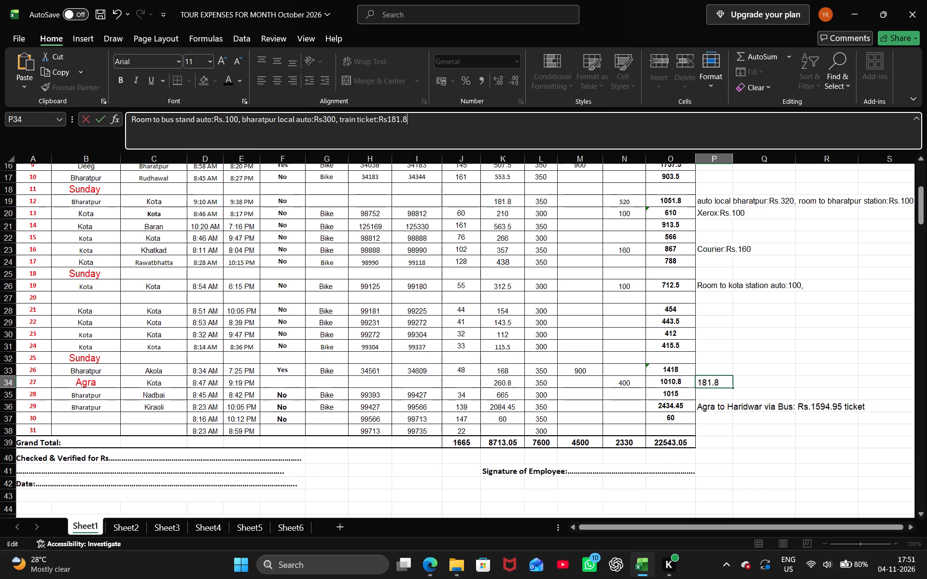
pyautogui.write(', bus ticket')
pyautogui.hotkey('shift', ':')
pyautogui.press('4')
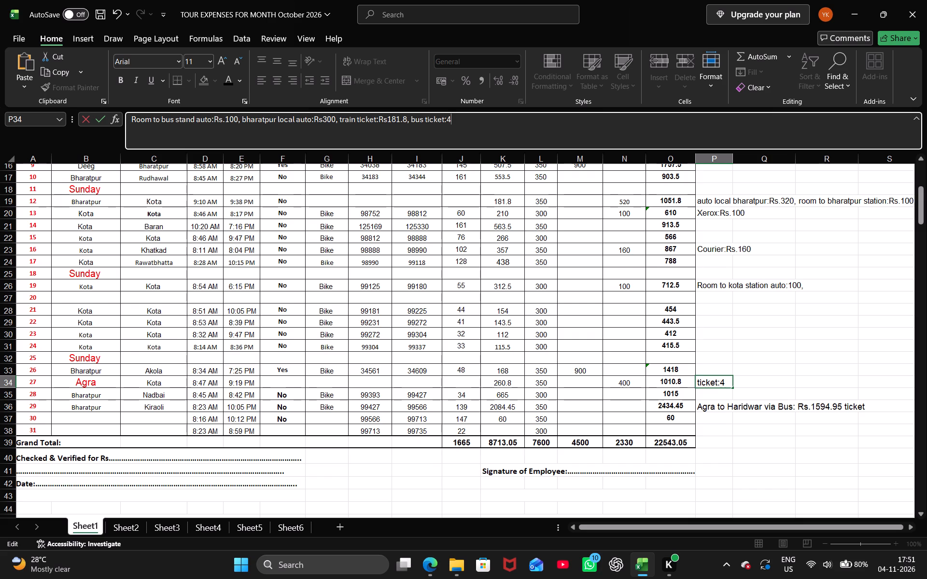
pyautogui.press('6')
pyautogui.write('+33')
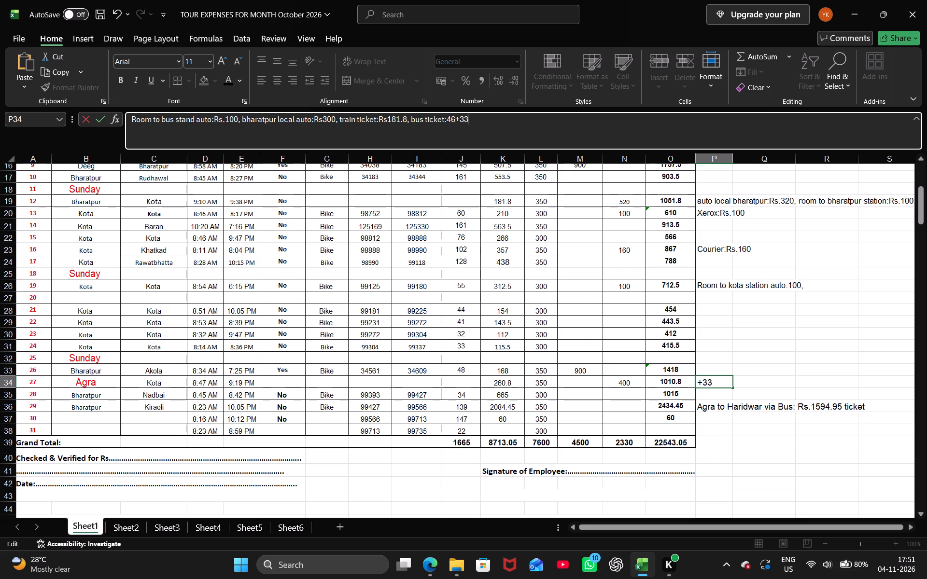
pyautogui.press('Return')
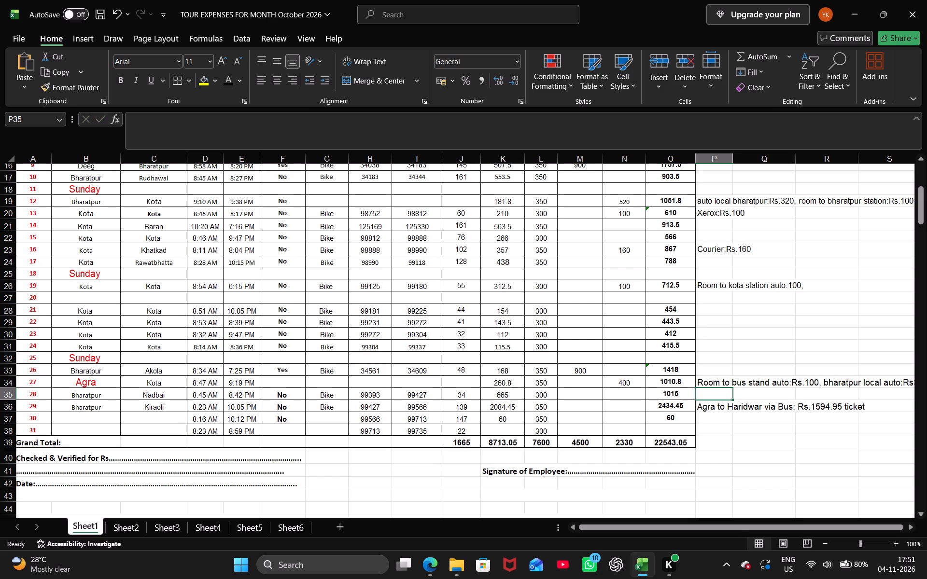
# Check the date 27 row's KM, travel mode, night stay and time cells.
pyautogui.press('Left')
pyautogui.press('Left')
pyautogui.press('Left')
pyautogui.press('Left')
pyautogui.press('Left')
pyautogui.press('Left')
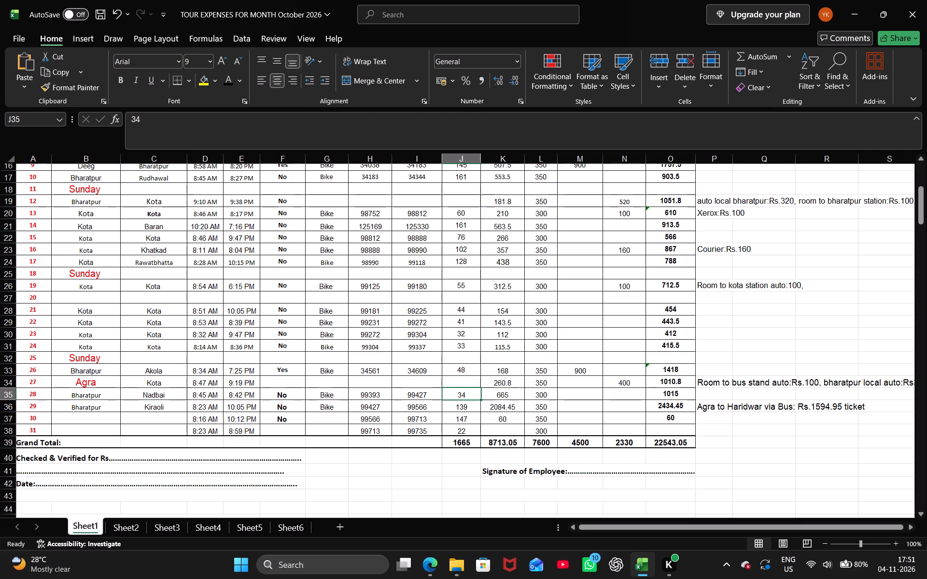
pyautogui.press('Up')
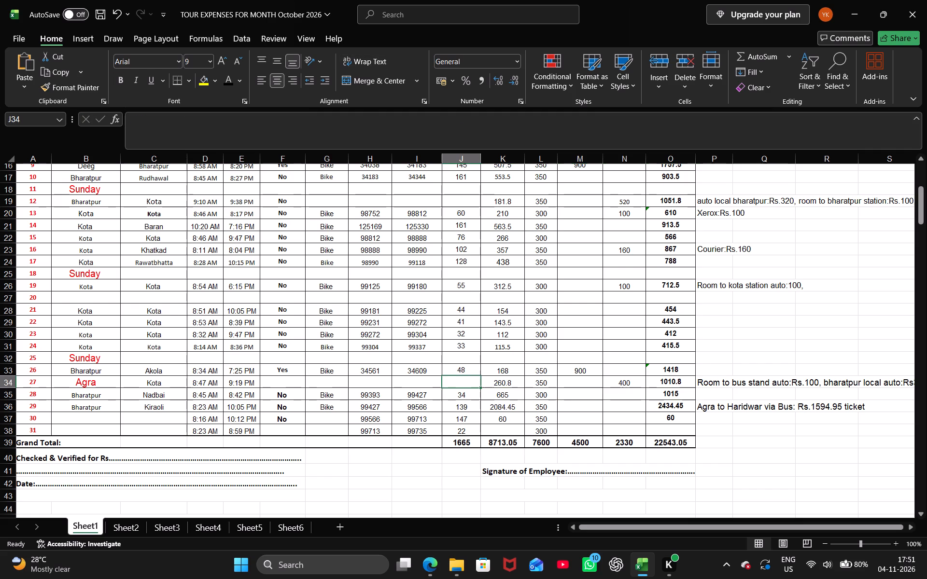
pyautogui.press('Left')
pyautogui.press('Left')
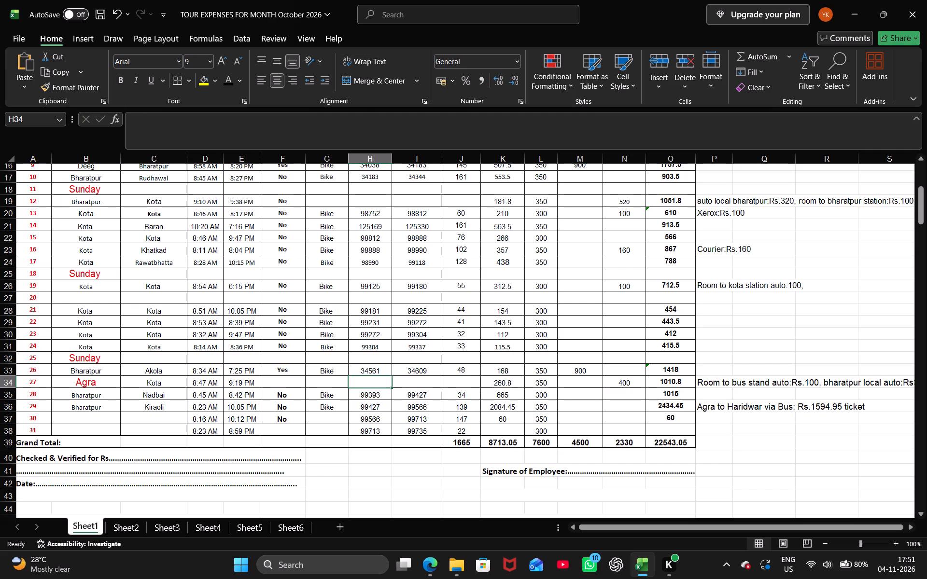
pyautogui.press('Left')
pyautogui.press('Left')
pyautogui.press('Left')
pyautogui.press('Left')
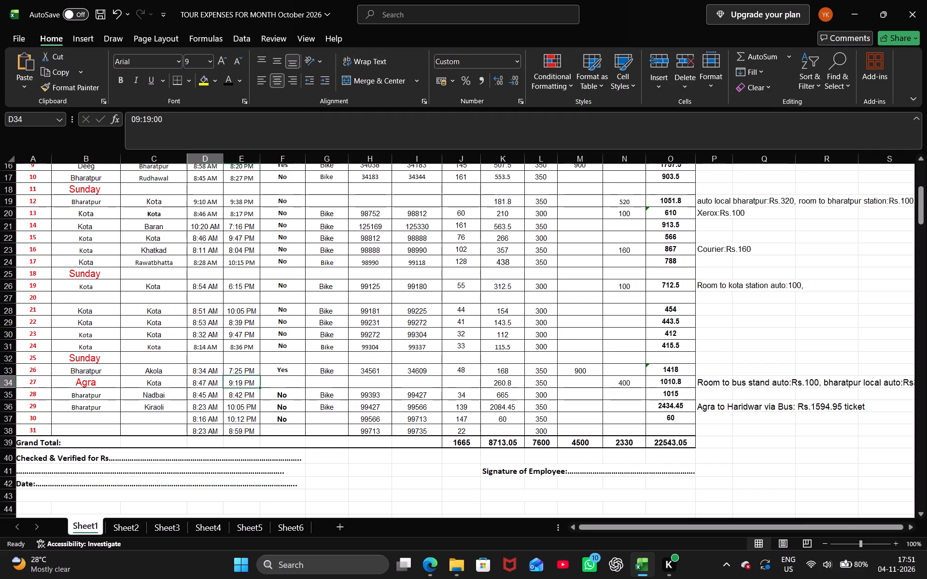
# Set the date 28 travel amount in column K to 119.
pyautogui.press('Down')
pyautogui.press('Right')
pyautogui.press('Right')
pyautogui.press('Right')
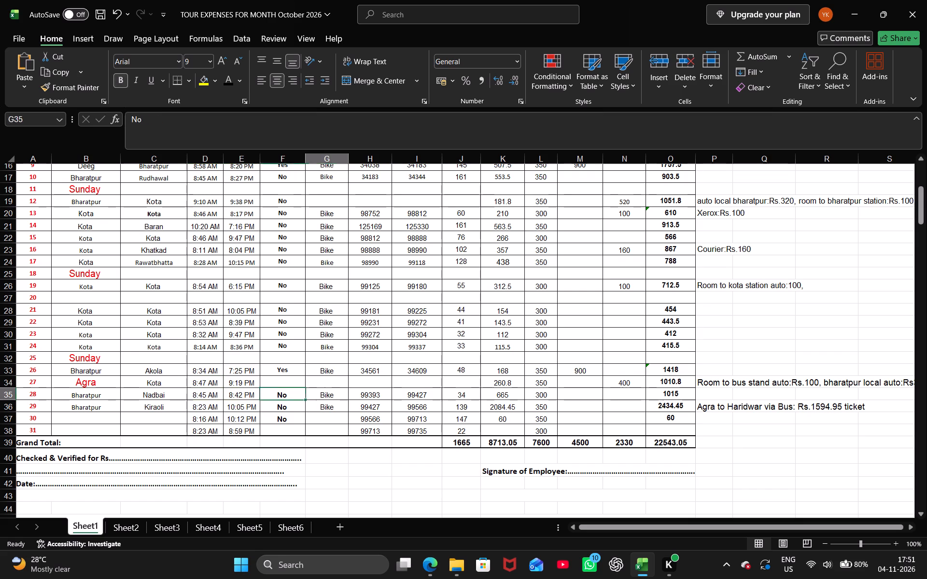
pyautogui.press('Right')
pyautogui.press('Right')
pyautogui.press('Right')
pyautogui.press('Right')
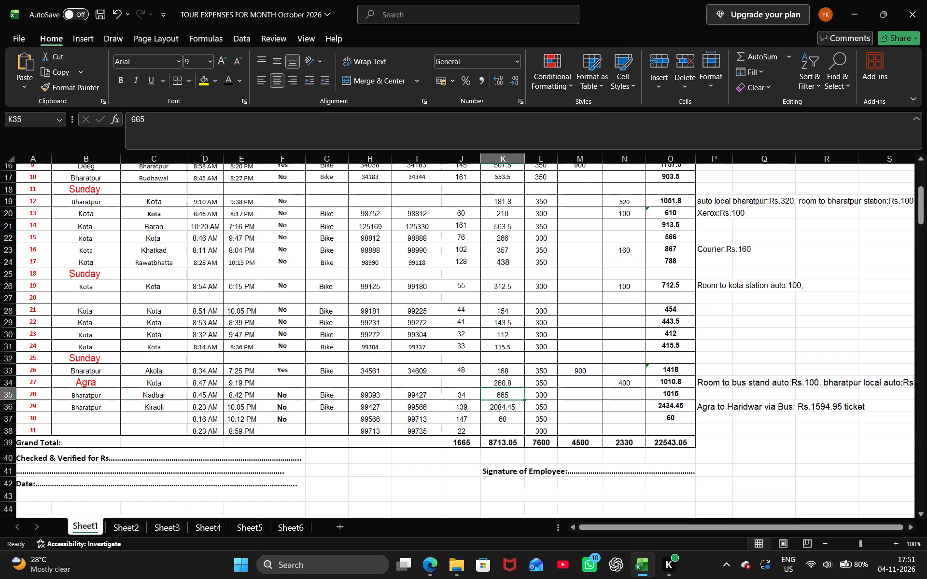
pyautogui.write('119')
pyautogui.press('Down')
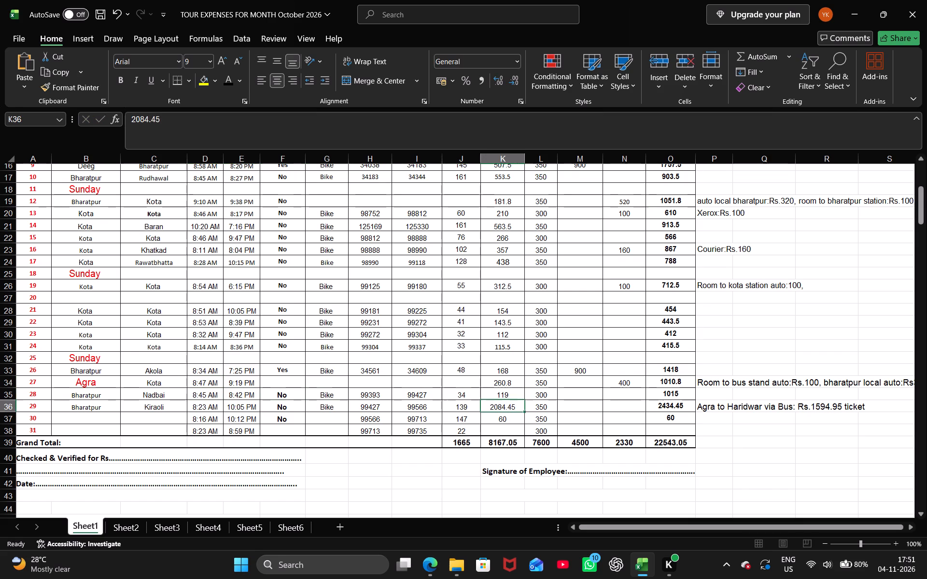
# Check the date 28 row's cells from the KM reading back to its From place.
pyautogui.press('Left')
pyautogui.press('Left')
pyautogui.press('Left')
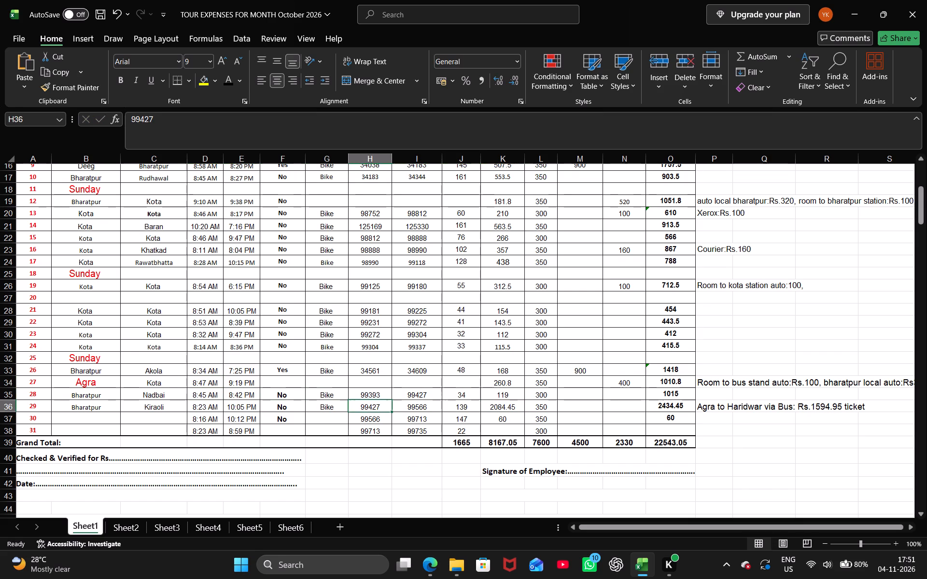
pyautogui.press('Up')
pyautogui.press('Left')
pyautogui.press('Left')
pyautogui.press('Left')
pyautogui.press('Left')
pyautogui.press('Left')
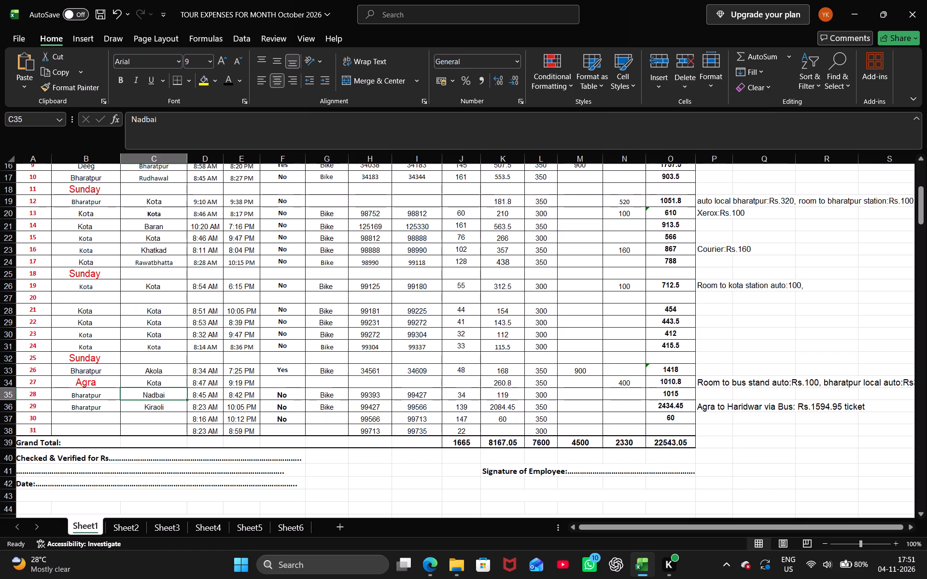
pyautogui.press('Left')
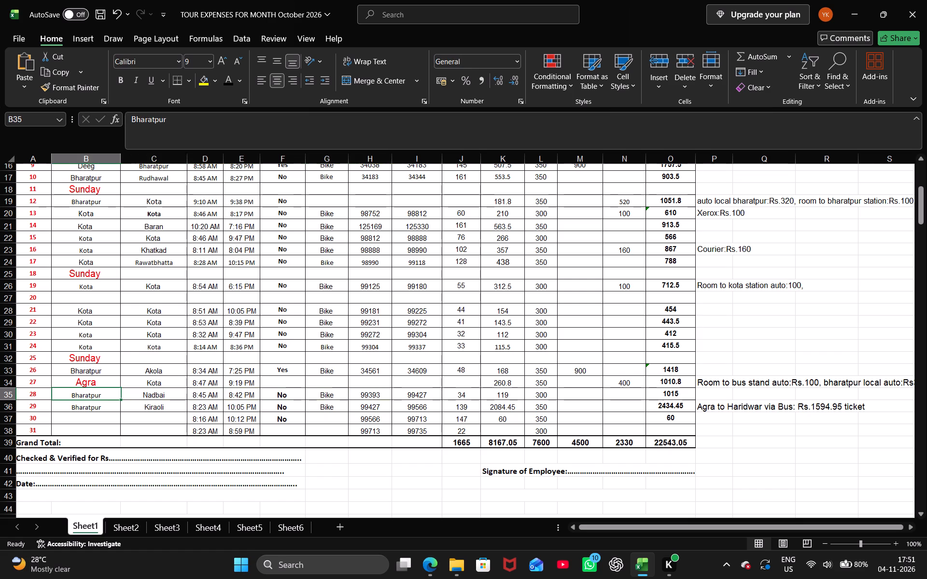
# Replace the date 28 total in column O with the formula =SUM(K35:N35).
pyautogui.press('Right')
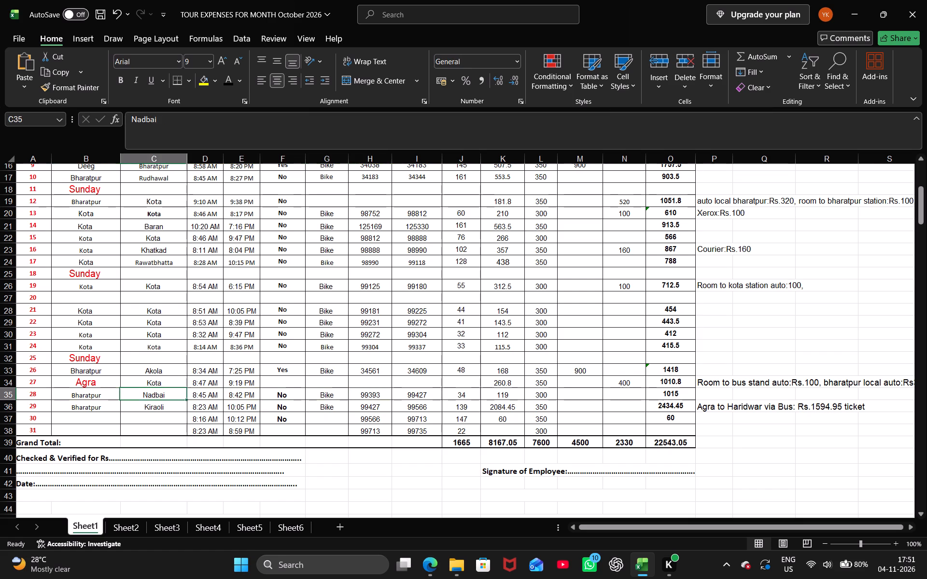
pyautogui.press('Right')
pyautogui.press('Right')
pyautogui.press('Right')
pyautogui.press('Right')
pyautogui.press('Right')
pyautogui.press('Right')
pyautogui.press('Right')
pyautogui.press('Right')
pyautogui.press('Right')
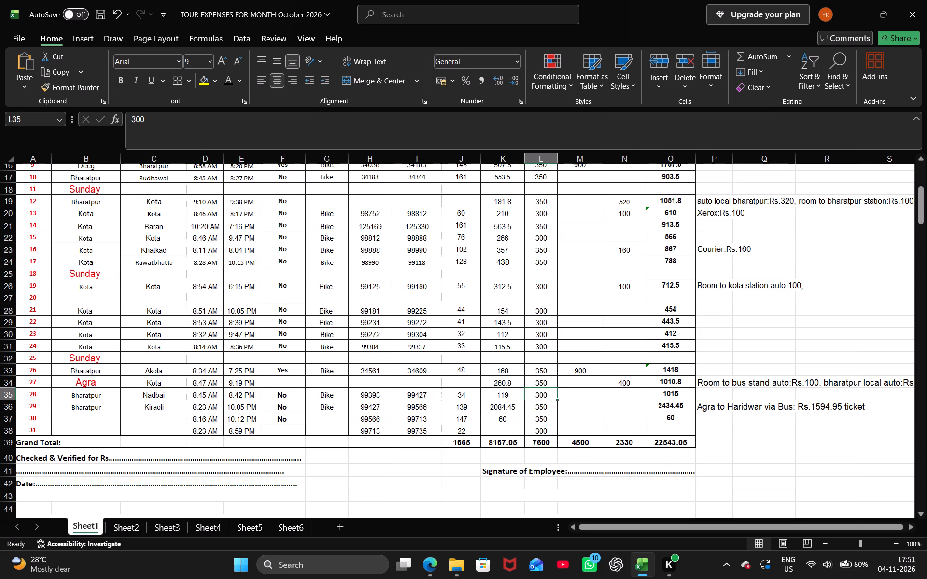
pyautogui.press('Right')
pyautogui.press('Right')
pyautogui.press('Right')
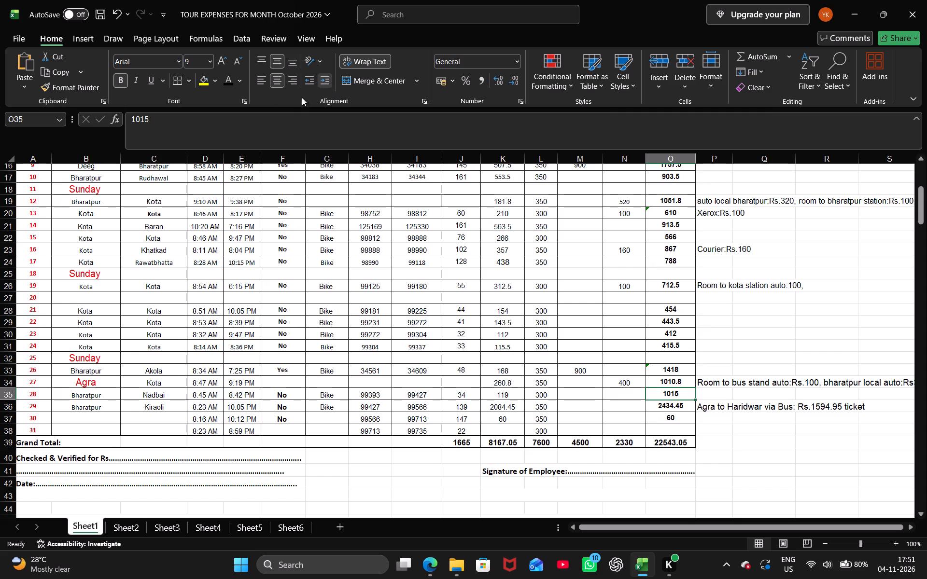
pyautogui.click(257, 112)
pyautogui.press('BackSpace')
pyautogui.press('BackSpace')
pyautogui.press('BackSpace')
pyautogui.press('BackSpace')
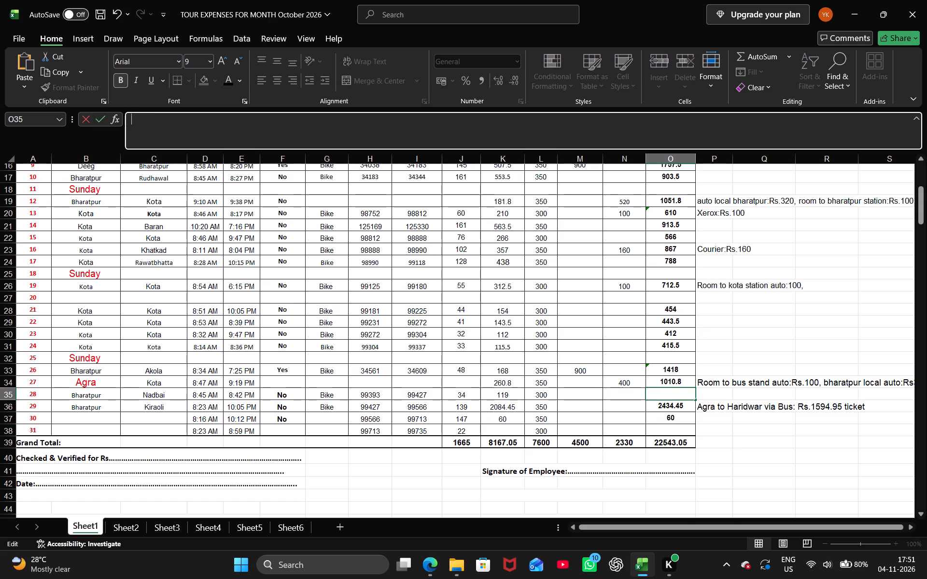
pyautogui.hotkey('ctrl', 'v')
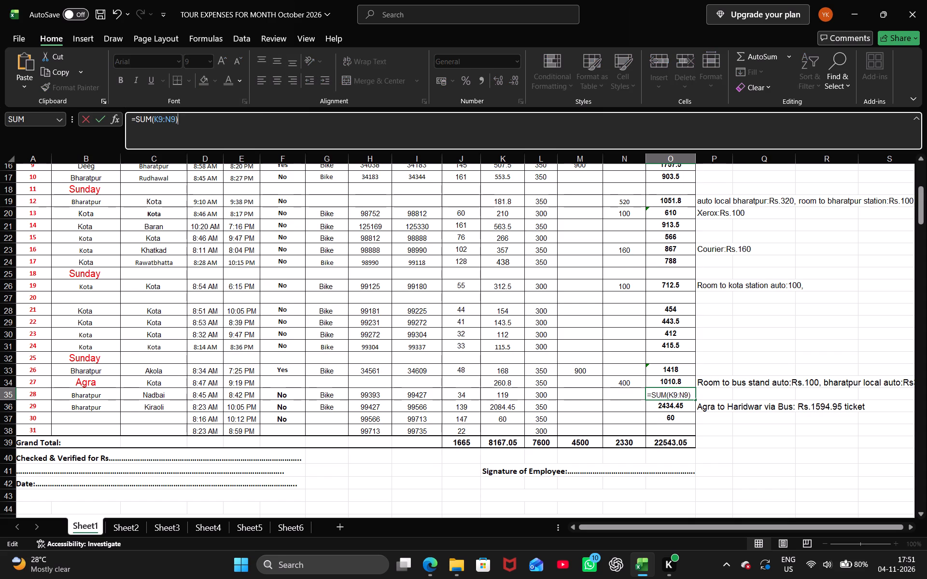
pyautogui.press('Left')
pyautogui.press('BackSpace')
pyautogui.write('35')
pyautogui.press('Left')
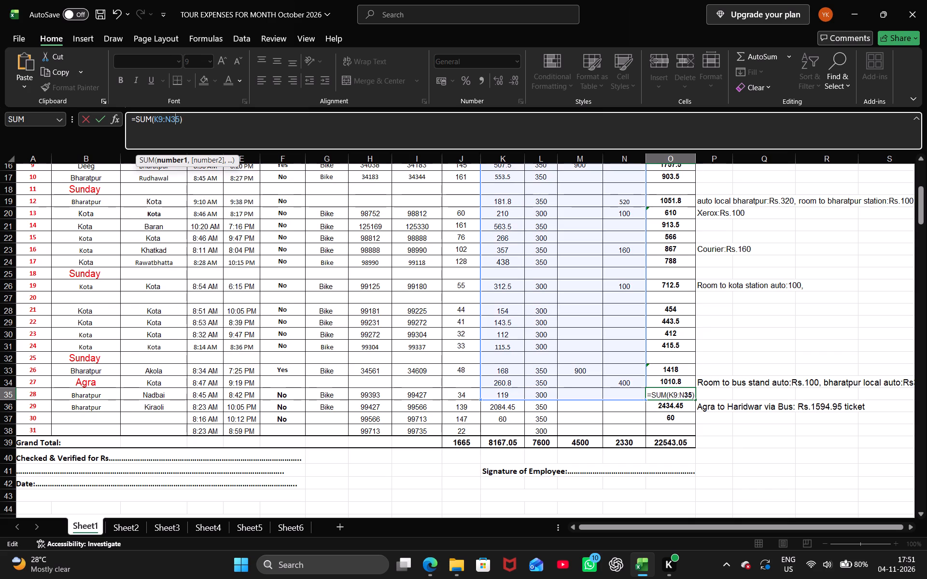
pyautogui.press('Left')
pyautogui.press('Left')
pyautogui.press('Left')
pyautogui.press('BackSpace')
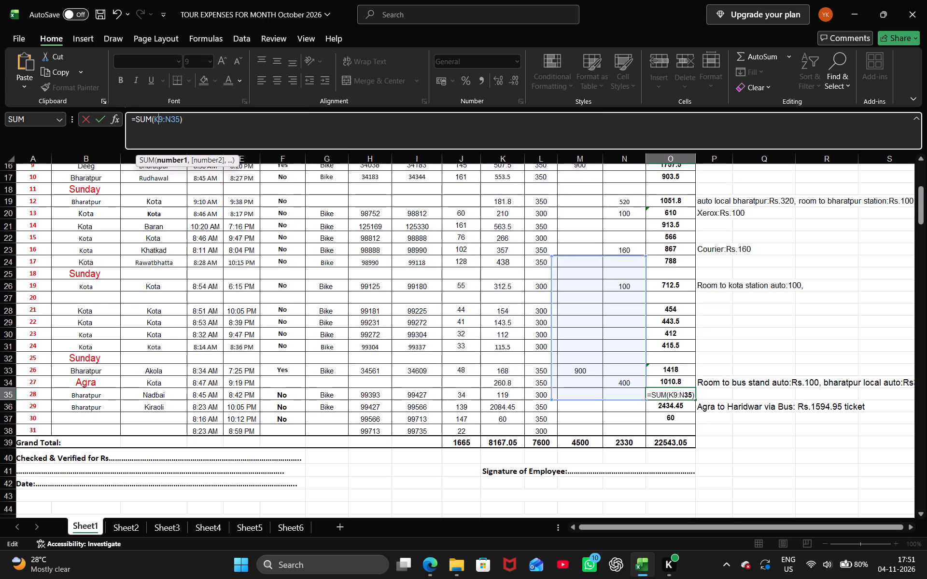
pyautogui.write('35')
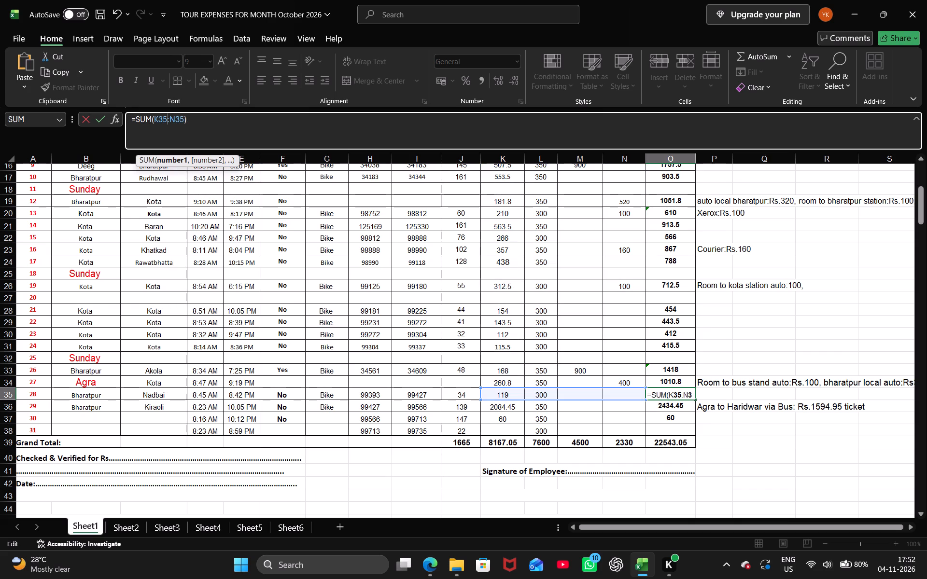
pyautogui.press('Right')
pyautogui.press('Right')
pyautogui.press('Right')
pyautogui.press('Right')
pyautogui.press('Right')
pyautogui.press('Right')
pyautogui.press('Right')
pyautogui.press('Right')
pyautogui.press('Right')
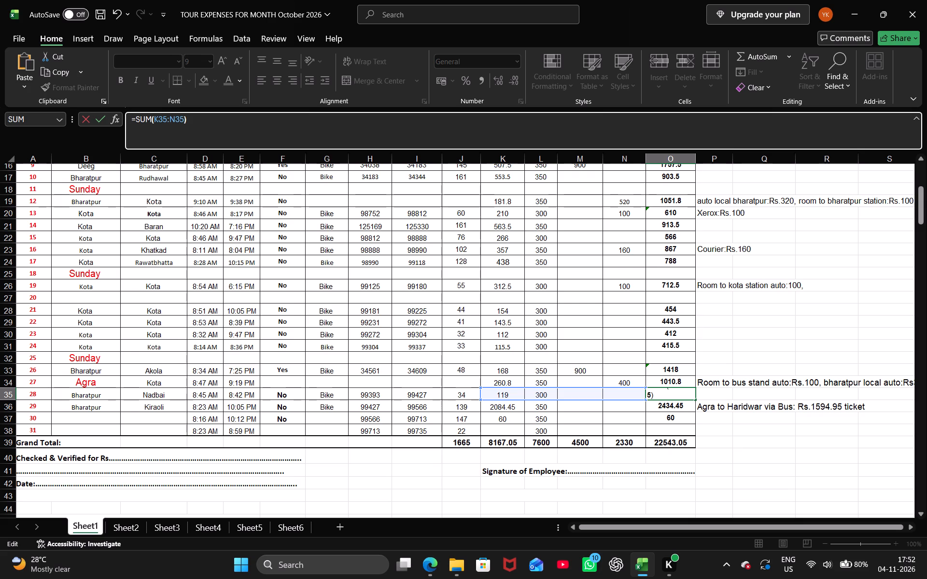
pyautogui.press('Return')
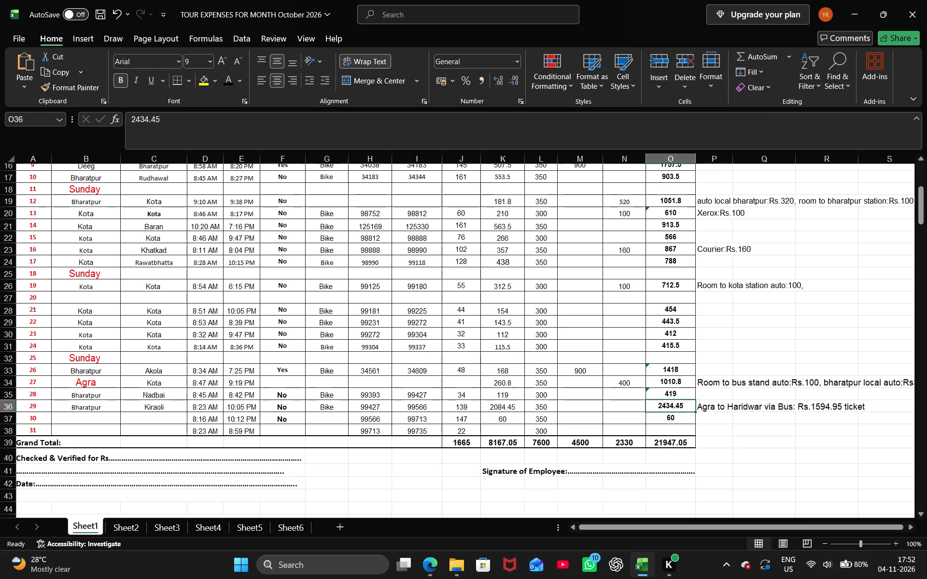
pyautogui.press('Up')
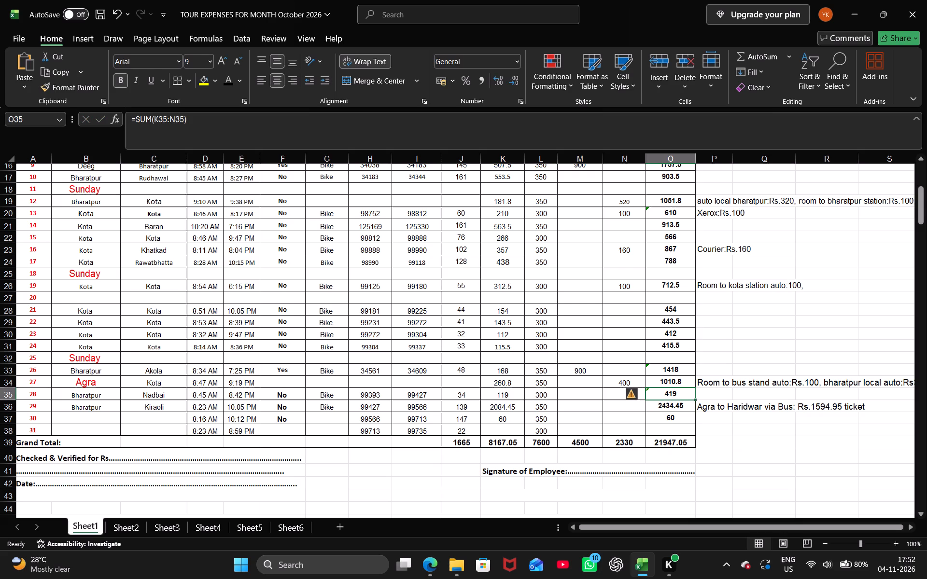
pyautogui.press('Down')
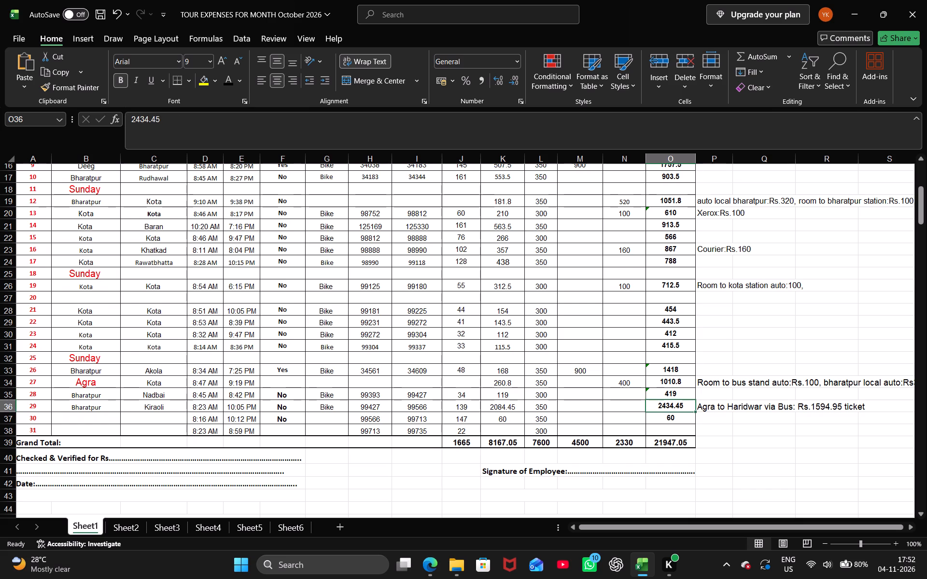
# Set both the From and To places of date 28 to Kota.
pyautogui.press('Left')
pyautogui.press('Left')
pyautogui.press('Left')
pyautogui.press('Left')
pyautogui.press('Left')
pyautogui.press('Left')
pyautogui.press('Left')
pyautogui.press('Left')
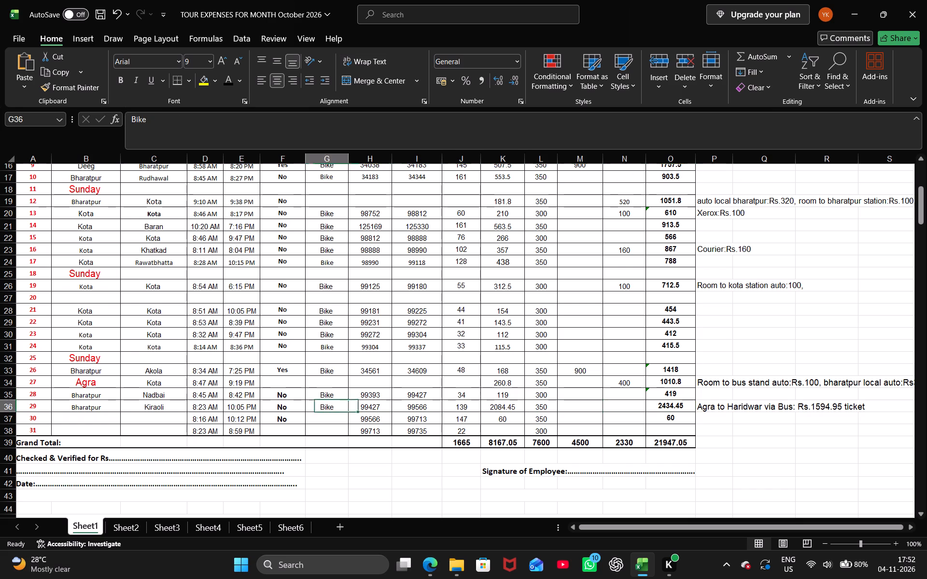
pyautogui.press('Left')
pyautogui.press('Left')
pyautogui.press('Left')
pyautogui.press('Left')
pyautogui.press('Left')
pyautogui.press('Up')
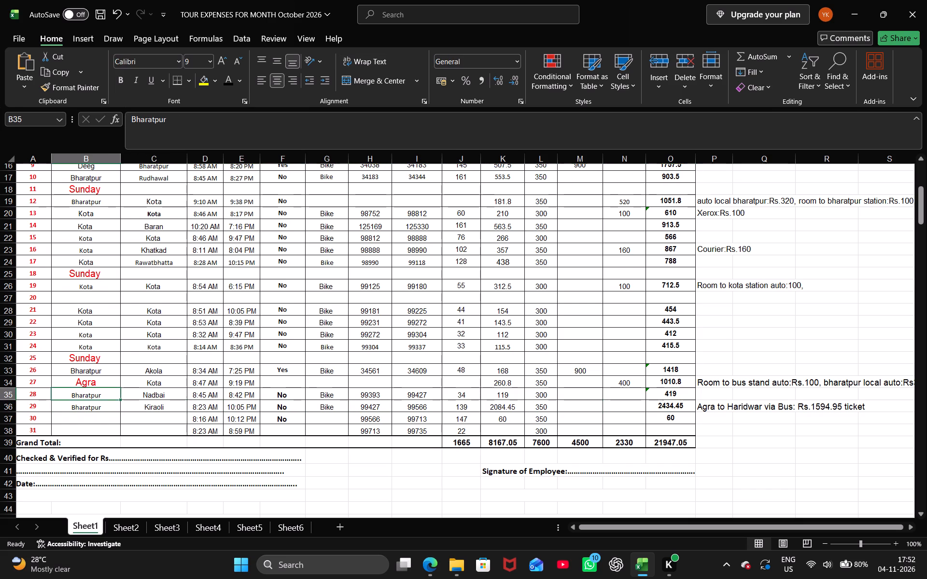
pyautogui.hotkey('shift', 'k')
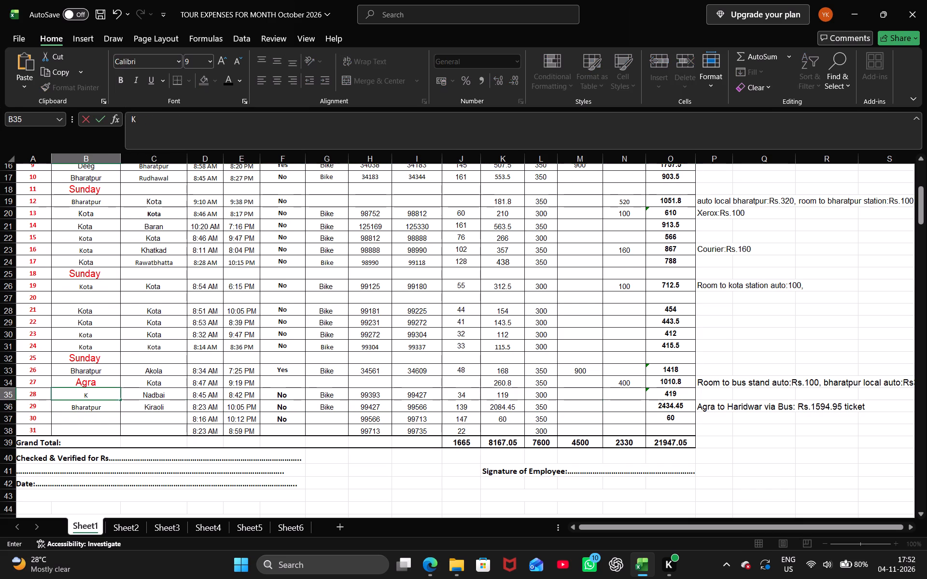
pyautogui.write('ota')
pyautogui.press('Right')
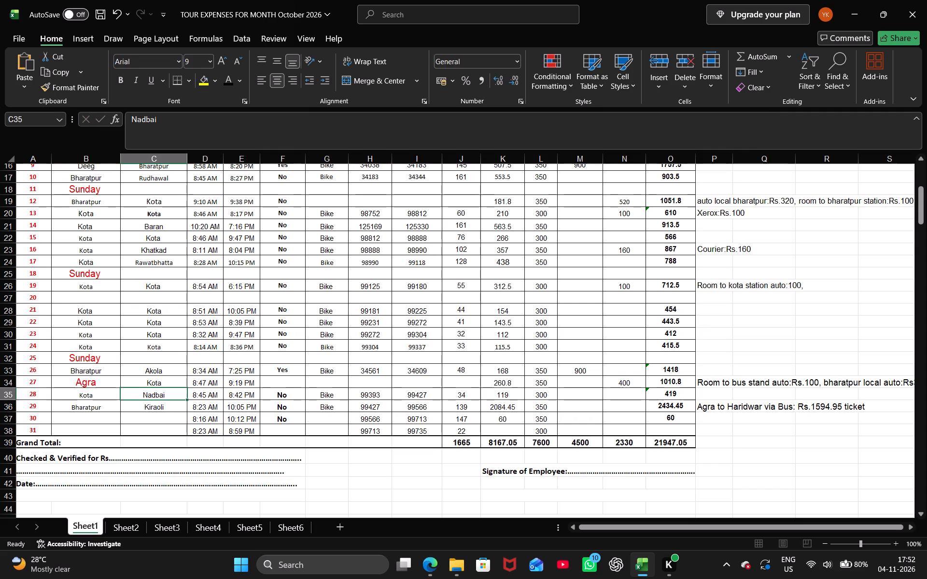
pyautogui.hotkey('shift', 'k')
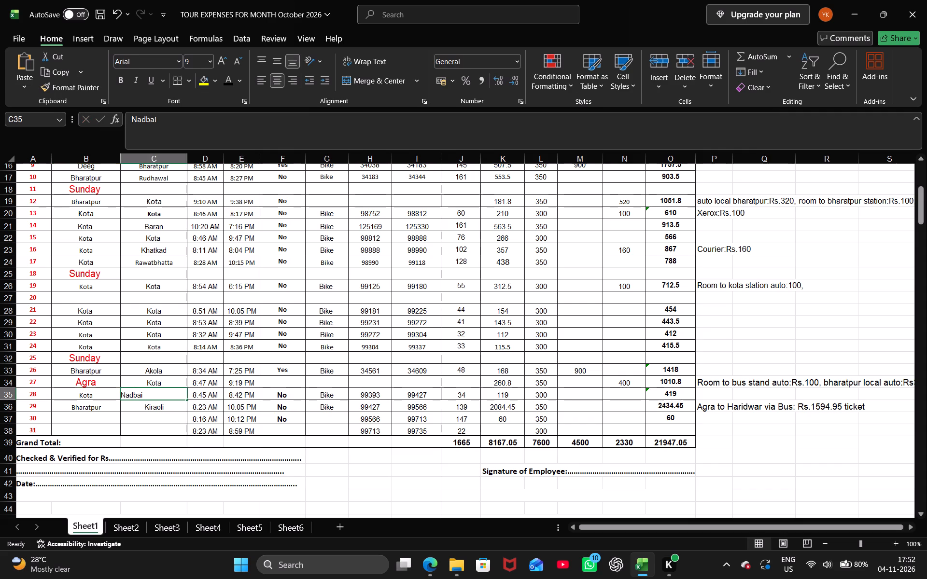
pyautogui.write('ota')
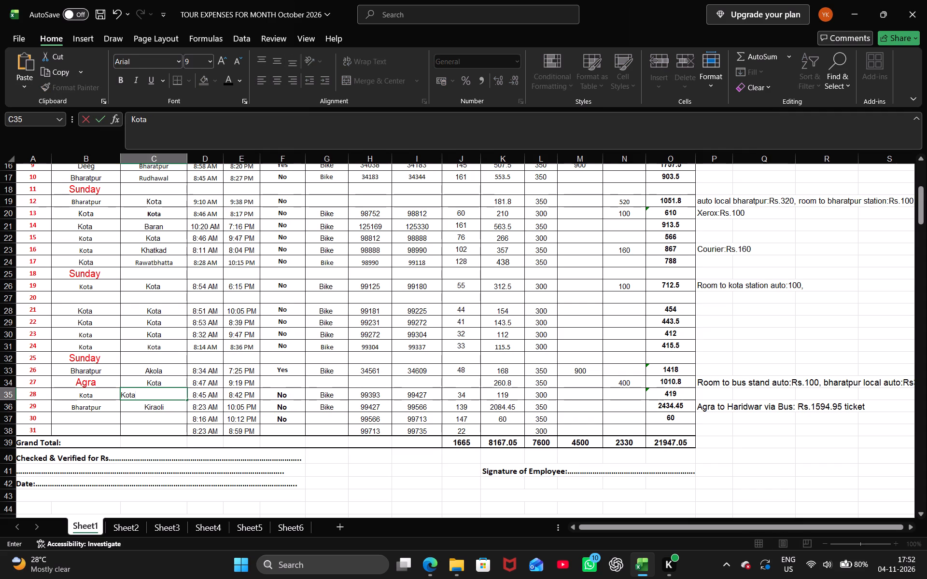
pyautogui.press('Right')
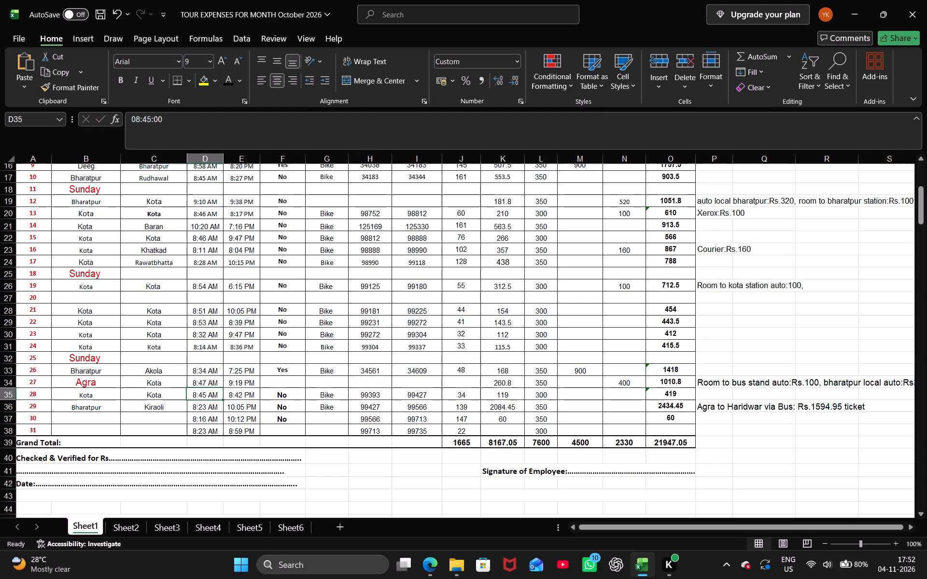
# Set the date 29 travel amount in column K to 486.5.
pyautogui.press('Right')
pyautogui.press('Right')
pyautogui.press('Right')
pyautogui.press('Right')
pyautogui.press('Right')
pyautogui.press('Right')
pyautogui.press('Right')
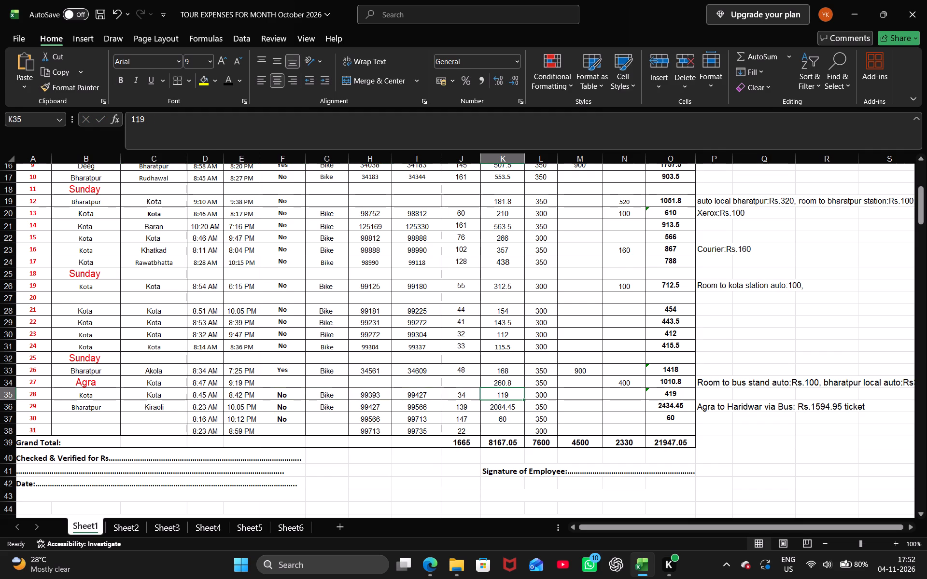
pyautogui.press('Down')
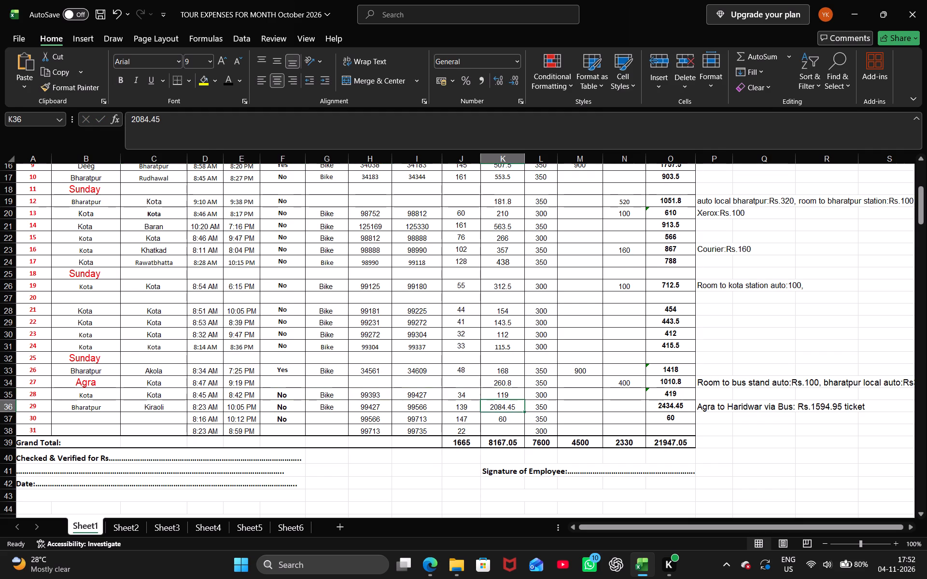
pyautogui.press('4')
pyautogui.write('86.5')
pyautogui.press('Right')
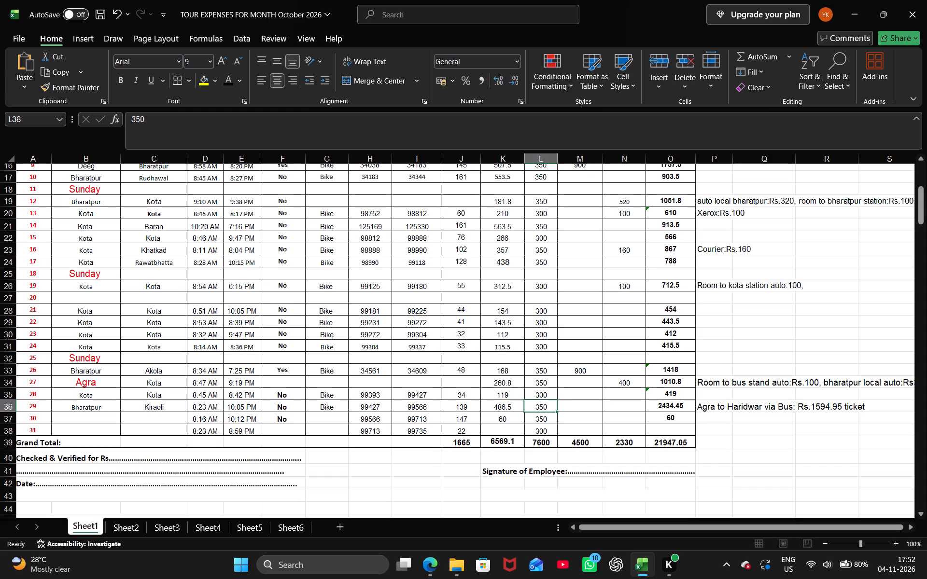
pyautogui.press('Left')
pyautogui.press('Left')
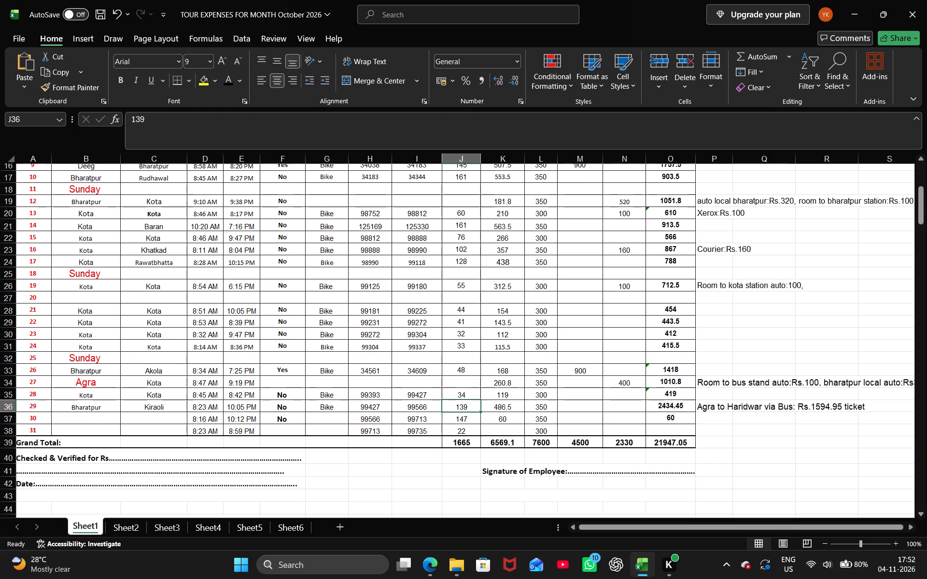
# Enter 900 in column M of the date 29 row.
pyautogui.press('Right')
pyautogui.press('Down')
pyautogui.press('Right')
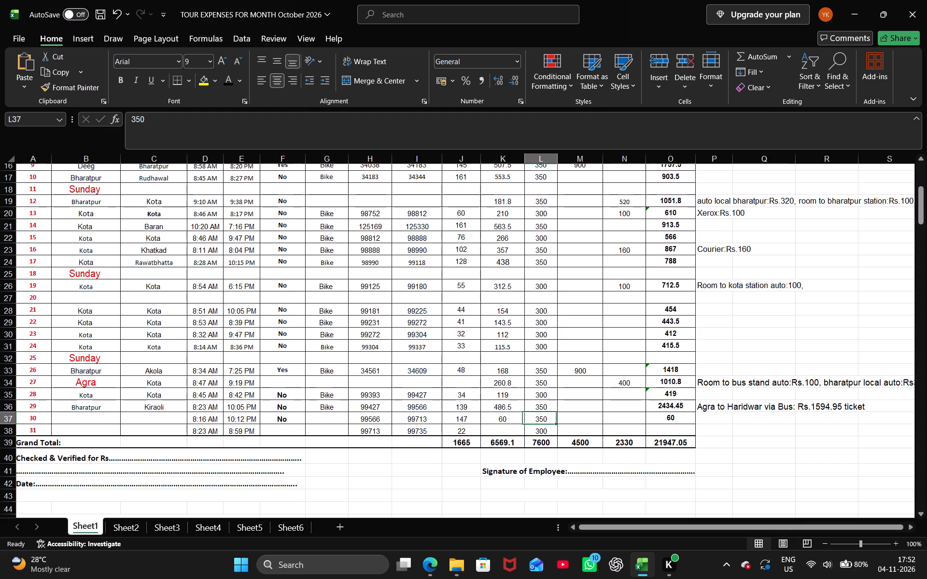
pyautogui.press('Right')
pyautogui.press('Up')
pyautogui.write('900')
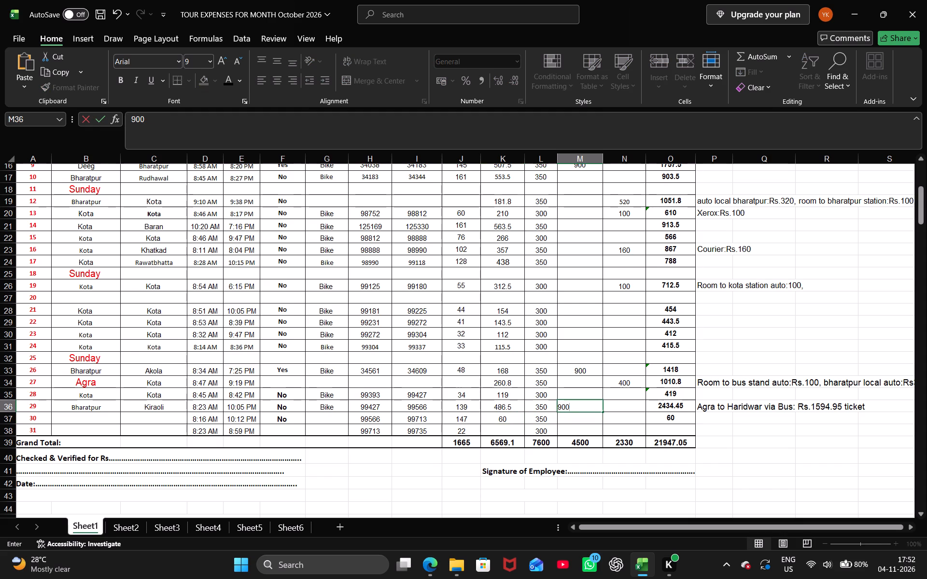
pyautogui.press('Left')
# Set the date 29 night stay to Yes.
pyautogui.press('Left')
pyautogui.press('Left')
pyautogui.press('Left')
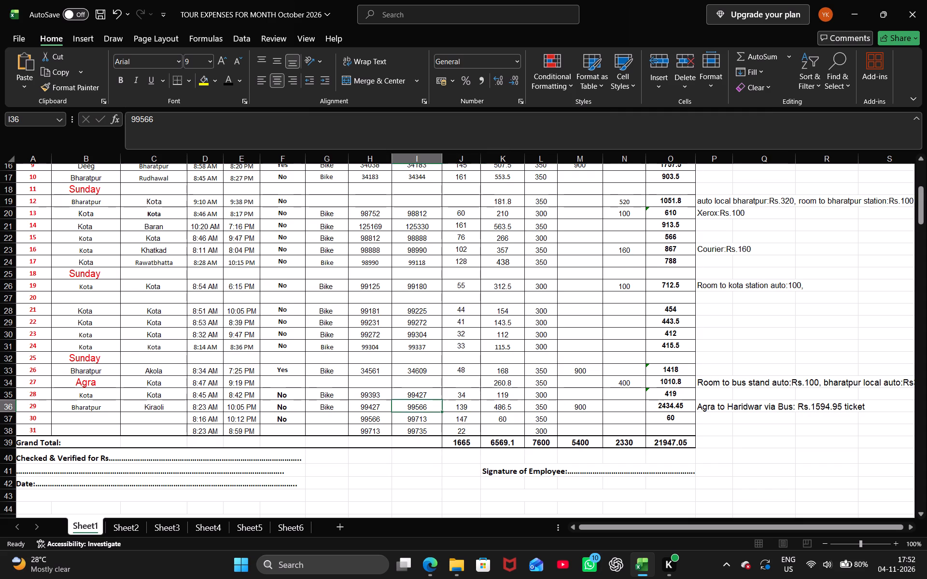
pyautogui.press('Left')
pyautogui.press('Left')
pyautogui.press('Left')
pyautogui.hotkey('shift', 'y')
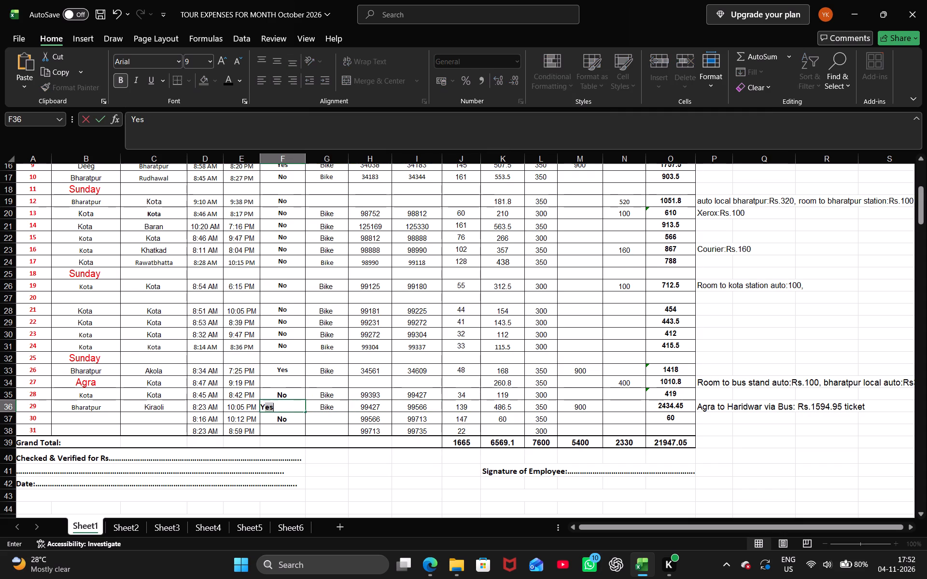
pyautogui.write('es')
pyautogui.press('Left')
# Set the date 29 From place to Kota and the To place to Chhabra.
pyautogui.press('Left')
pyautogui.press('Left')
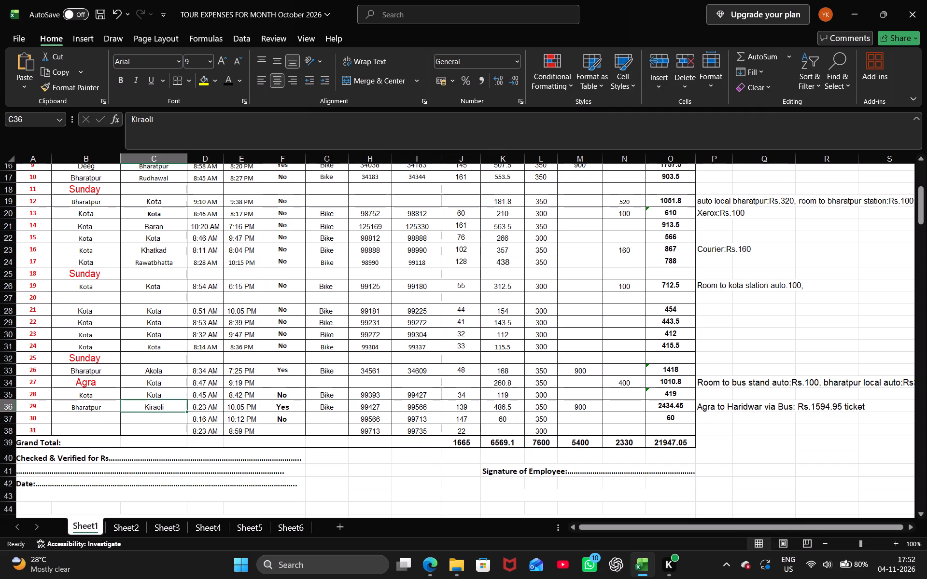
pyautogui.press('Left')
pyautogui.write('Kota')
pyautogui.press('Right')
pyautogui.hotkey('shift', 'c')
pyautogui.write('hha')
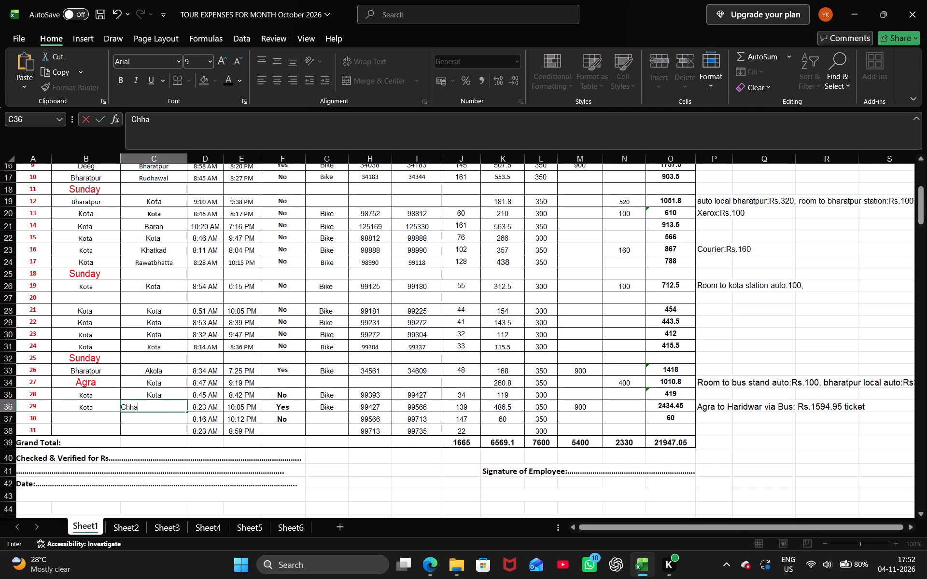
pyautogui.write('bra')
pyautogui.press('Right')
# Set the date 30 travel amount in column K to 514.5.
pyautogui.press('Down')
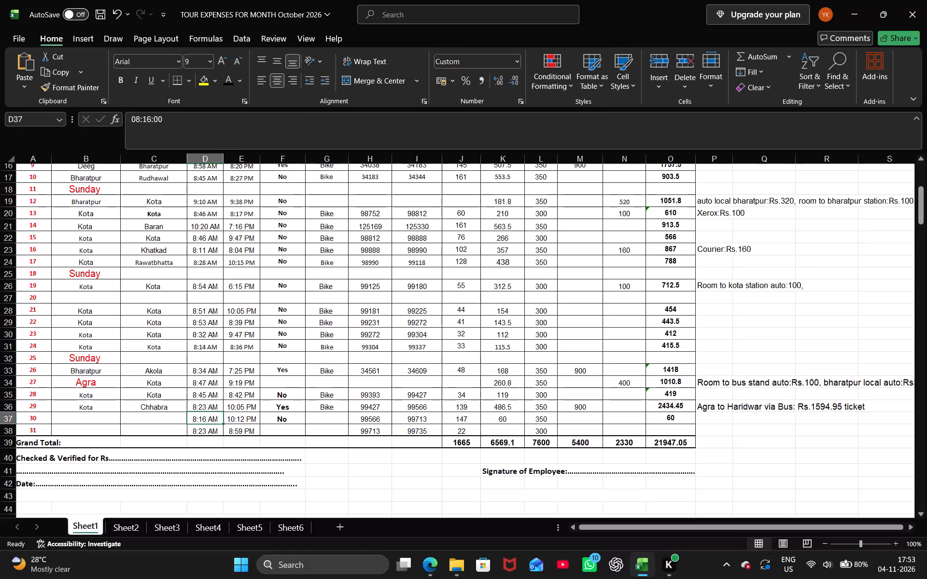
pyautogui.press('Left')
pyautogui.press('Left')
pyautogui.press('Left')
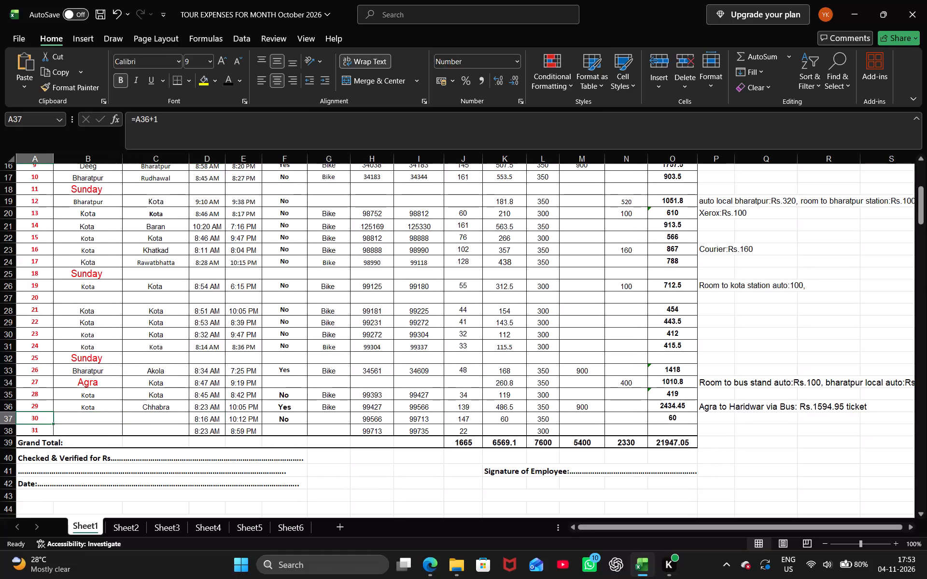
pyautogui.press('Right')
pyautogui.press('Right')
pyautogui.press('Right')
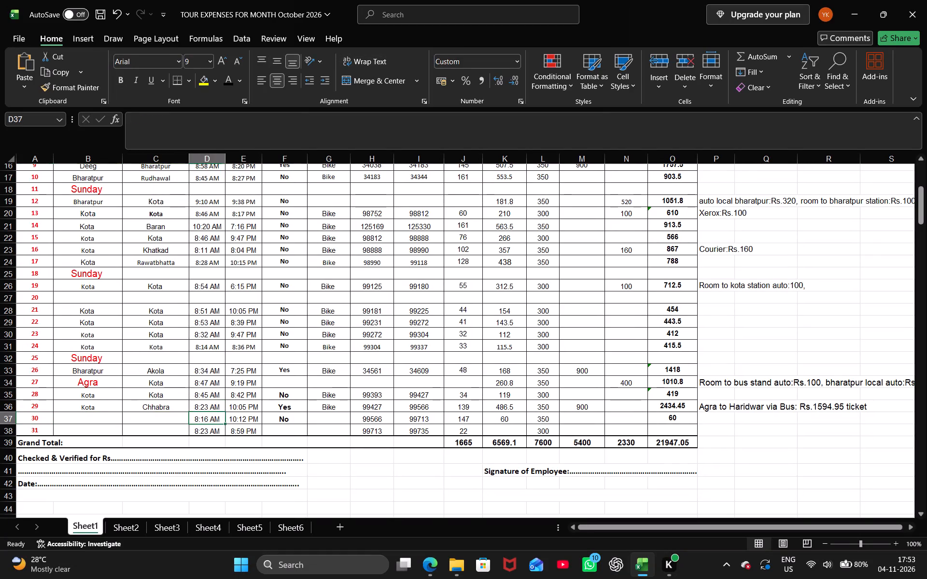
pyautogui.press('Right')
pyautogui.press('Right')
pyautogui.press('Right')
pyautogui.press('Right')
pyautogui.press('Right')
pyautogui.press('Right')
pyautogui.press('Right')
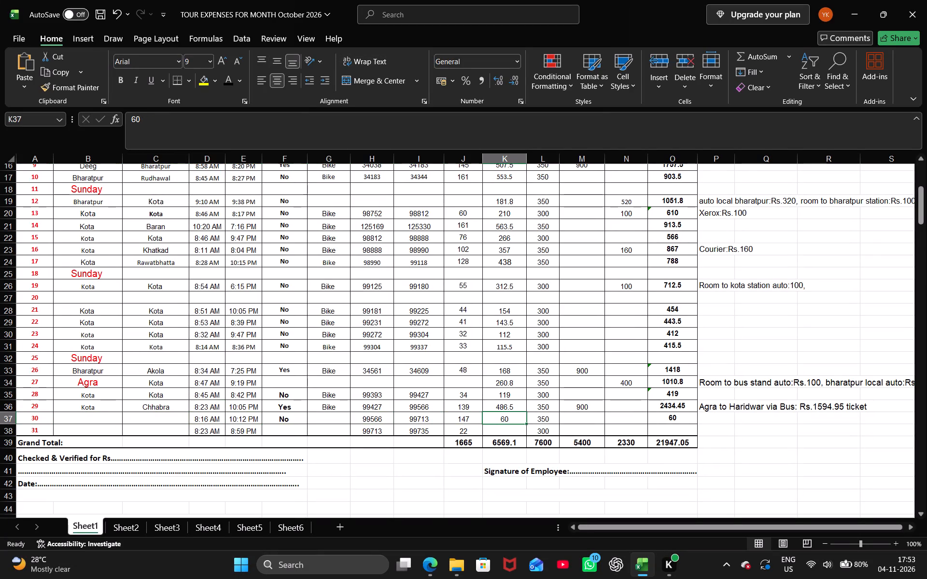
pyautogui.write('514.5')
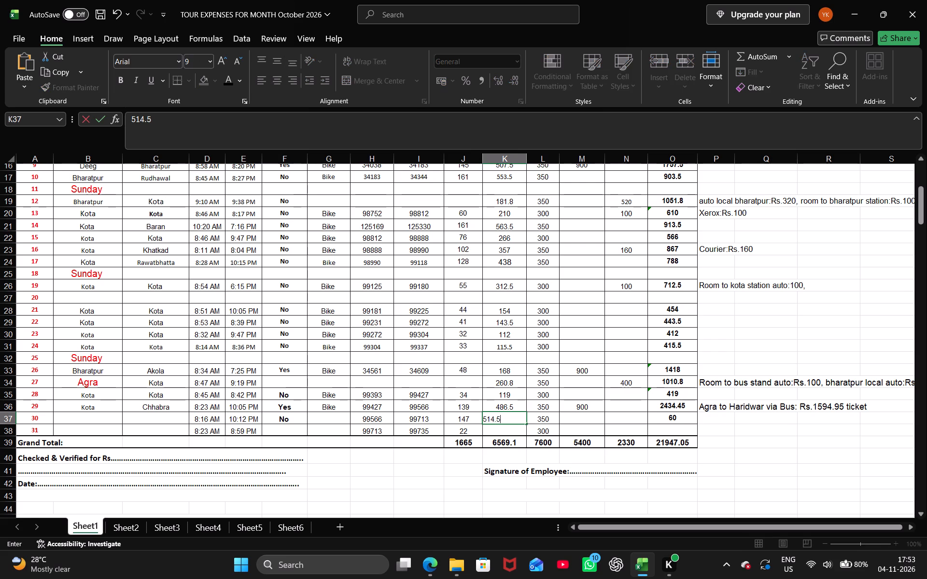
pyautogui.press('Left')
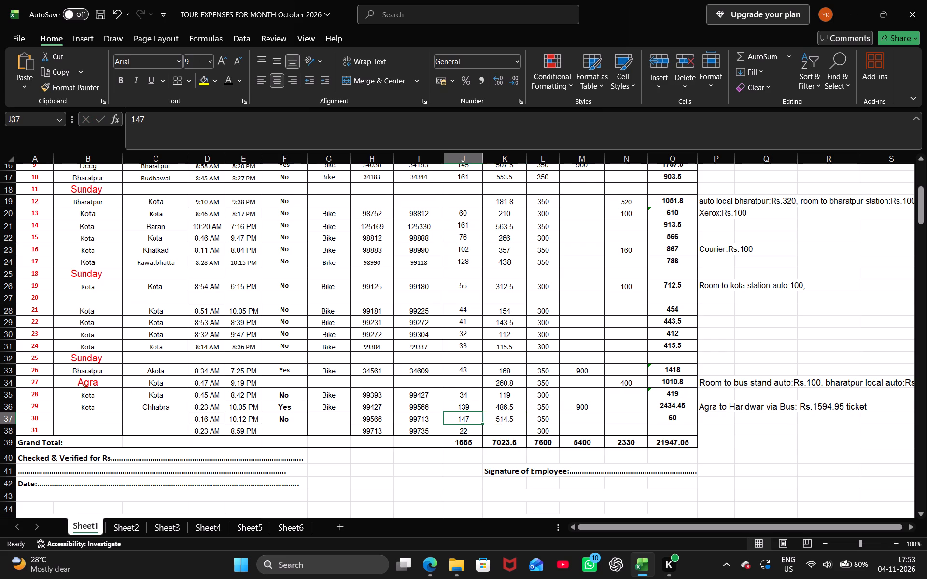
# Enter Chhabra as the From place and Kota as the To place for date 30.
pyautogui.press('Right')
pyautogui.press('Right')
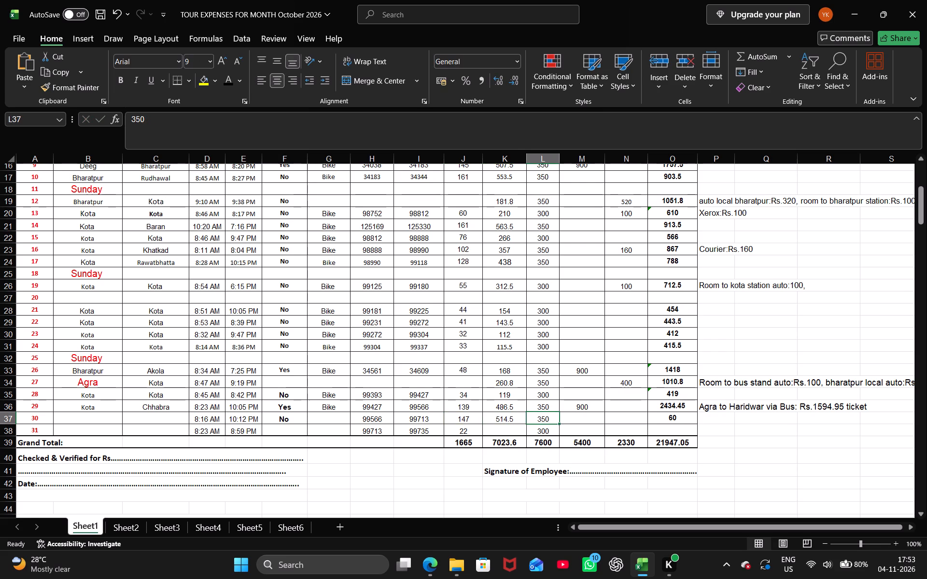
pyautogui.press('Left')
pyautogui.press('Left')
pyautogui.press('Left')
pyautogui.press('Left')
pyautogui.press('Left')
pyautogui.press('Left')
pyautogui.press('Left')
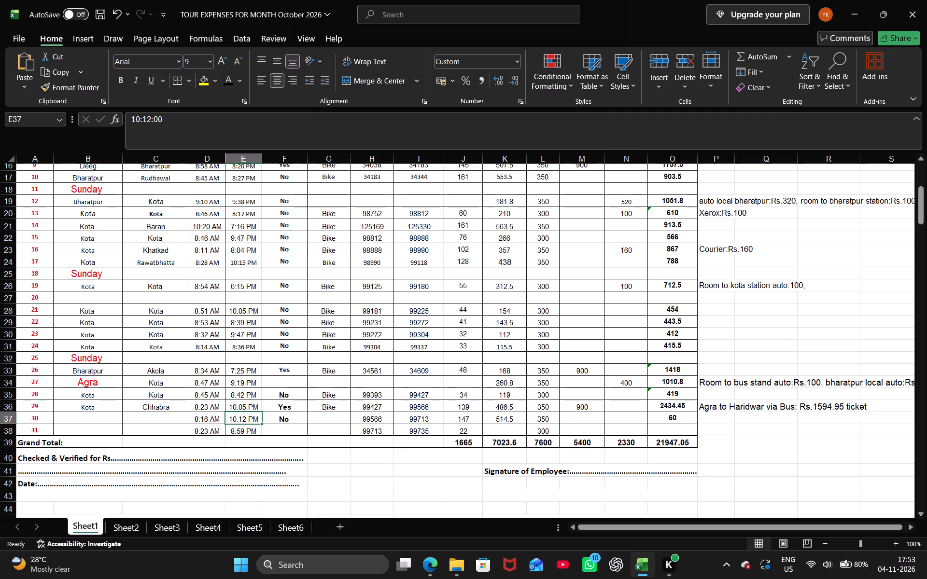
pyautogui.press('Left')
pyautogui.press('Left')
pyautogui.press('Left')
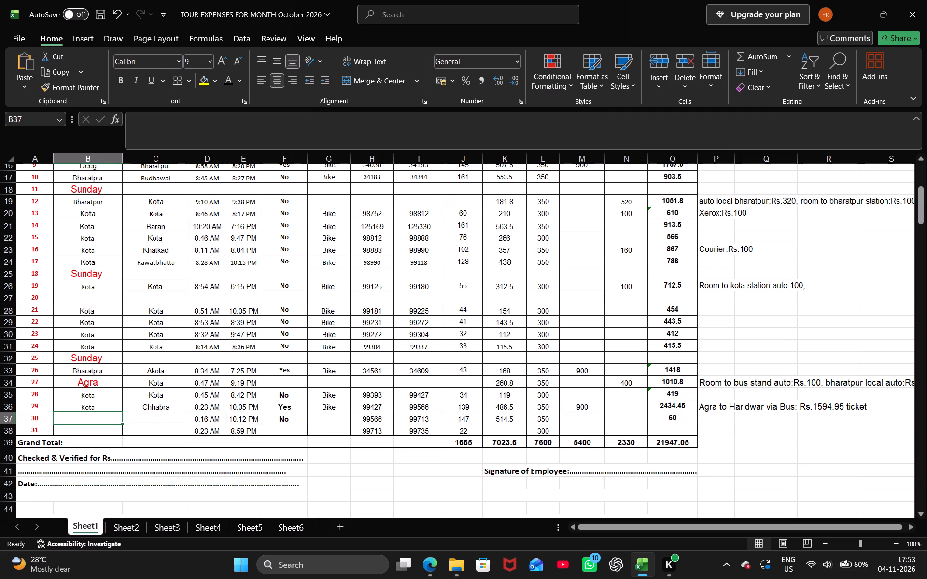
pyautogui.hotkey('shift', 'c')
pyautogui.write('hhabra')
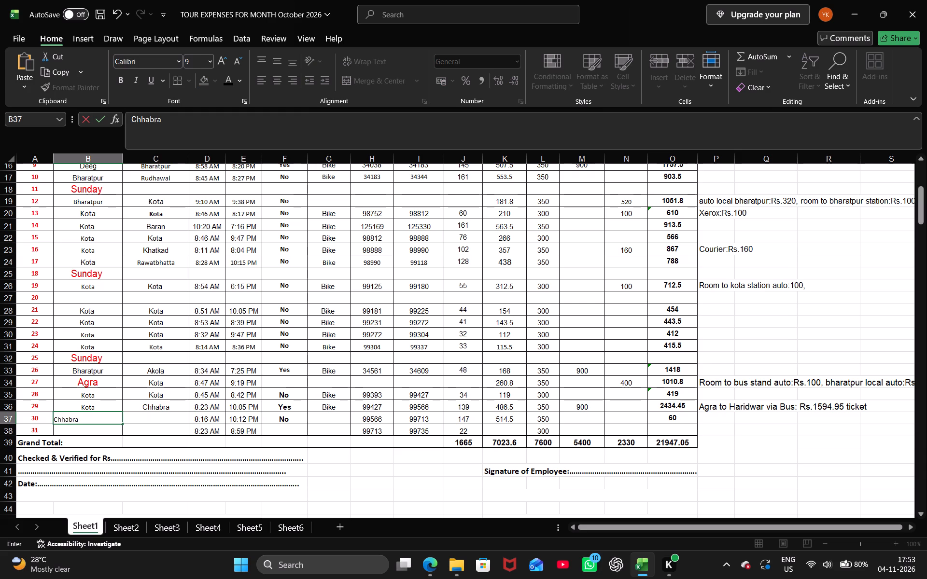
pyautogui.press('Right')
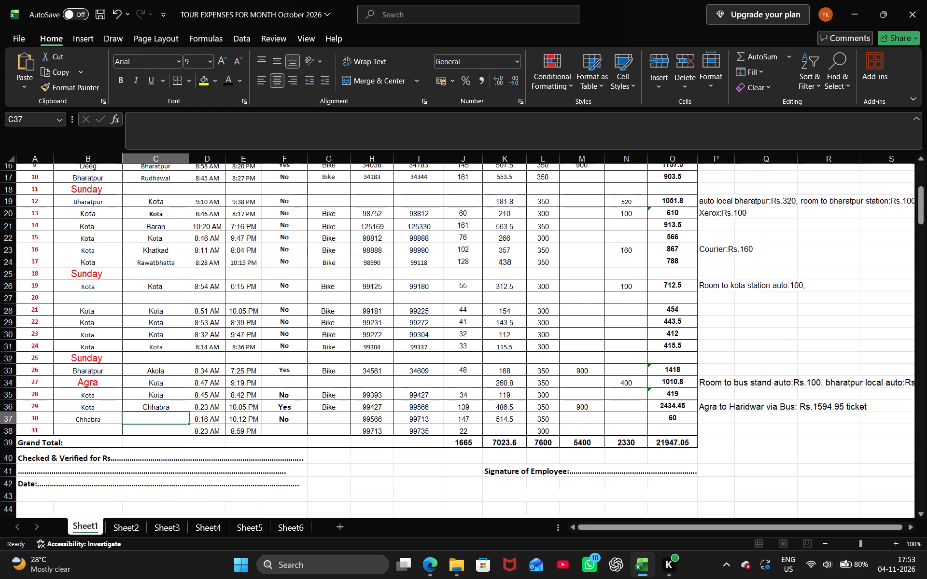
pyautogui.write('Kotas')
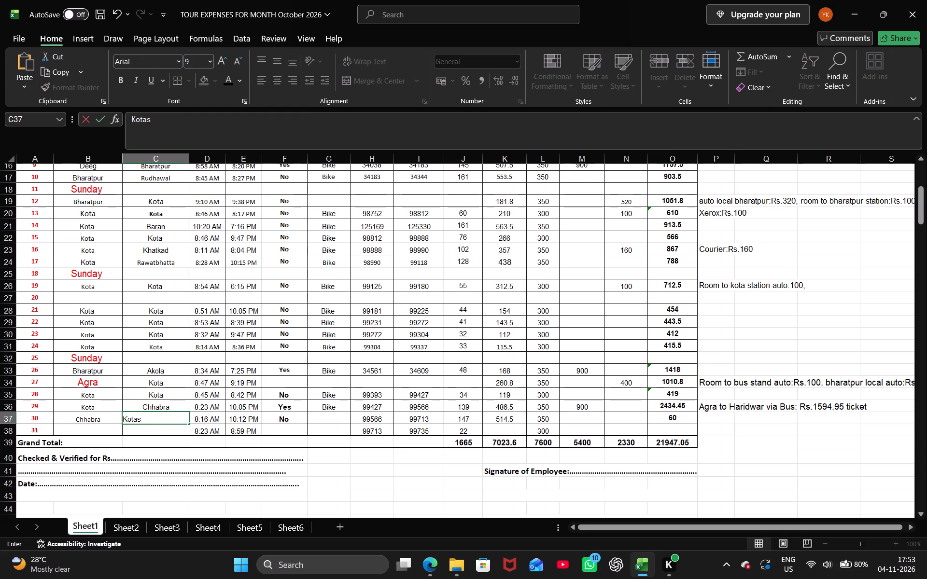
pyautogui.press('BackSpace')
pyautogui.press('Down')
# Enter Bike as the mode of travel for date 30.
pyautogui.press('Left')
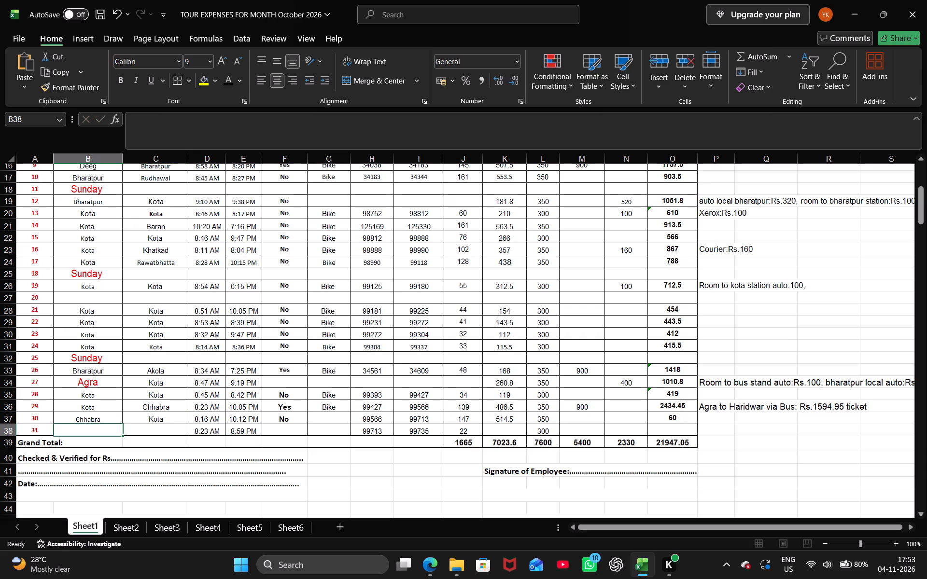
pyautogui.press('Right')
pyautogui.press('Right')
pyautogui.press('Right')
pyautogui.press('Right')
pyautogui.press('Right')
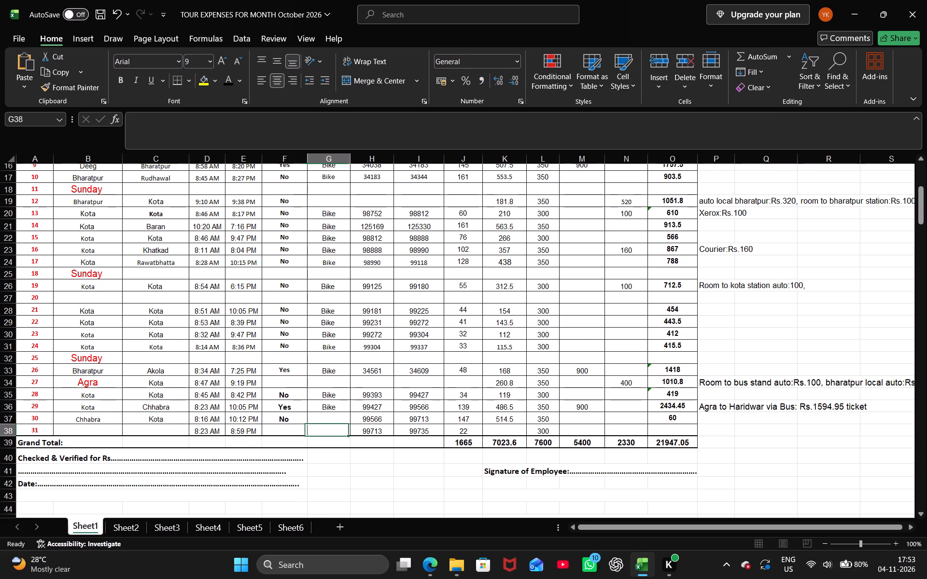
pyautogui.press('Up')
pyautogui.hotkey('shift', 'b')
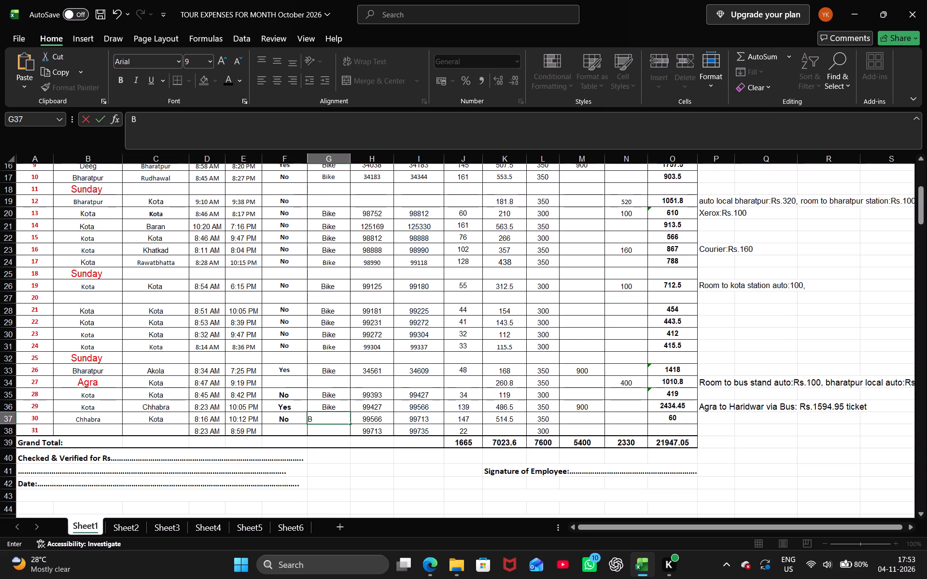
pyautogui.write('ike')
pyautogui.press('Down')
# Enter 77 as the date 31 travel amount in column K.
pyautogui.press('Right')
pyautogui.press('Right')
pyautogui.press('Right')
pyautogui.press('Right')
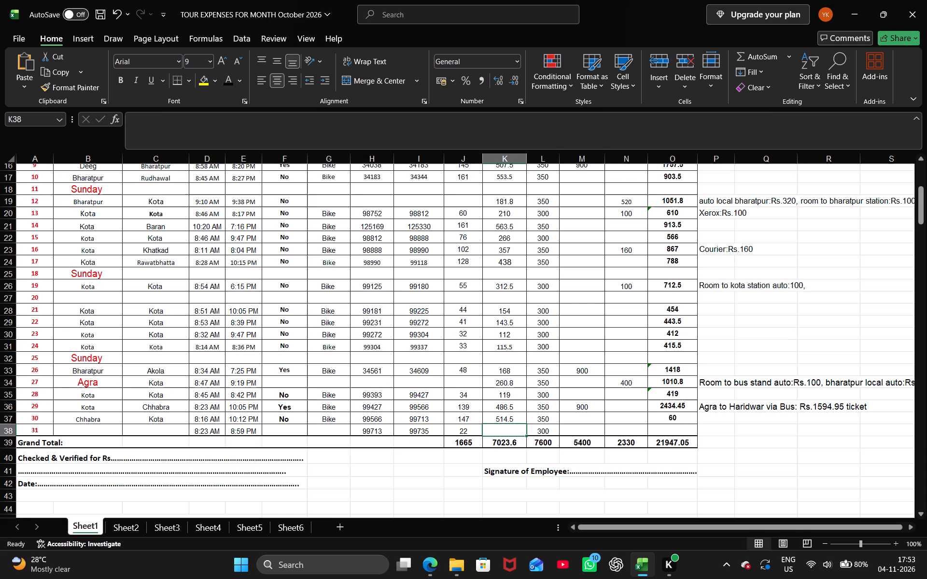
pyautogui.write('77')
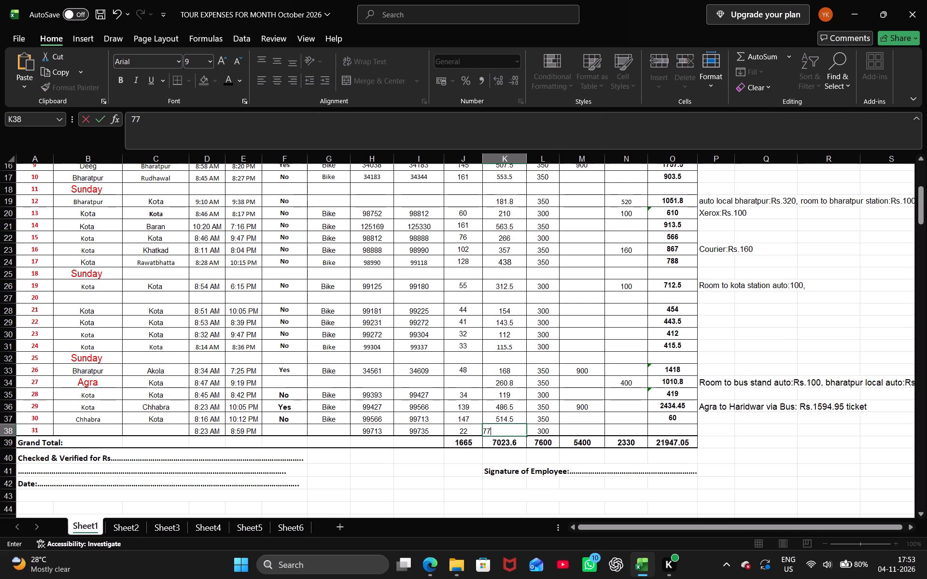
pyautogui.press('Right')
# Set the date 31 mode of travel to Bike and the night stay to No.
pyautogui.press('Left')
pyautogui.press('Left')
pyautogui.press('Left')
pyautogui.press('Left')
pyautogui.press('Left')
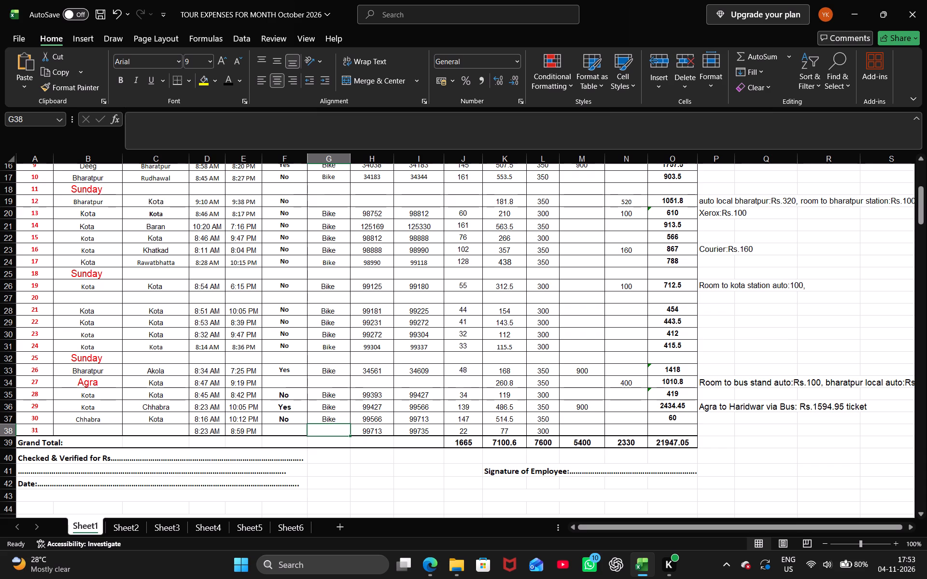
pyautogui.hotkey('shift', 'b')
pyautogui.write('ike')
pyautogui.press('Left')
pyautogui.hotkey('shift', 'n')
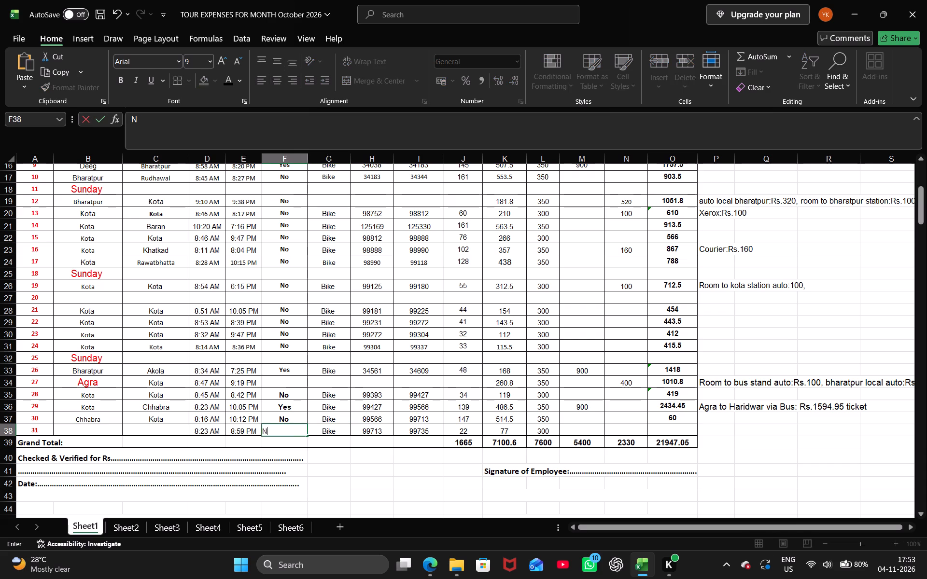
pyautogui.press('p')
pyautogui.press('Left')
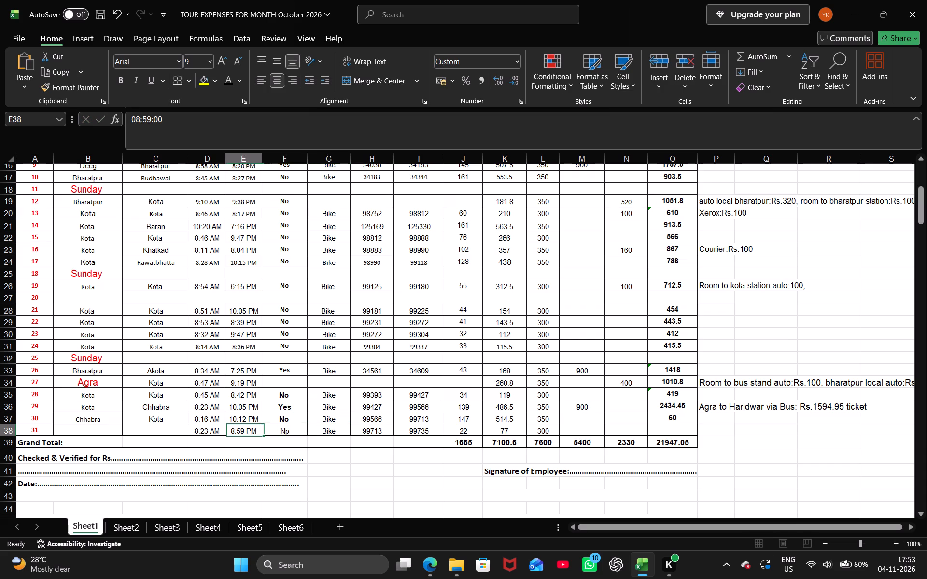
pyautogui.press('Right')
pyautogui.write('No')
pyautogui.press('Left')
# Enter Kota as the From place for date 31.
pyautogui.press('Left')
pyautogui.press('Left')
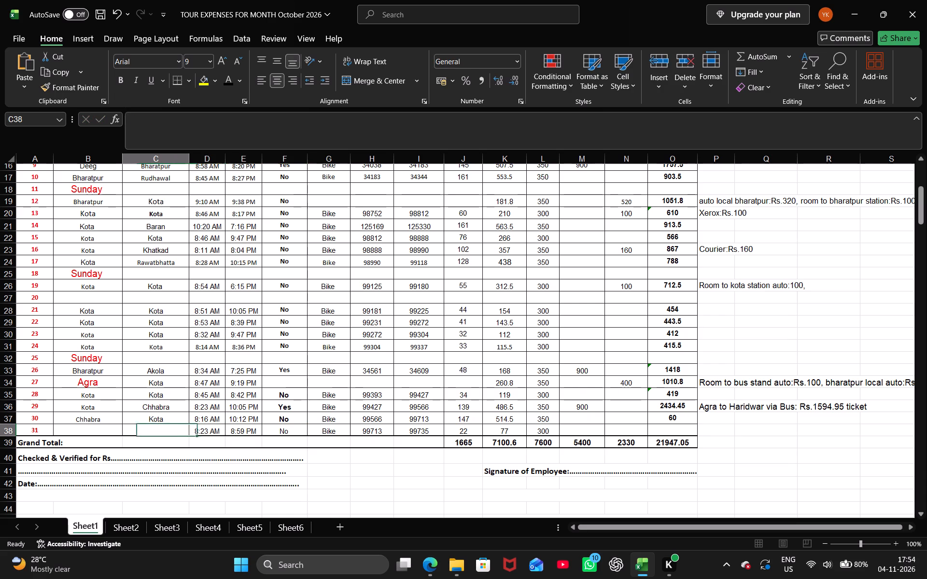
pyautogui.press('Left')
pyautogui.hotkey('shift', 'k')
pyautogui.write('ota')
pyautogui.press('Right')
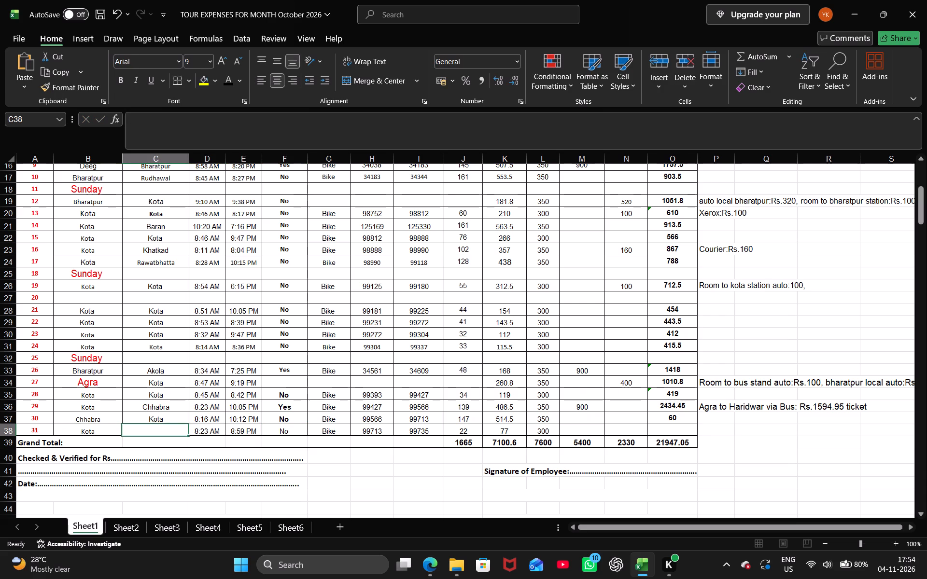
# Enter Kota as the To place for date 31.
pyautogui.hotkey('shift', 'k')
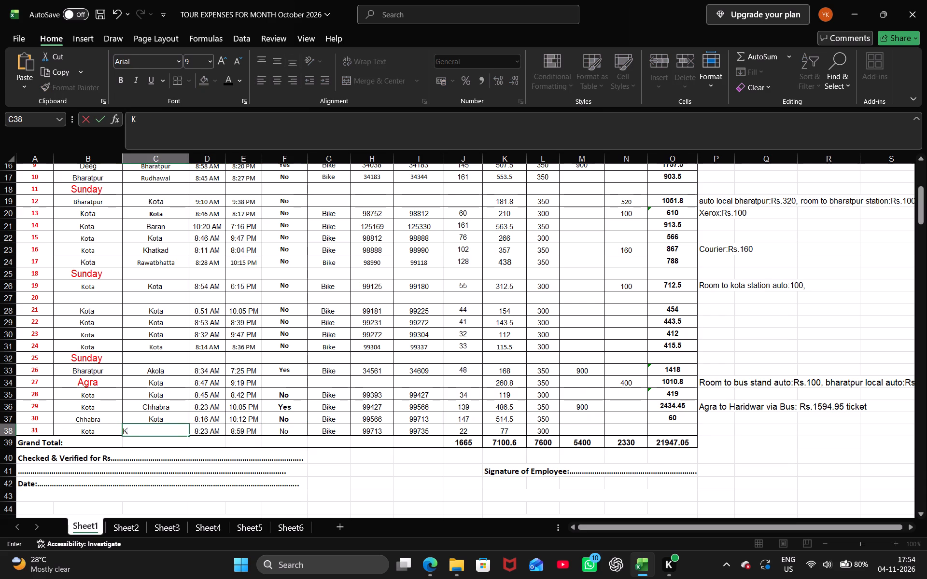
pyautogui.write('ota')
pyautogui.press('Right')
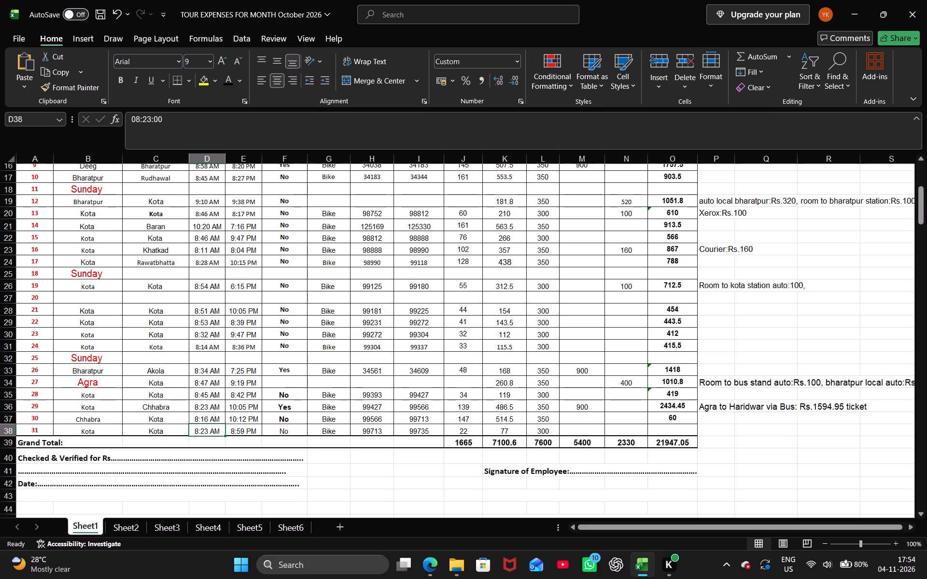
# Make the date 31 night stay entry bold.
pyautogui.click(271, 427)
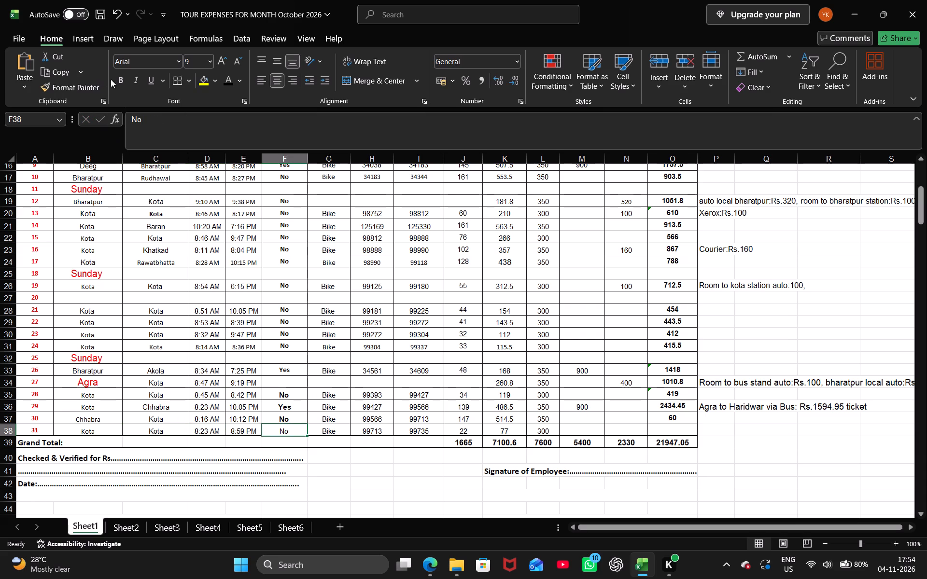
pyautogui.click(116, 78)
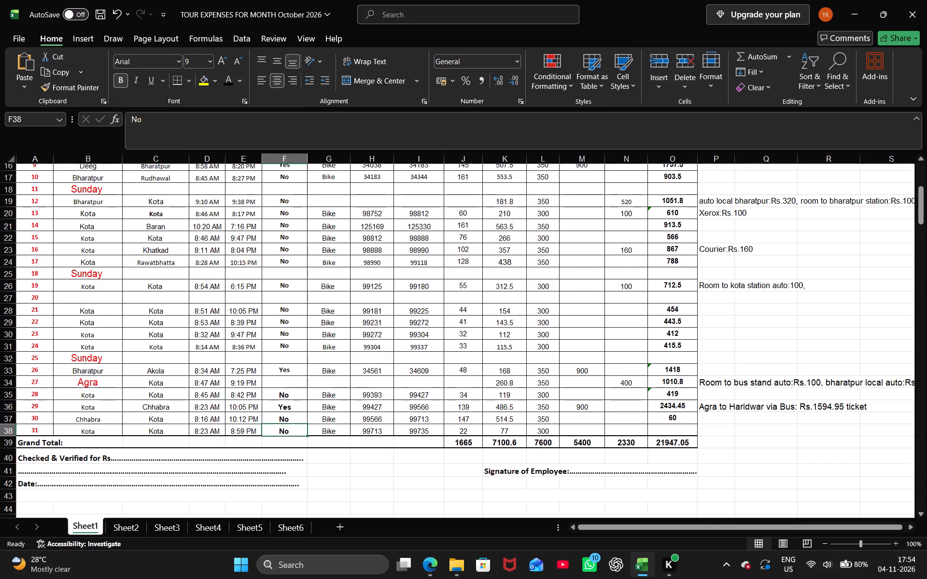
# Select the empty starting time cell for date 1.
pyautogui.scroll(4, 348, 339)
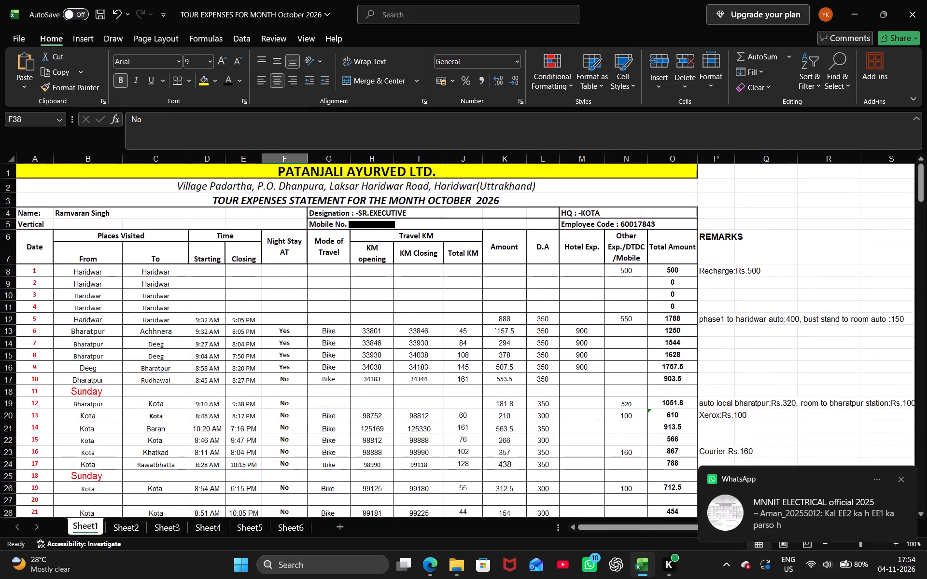
pyautogui.scroll(-5, 223, 324)
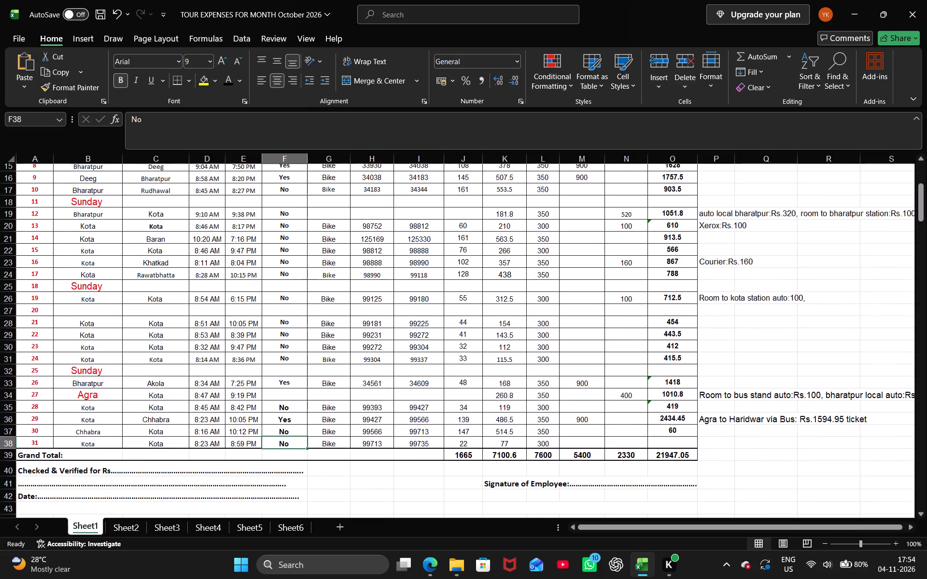
pyautogui.scroll(-1, 223, 324)
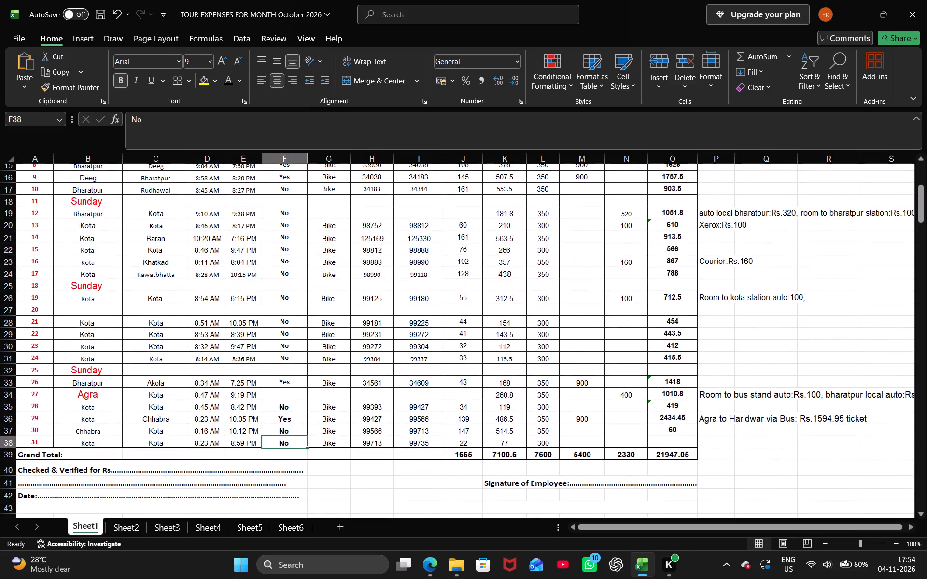
pyautogui.scroll(5, 288, 341)
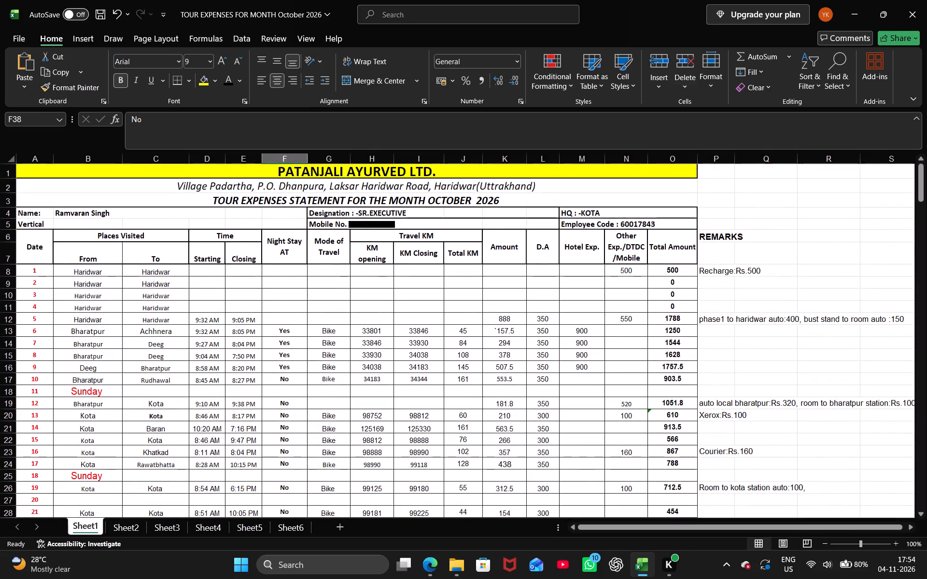
pyautogui.click(211, 272)
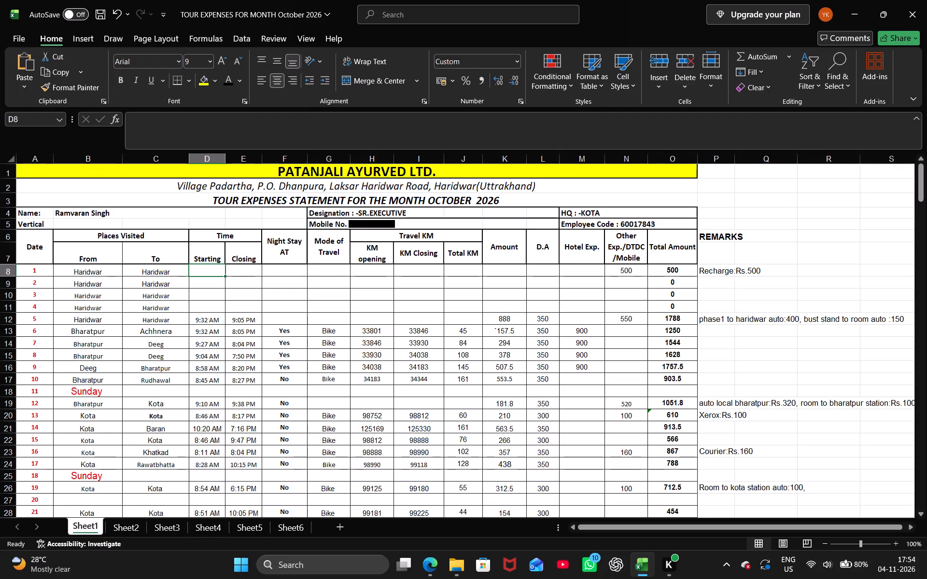
# Replace the date 29 total amount in O36 with the formula =SUM(K36:N36).
pyautogui.scroll(-4, 667, 345)
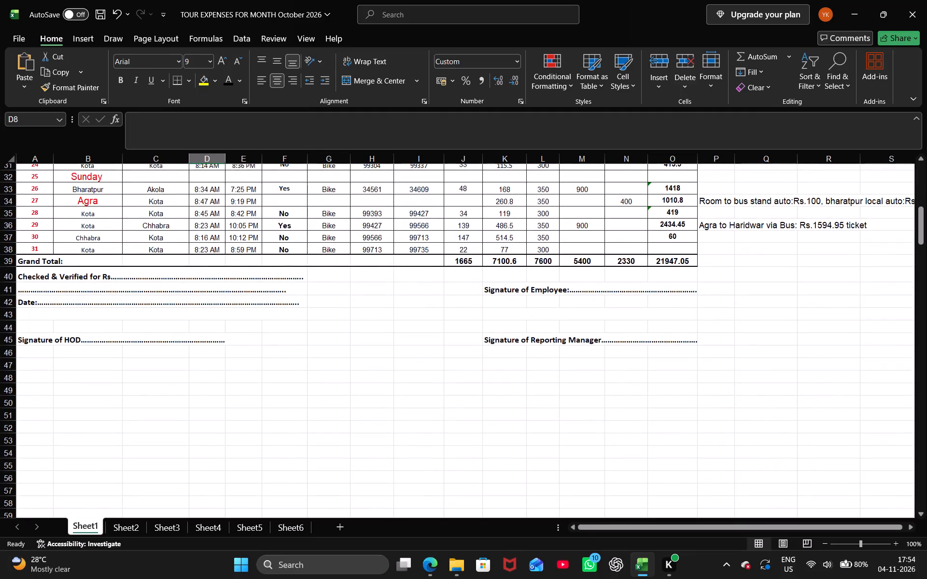
pyautogui.click(684, 228)
pyautogui.click(185, 128)
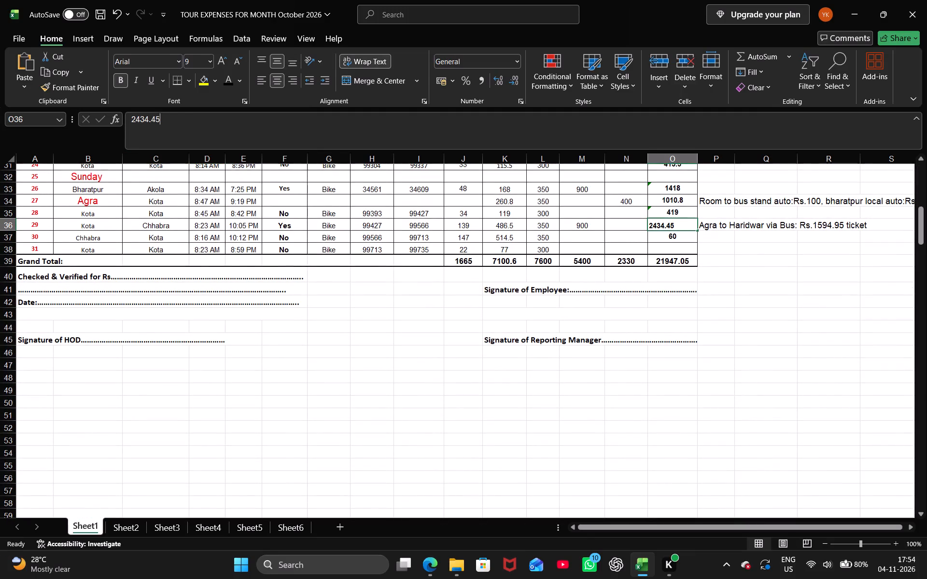
pyautogui.press('BackSpace')
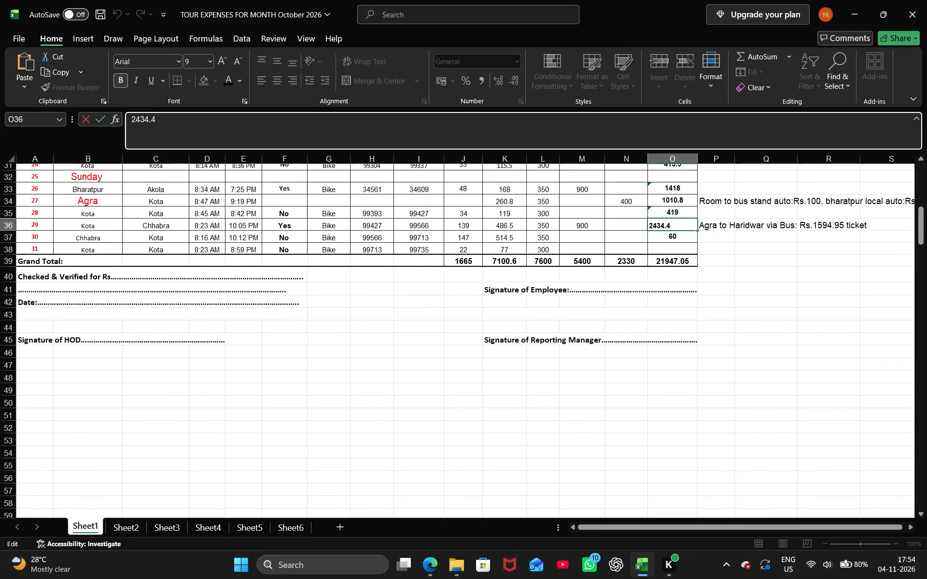
pyautogui.press('BackSpace')
pyautogui.press('BackSpace')
pyautogui.press('BackSpace')
pyautogui.press('BackSpace')
pyautogui.press('BackSpace')
pyautogui.press('BackSpace')
pyautogui.press('v')
pyautogui.press('BackSpace')
pyautogui.hotkey('ctrl', 'v')
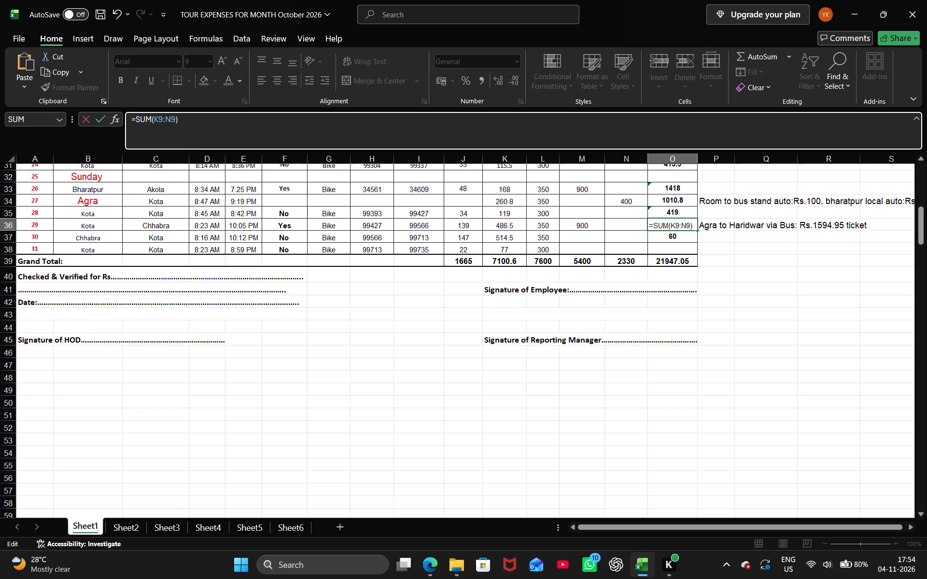
pyautogui.press('Left')
pyautogui.press('BackSpace')
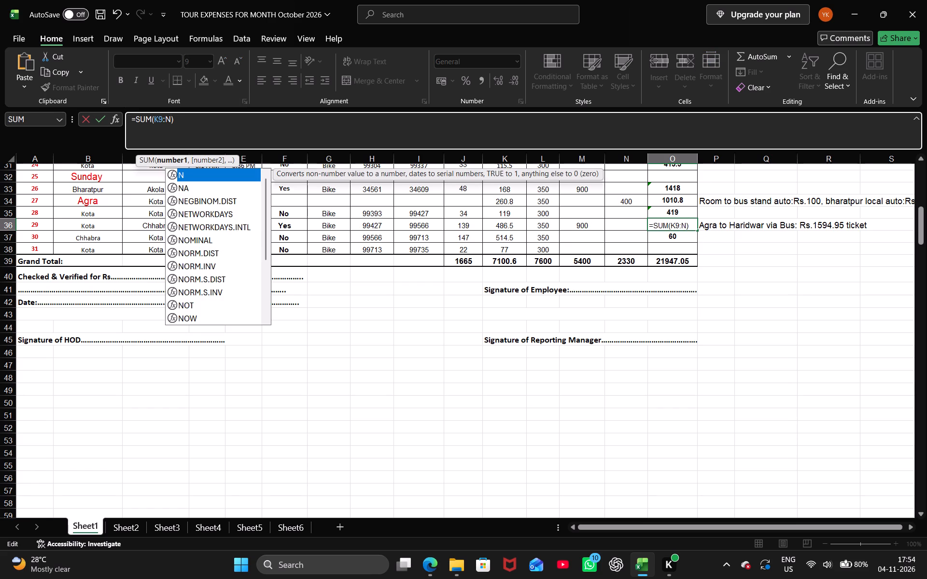
pyautogui.write('36')
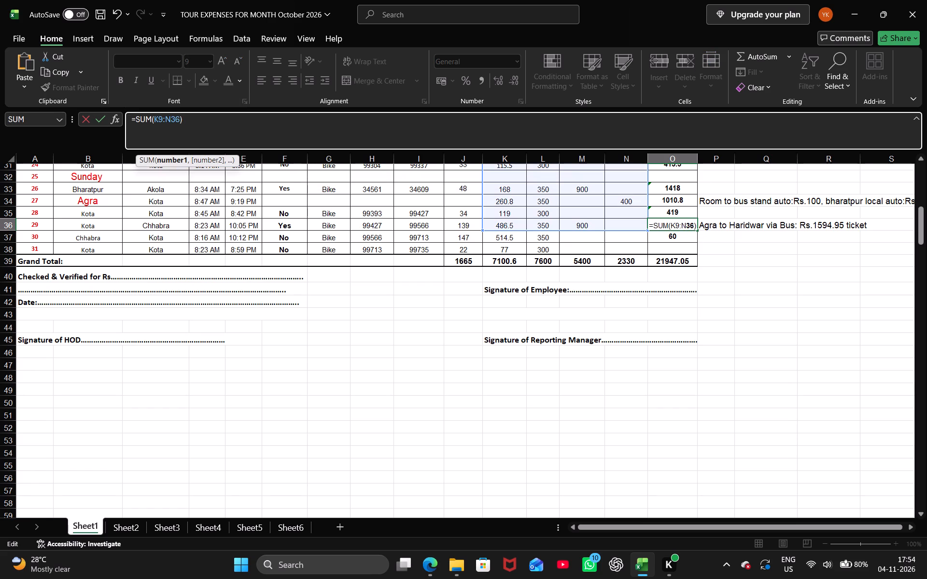
pyautogui.press('Left')
pyautogui.press('Left')
pyautogui.press('Left')
pyautogui.press('Left')
pyautogui.press('BackSpace')
pyautogui.write('36')
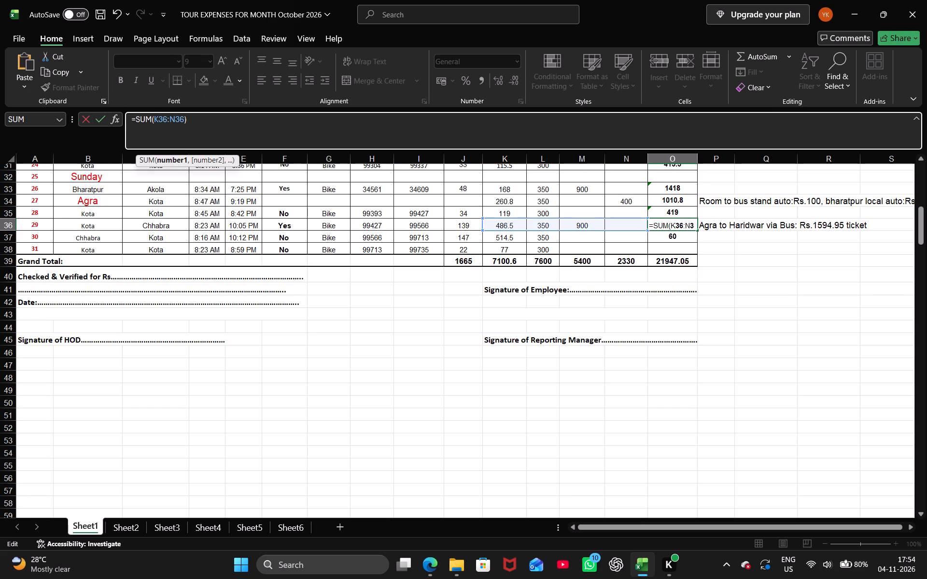
pyautogui.press('Right')
pyautogui.press('Right')
pyautogui.press('Right')
pyautogui.press('Right')
pyautogui.press('Right')
pyautogui.press('Return')
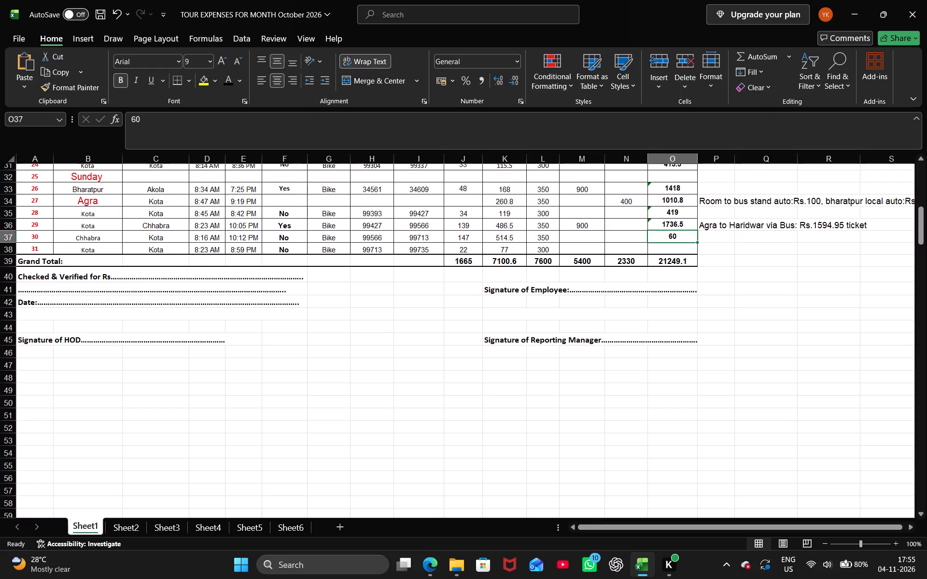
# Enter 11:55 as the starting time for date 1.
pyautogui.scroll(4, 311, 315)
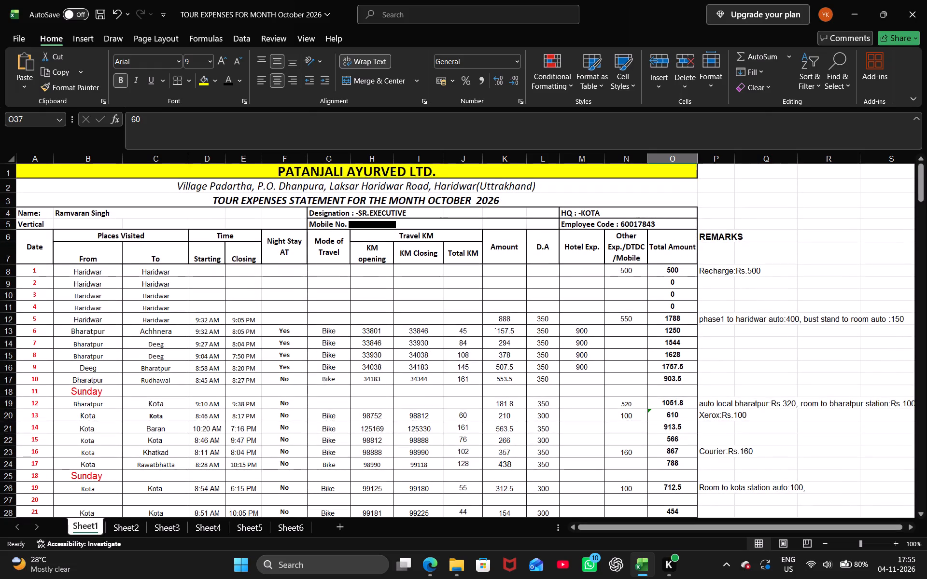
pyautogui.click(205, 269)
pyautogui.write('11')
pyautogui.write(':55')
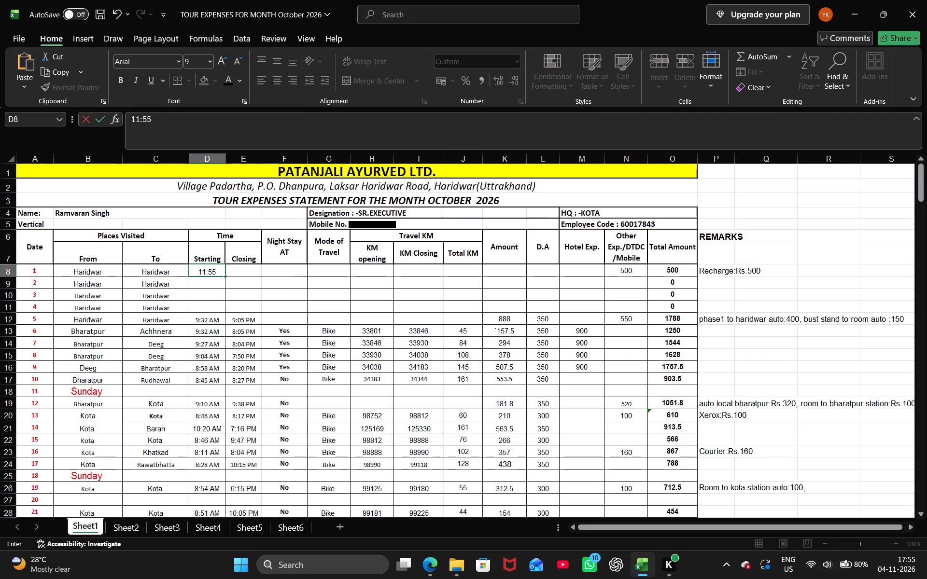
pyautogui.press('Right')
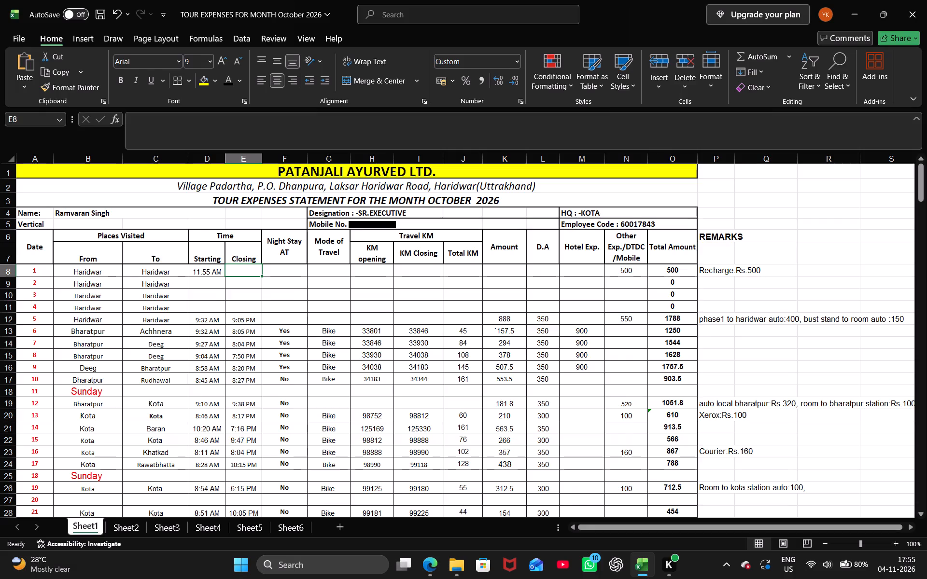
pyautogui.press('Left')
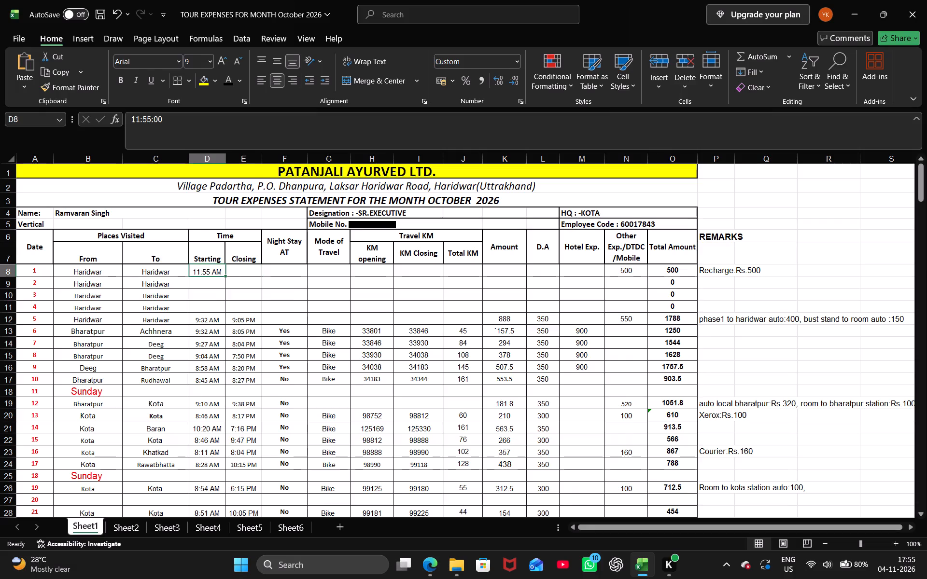
# Set the date 1 starting time to 5:30 and its closing time to 11:55.
pyautogui.write('5:30')
pyautogui.press('Right')
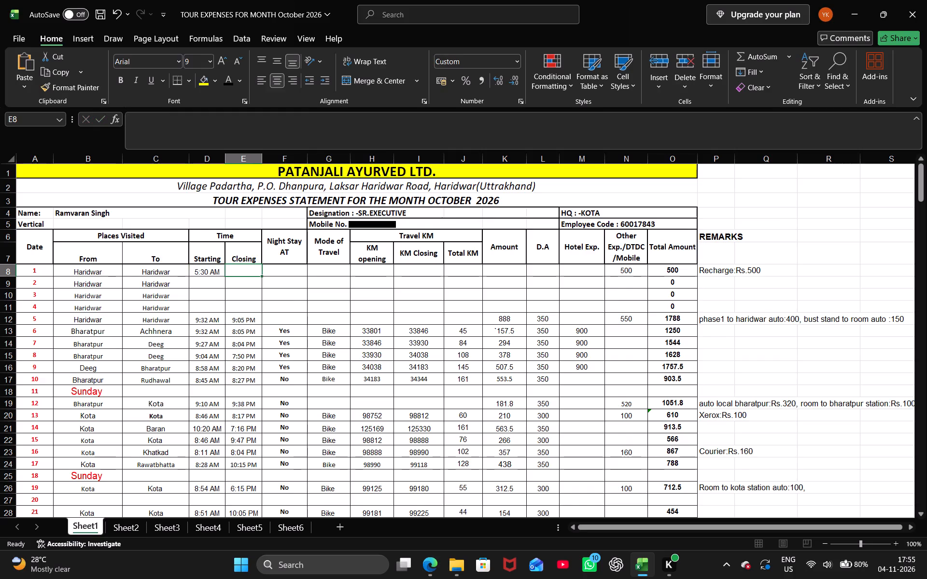
pyautogui.write('11:55')
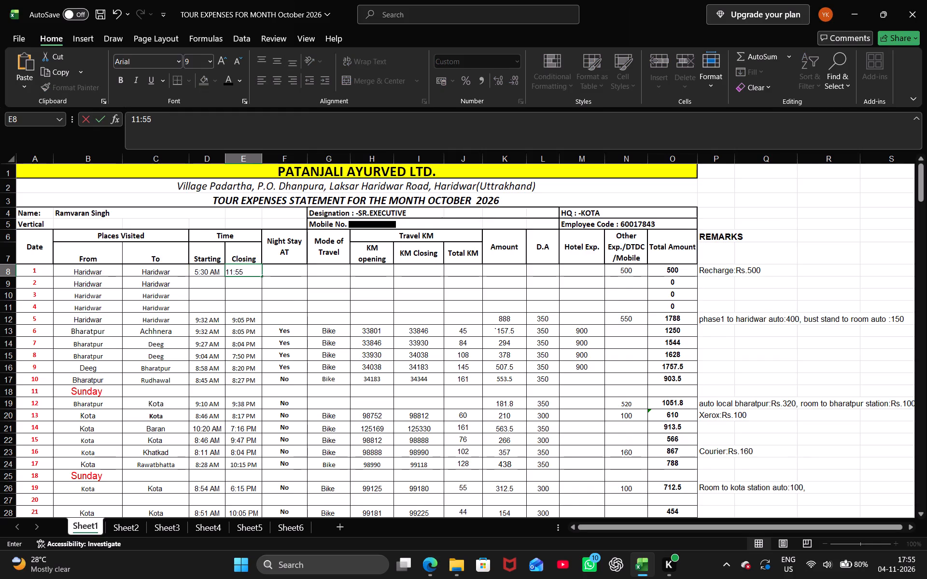
pyautogui.press('Down')
# Enter 8:00 as the starting time and 8:30 as the closing time for date 2.
pyautogui.press('Left')
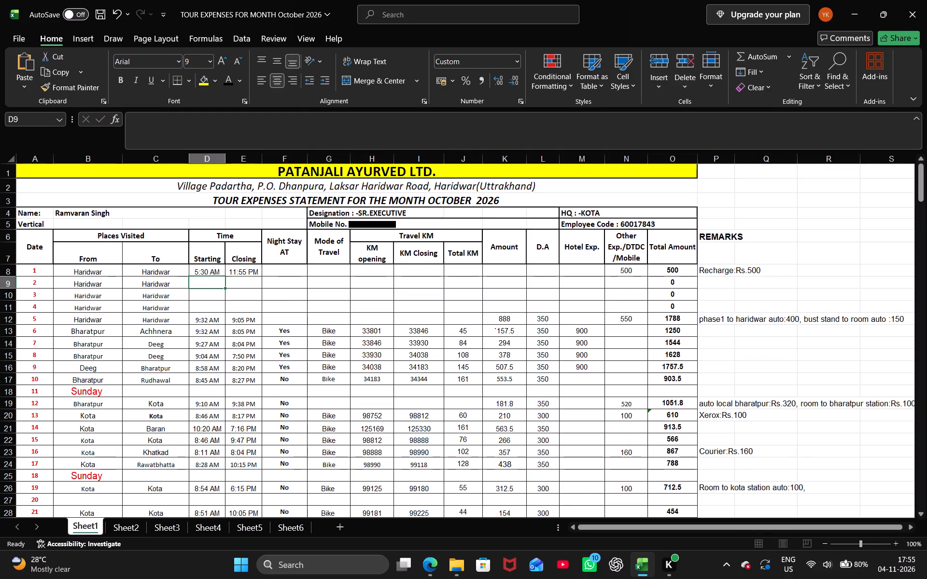
pyautogui.press('Down')
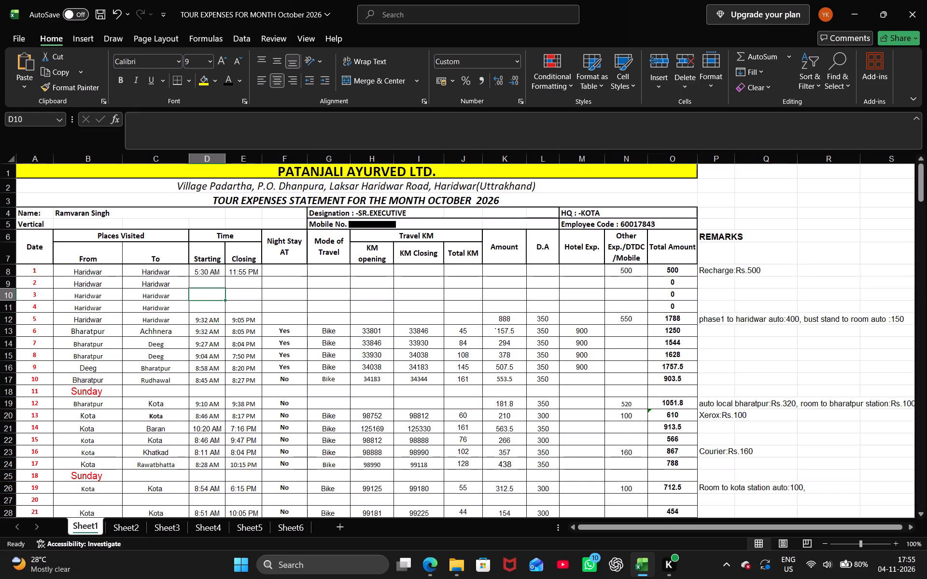
pyautogui.press('Up')
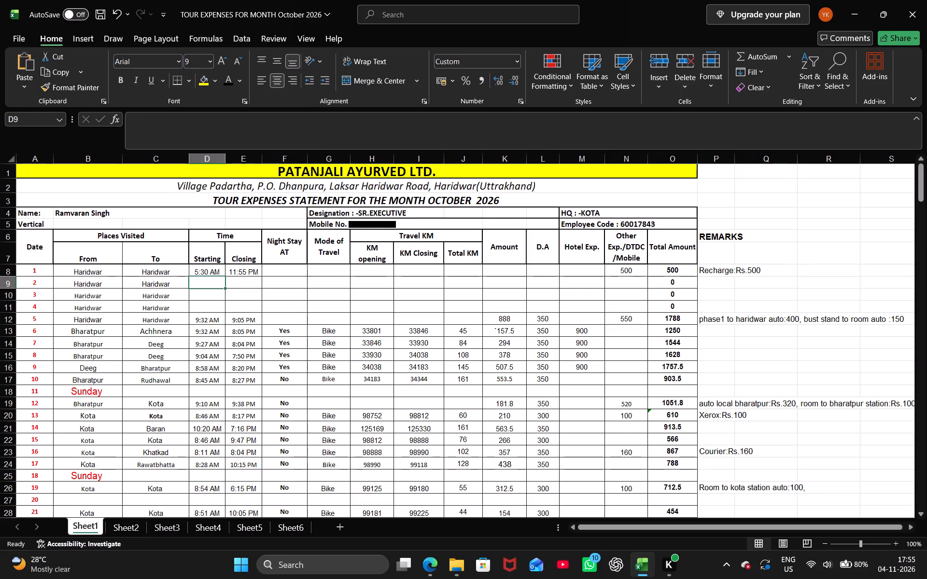
pyautogui.write('8:00')
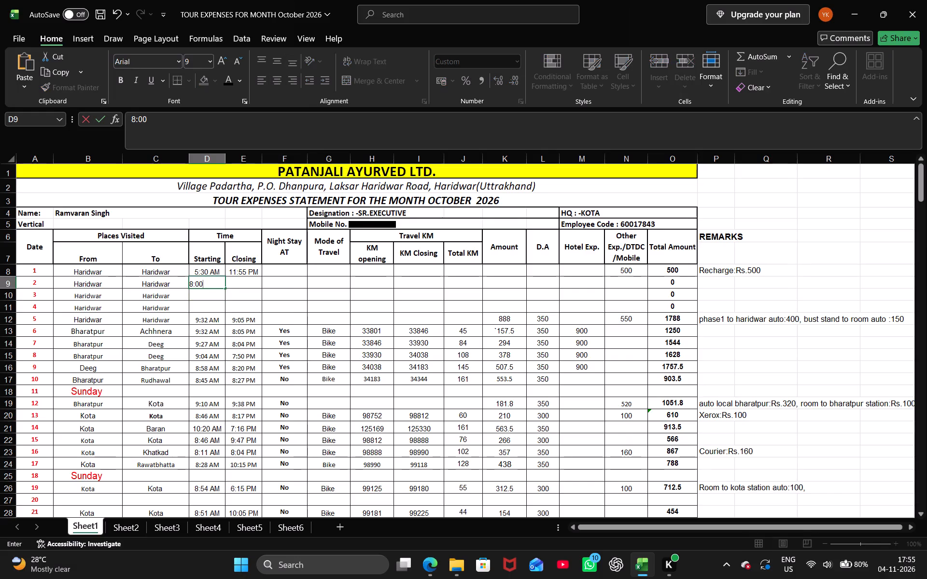
pyautogui.press('Right')
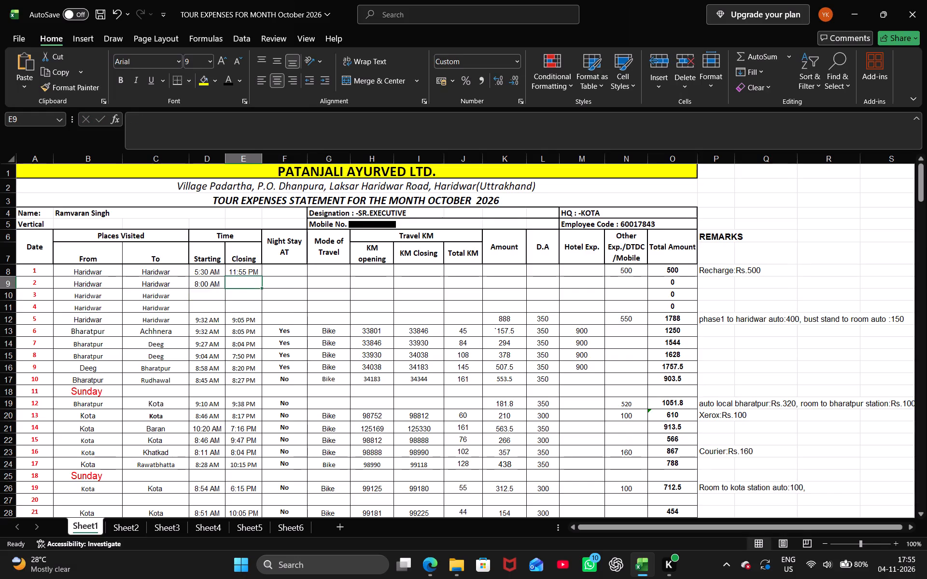
pyautogui.write('8:')
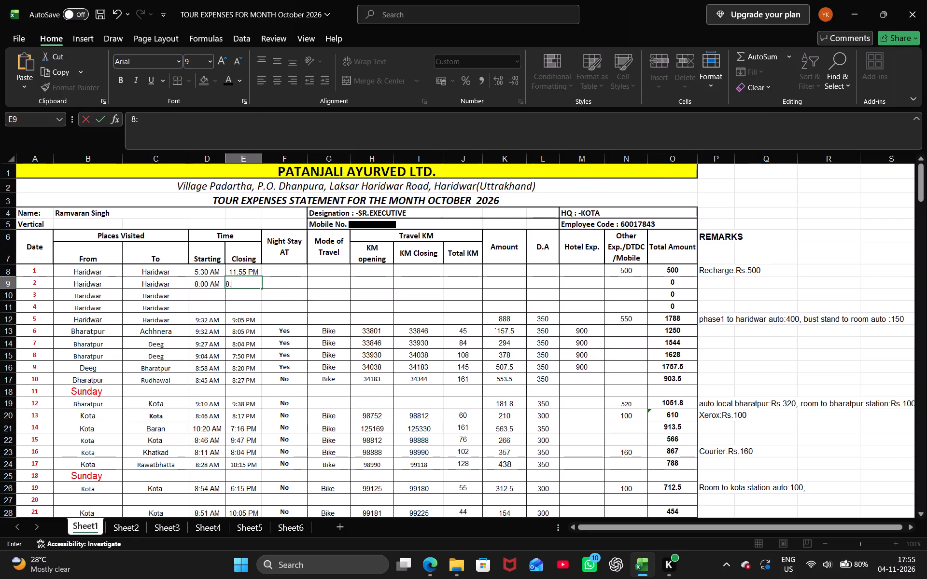
pyautogui.write('30')
pyautogui.press('Down')
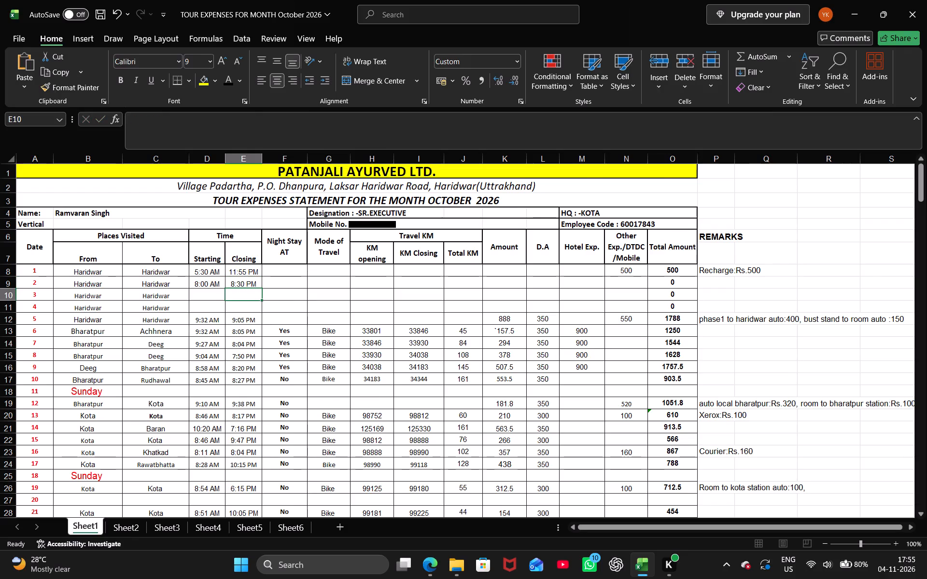
# Enter 7:05 as the starting time and 11:55 as the closing time for date 3.
pyautogui.press('Left')
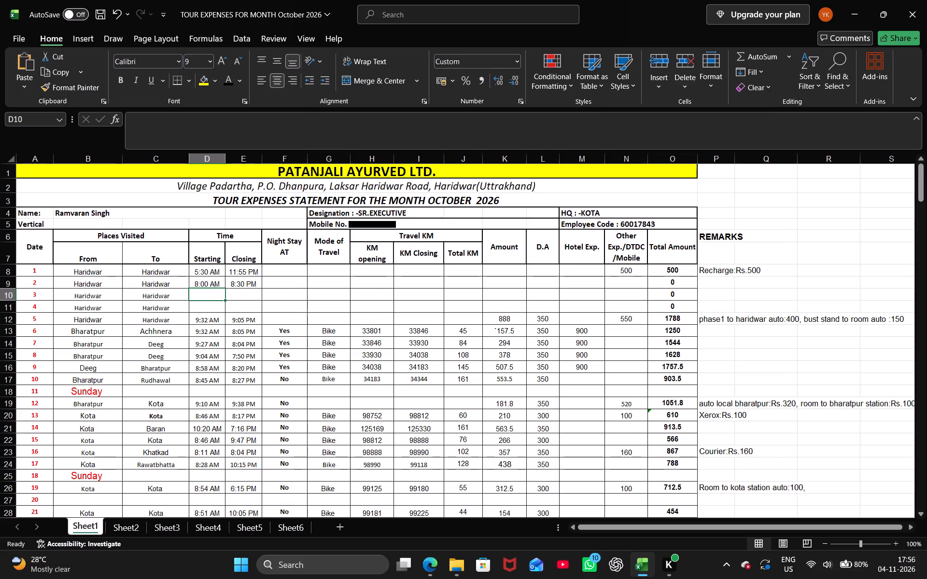
pyautogui.write('7:')
pyautogui.write('05')
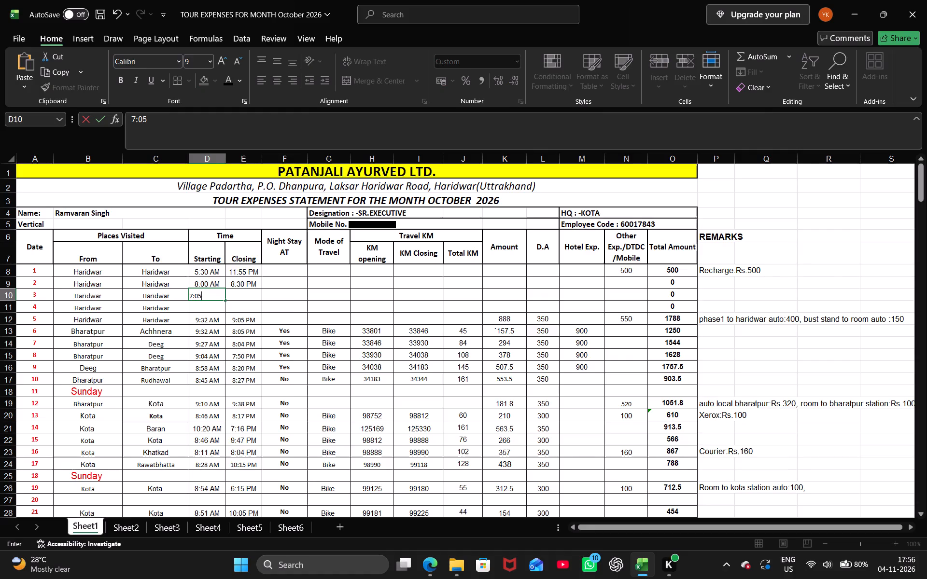
pyautogui.press('Right')
pyautogui.write('11')
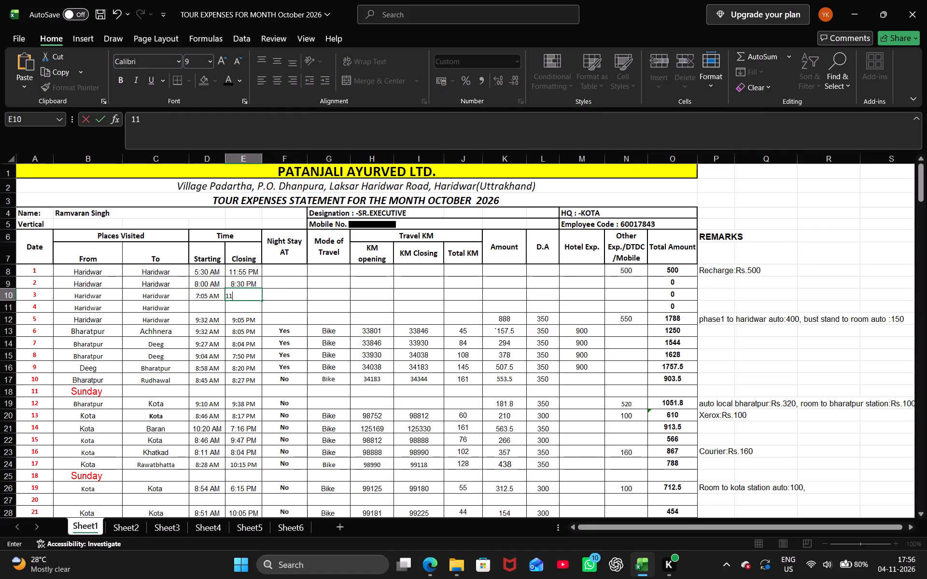
pyautogui.write(':55')
pyautogui.press('Down')
pyautogui.press('Up')
pyautogui.press('Up')
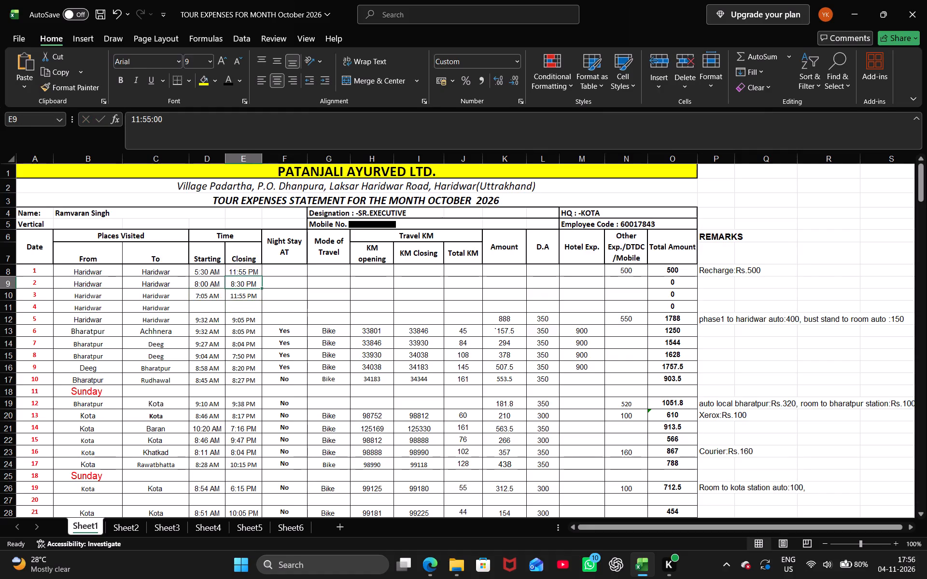
pyautogui.press('Down')
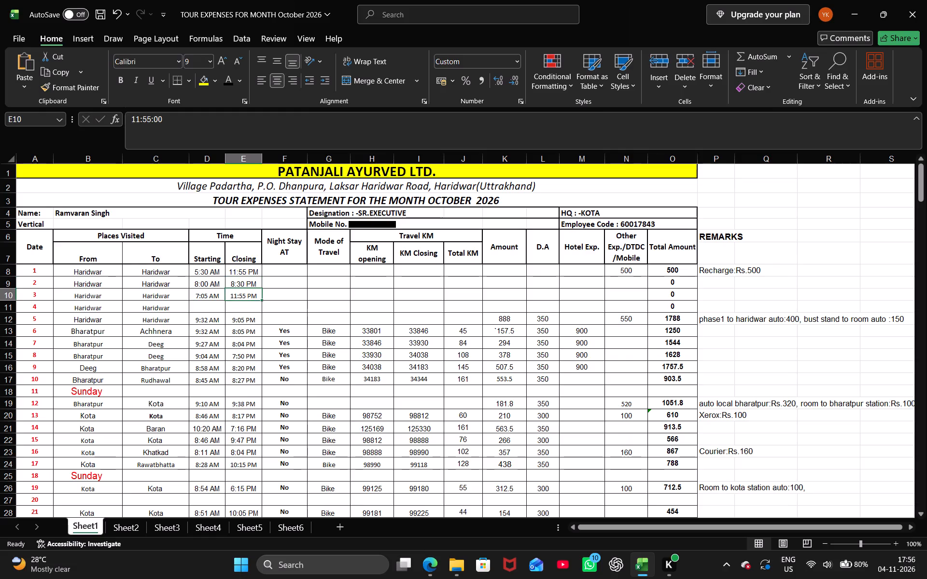
# Enter 8:10 as the starting time for date 4.
pyautogui.press('Down')
pyautogui.press('Left')
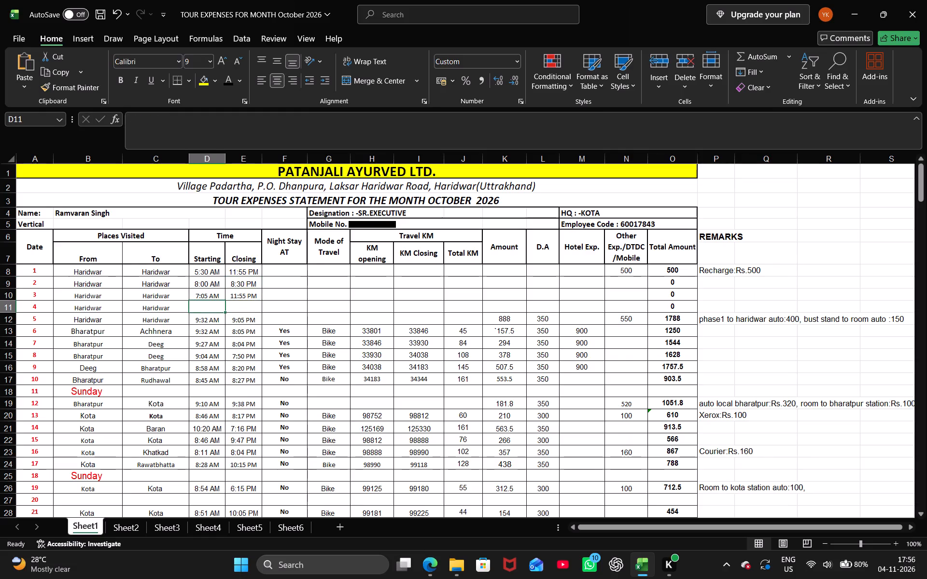
pyautogui.press('7')
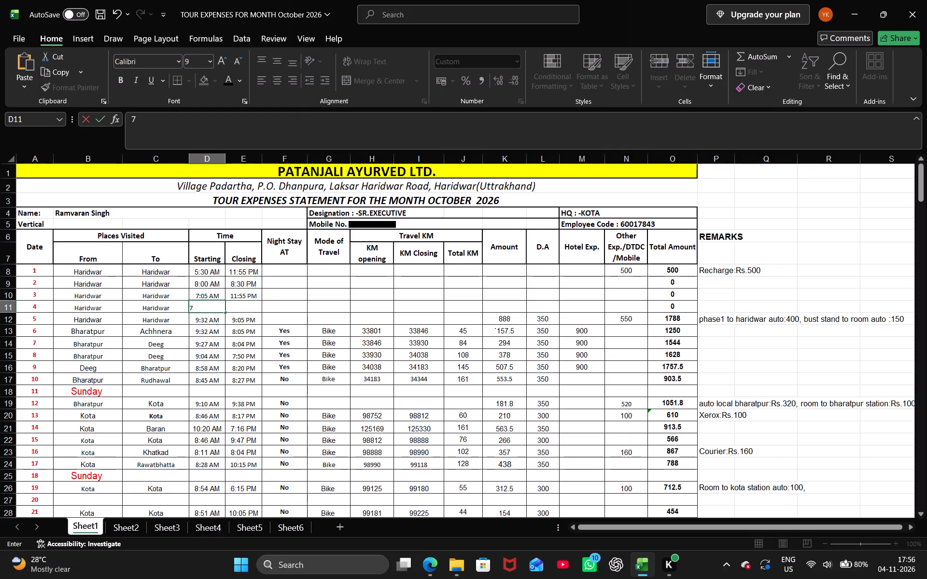
pyautogui.press('BackSpace')
pyautogui.press('8')
pyautogui.write(':10')
pyautogui.press('Right')
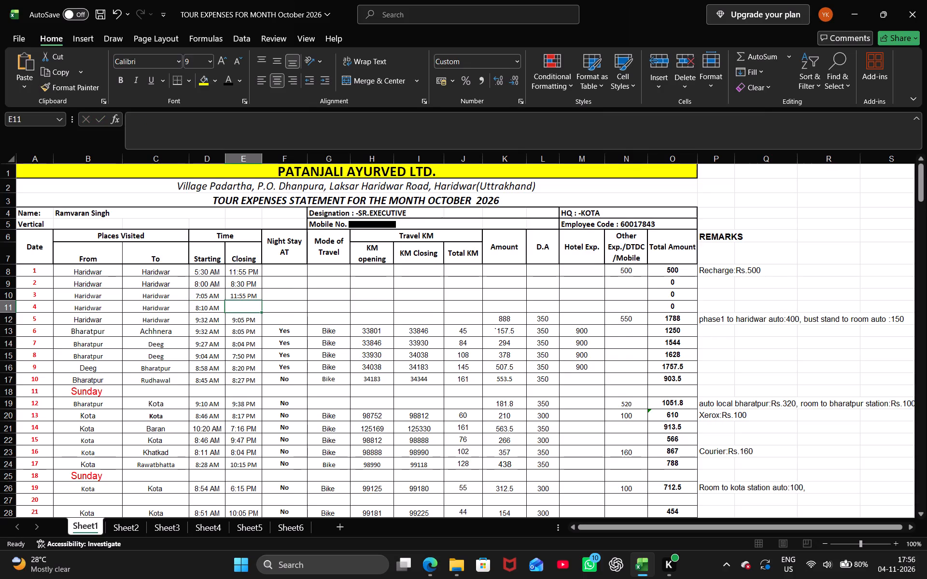
# Enter 10:05 as the closing time for date 4.
pyautogui.write('10:')
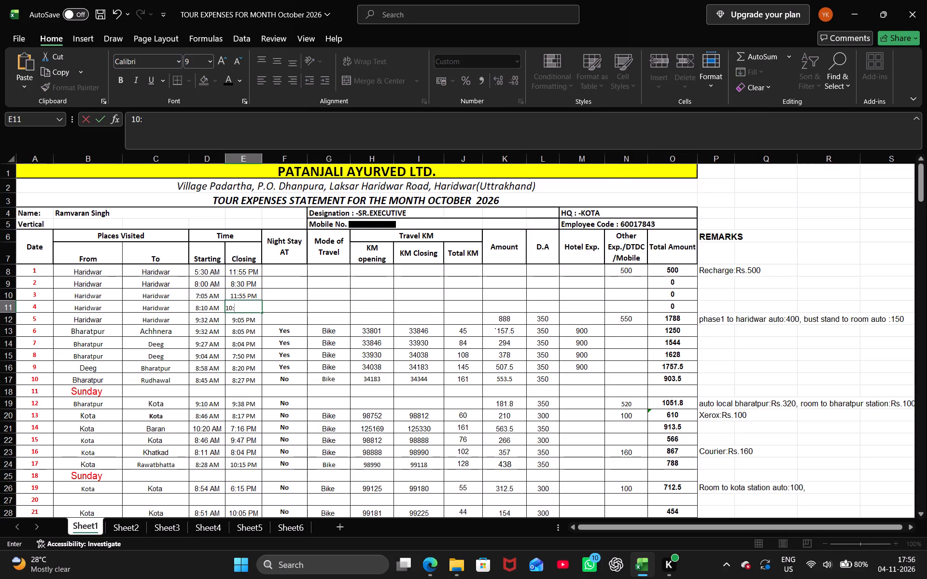
pyautogui.press('0')
pyautogui.press('5')
pyautogui.press('Right')
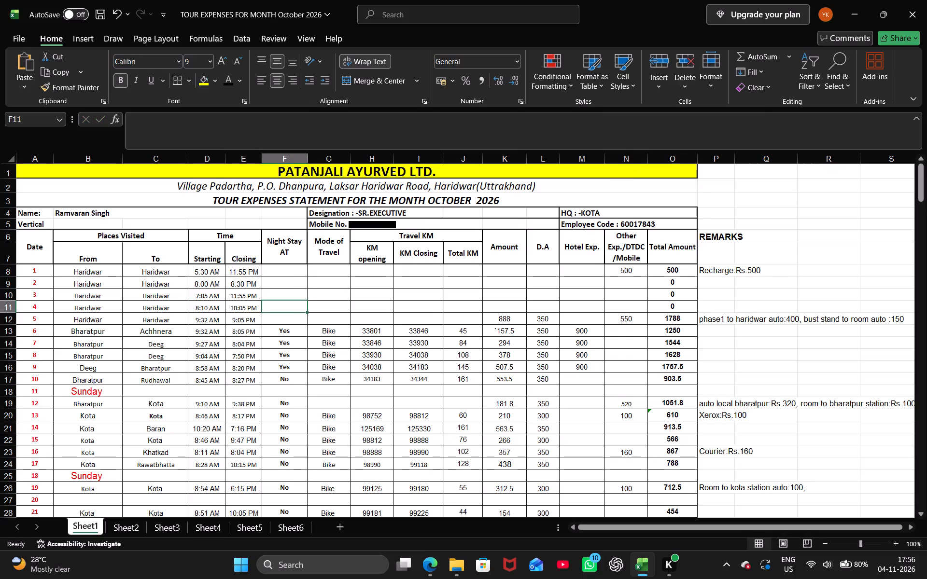
# Set the closing time for date 2 to 8:35.
pyautogui.press('Up')
pyautogui.press('Up')
pyautogui.press('Left')
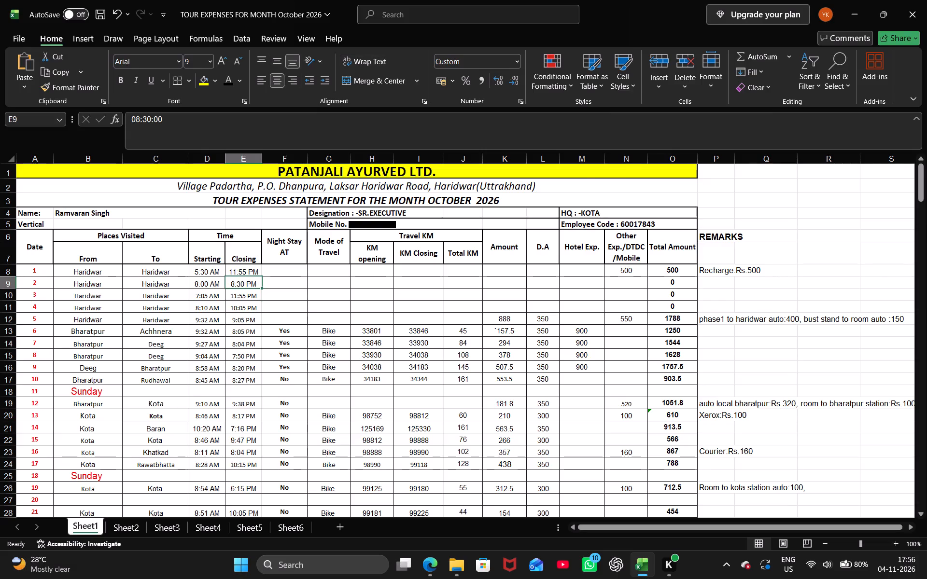
pyautogui.click(151, 121)
pyautogui.press('BackSpace')
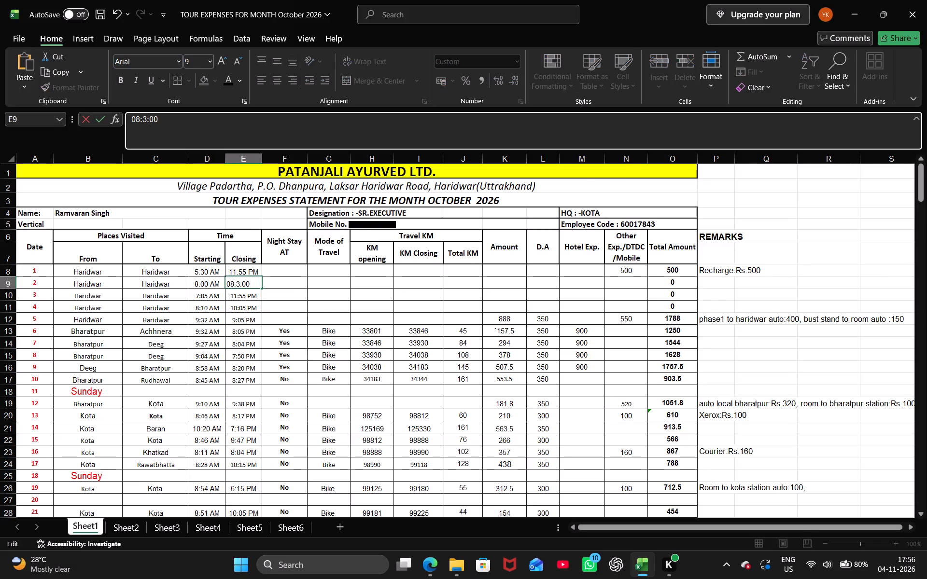
pyautogui.press('5')
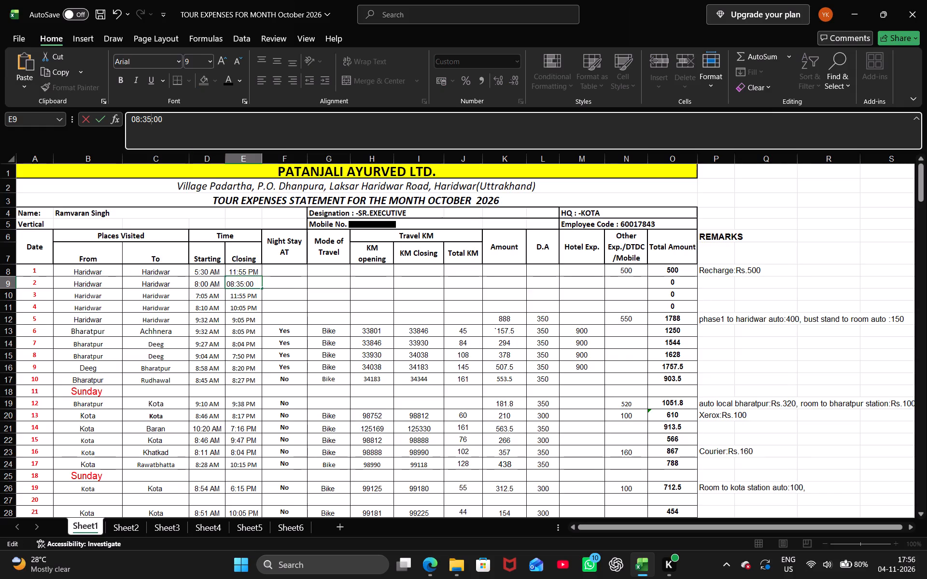
pyautogui.press('Right')
pyautogui.press('Right')
pyautogui.press('Right')
pyautogui.press('Return')
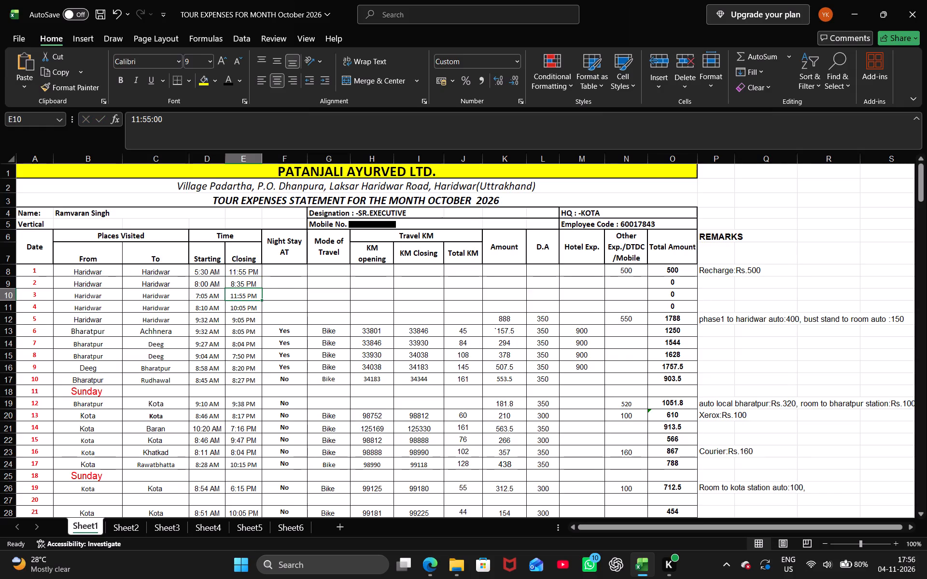
# Replace the fixed total amount for date 30 with the copied sum formula, adjusted to =SUM(K37:N37).
pyautogui.scroll(-4, 387, 338)
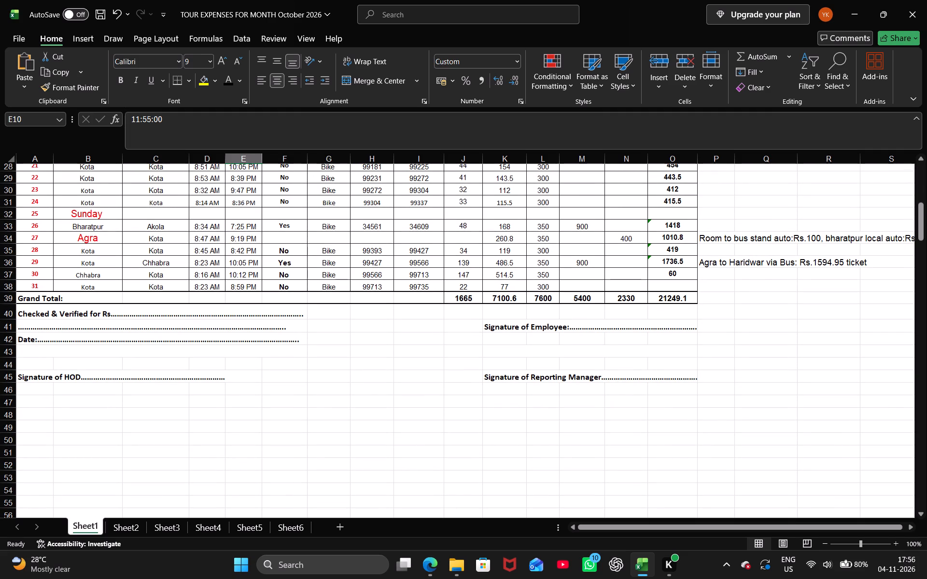
pyautogui.scroll(1, 462, 296)
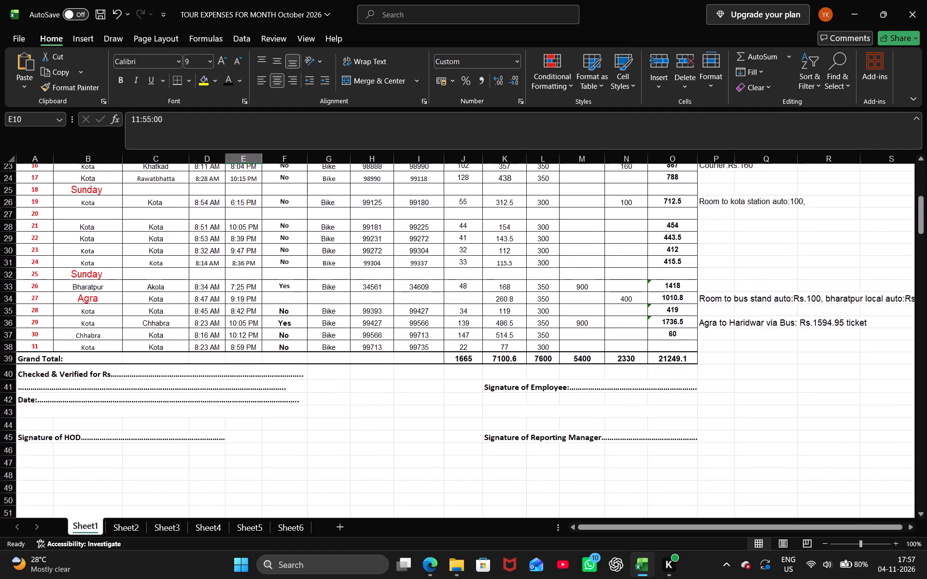
pyautogui.click(684, 323)
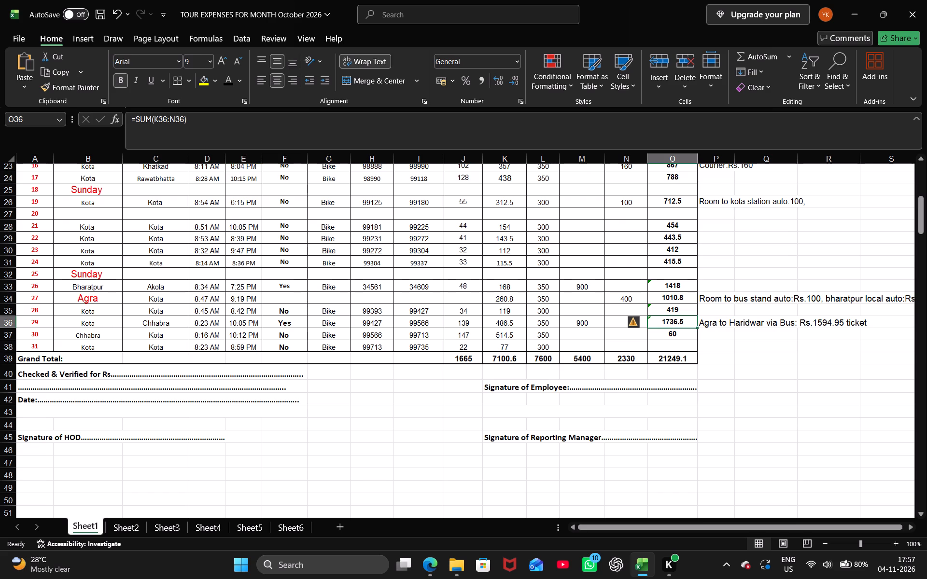
pyautogui.press('Down')
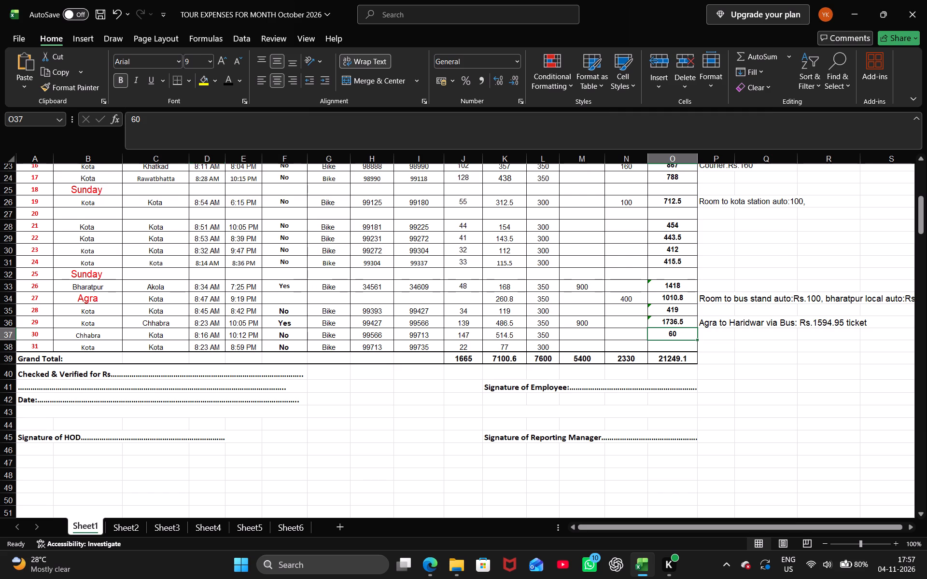
pyautogui.click(160, 121)
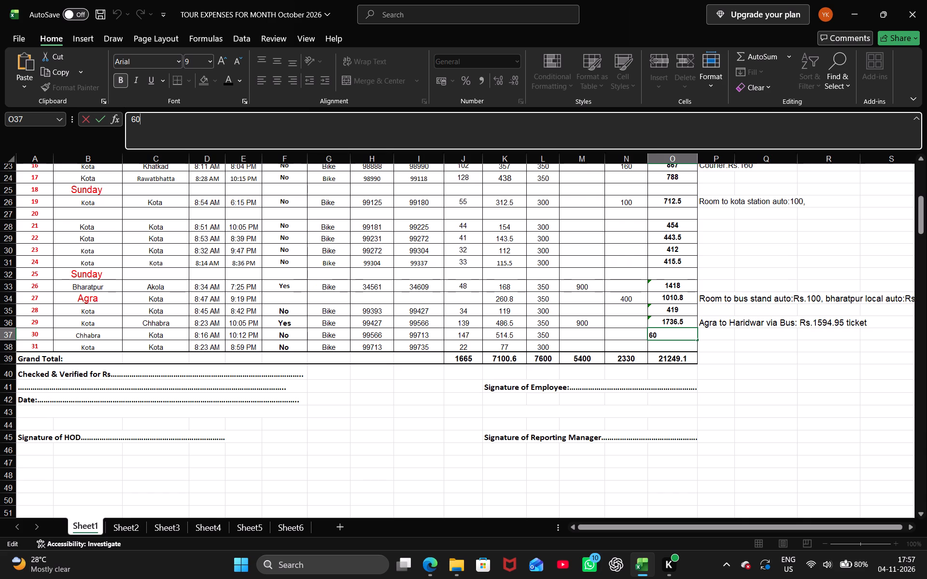
pyautogui.press('BackSpace')
pyautogui.press('BackSpace')
pyautogui.hotkey('ctrl', 'v')
pyautogui.press('Left')
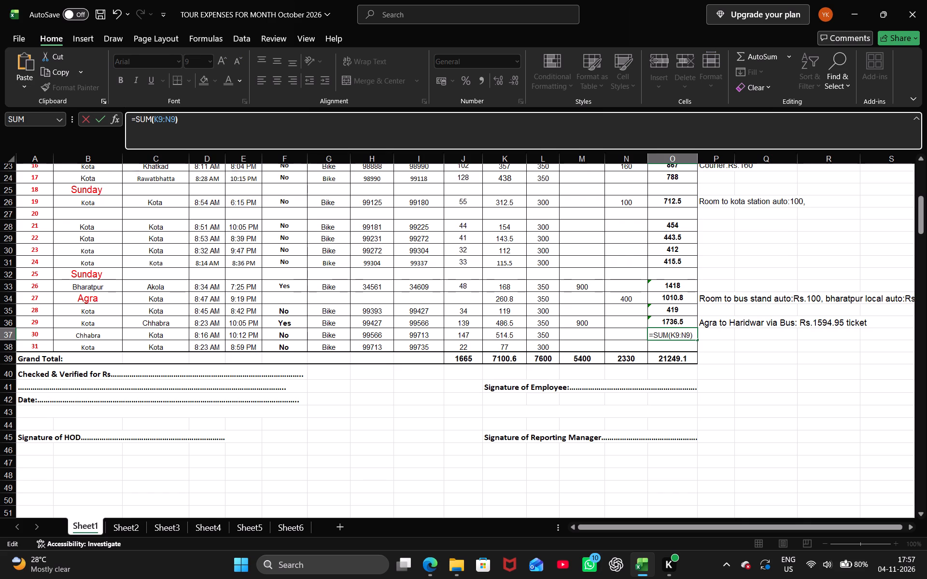
pyautogui.press('BackSpace')
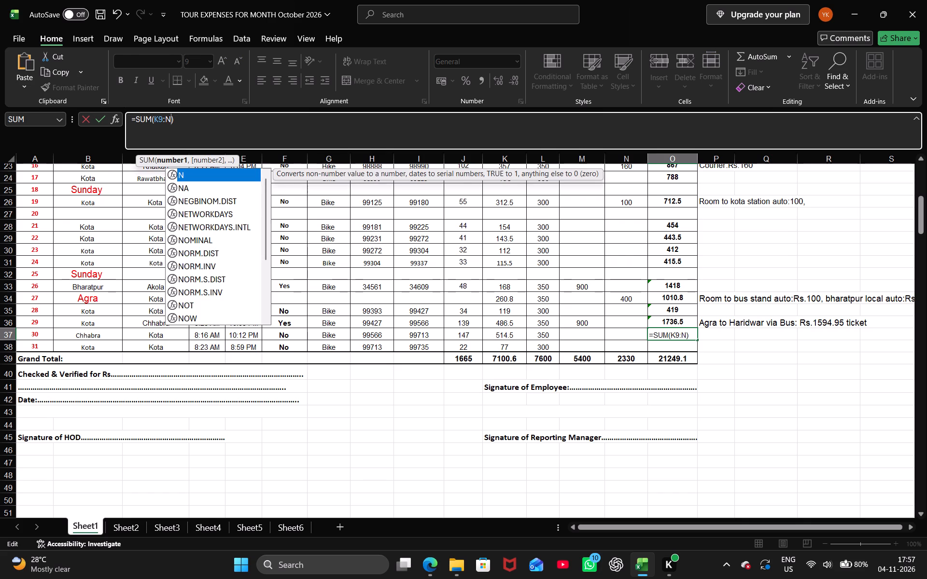
pyautogui.write('37')
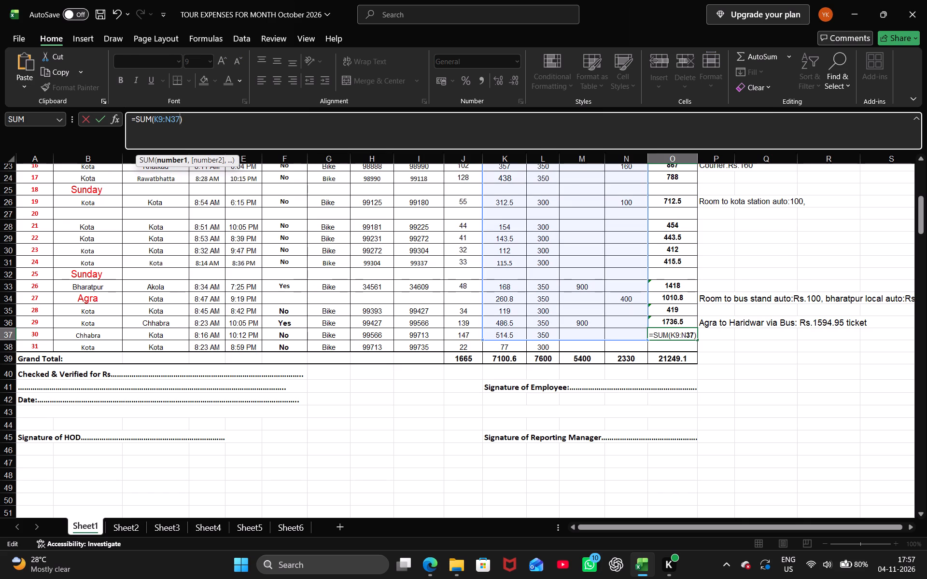
pyautogui.press('Left')
pyautogui.press('Left')
pyautogui.press('Left')
pyautogui.press('Left')
pyautogui.press('BackSpace')
pyautogui.write('37')
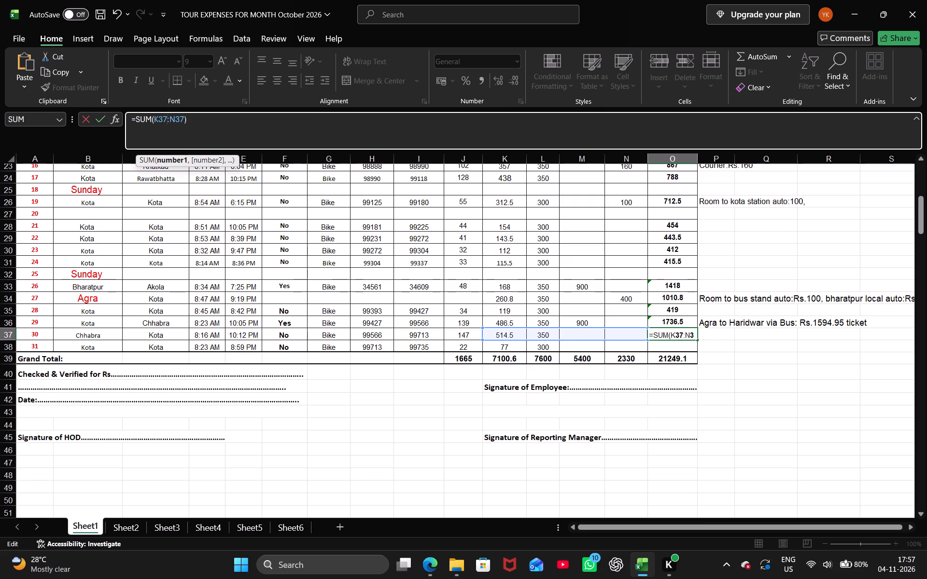
pyautogui.press('Return')
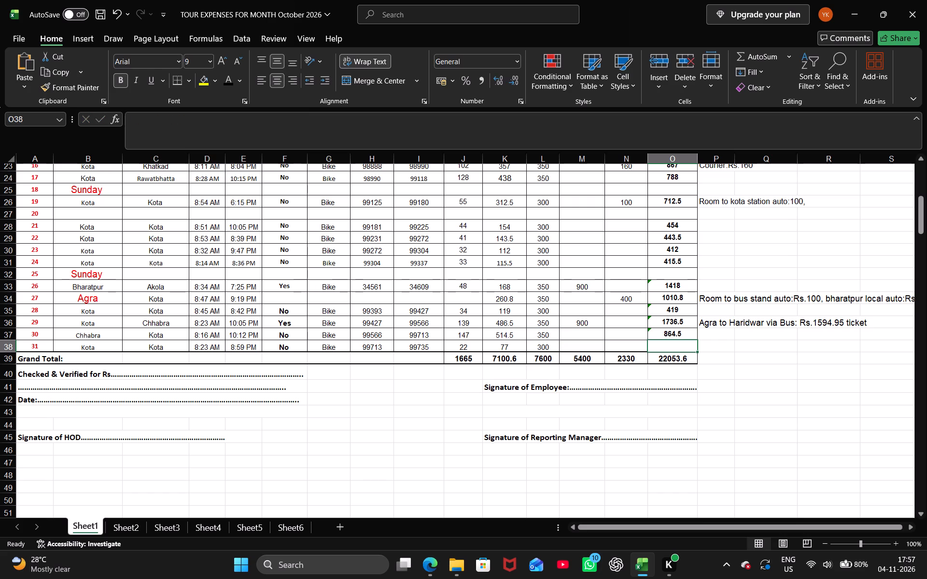
# Paste the copied sum formula into the total amount for date 31 and adjust it to =SUM(K38:N38).
pyautogui.hotkey('ctrl', 'v')
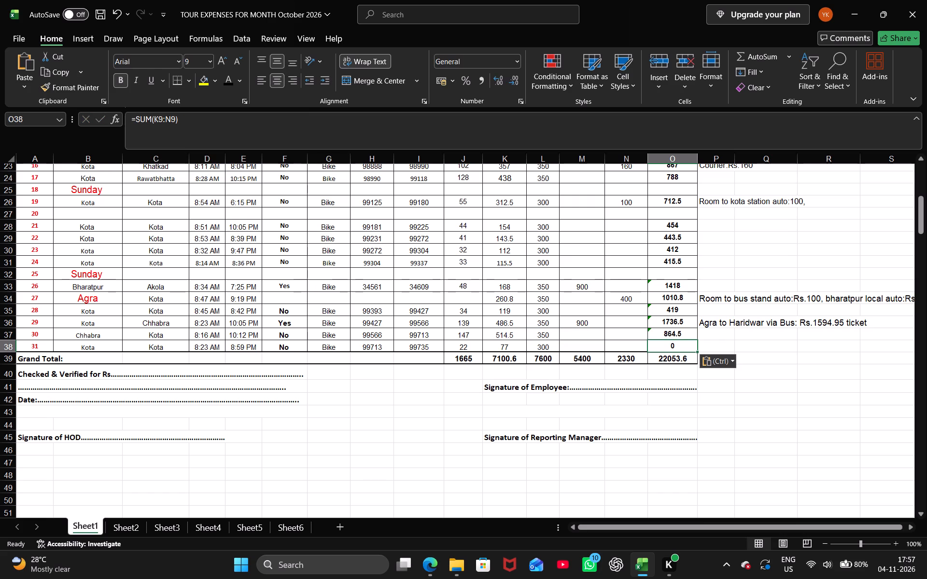
pyautogui.click(184, 115)
pyautogui.press('Left')
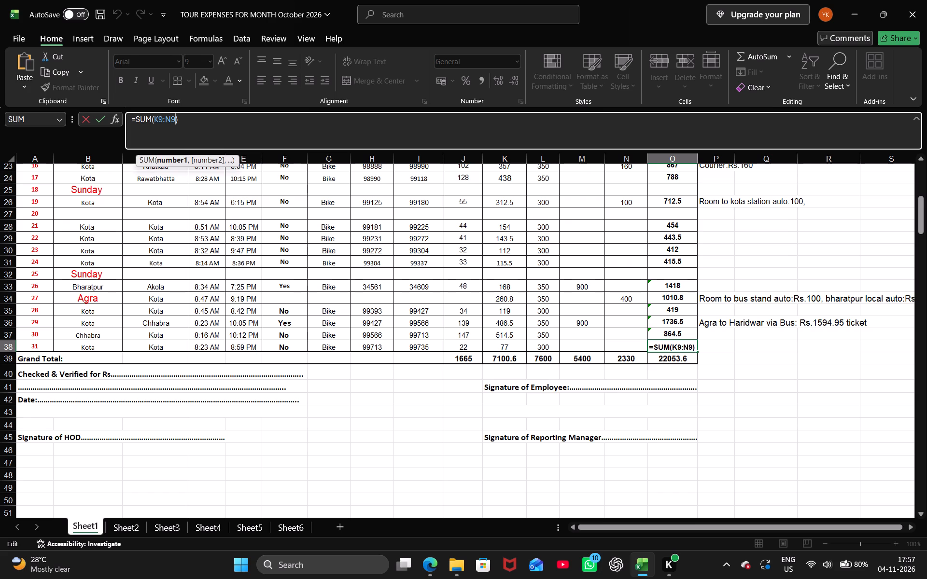
pyautogui.press('BackSpace')
pyautogui.write('38')
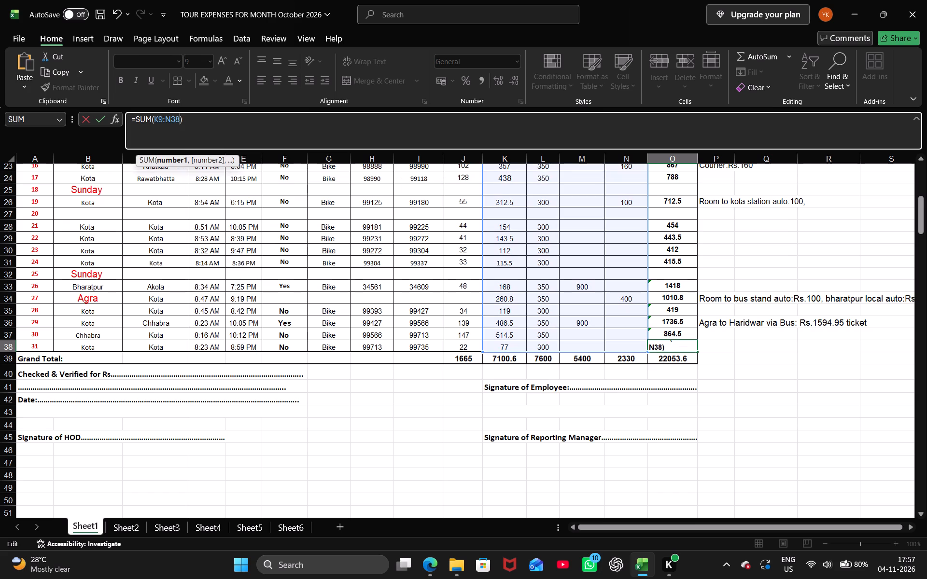
pyautogui.press('Left')
pyautogui.press('Left')
pyautogui.press('Left')
pyautogui.press('Left')
pyautogui.press('BackSpace')
pyautogui.write('38')
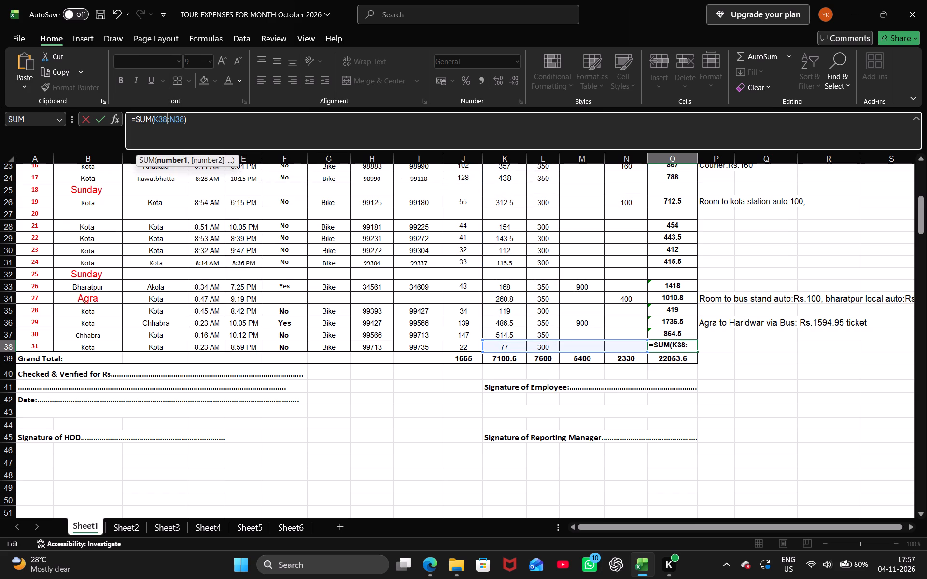
pyautogui.press('Right')
pyautogui.press('Right')
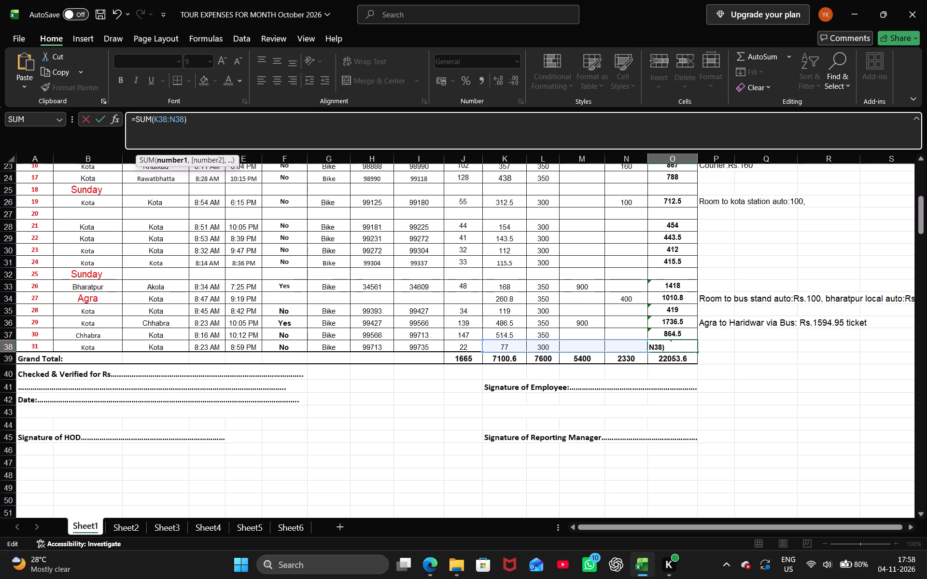
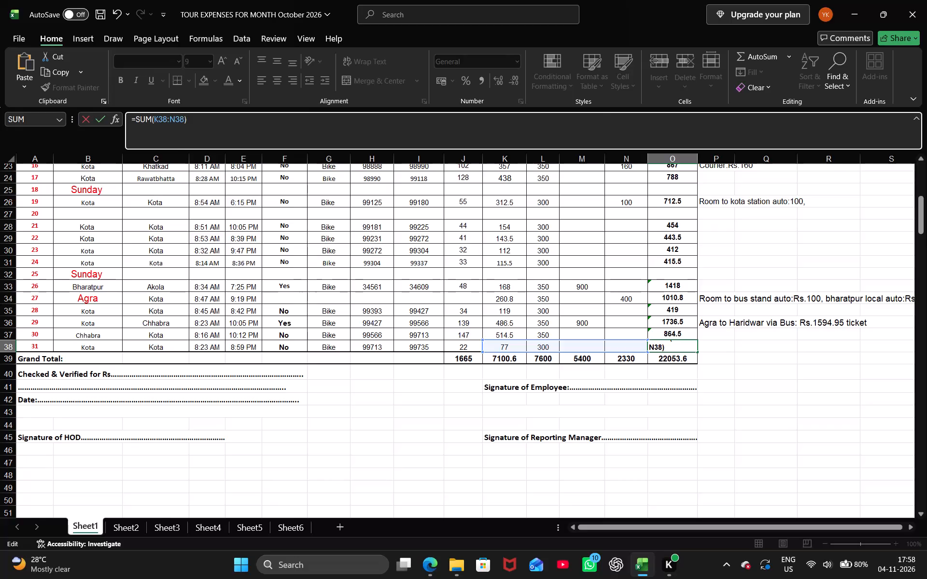
# Commit the formula =SUM(K38:N38) as the total amount for date 31.
pyautogui.press('Return')
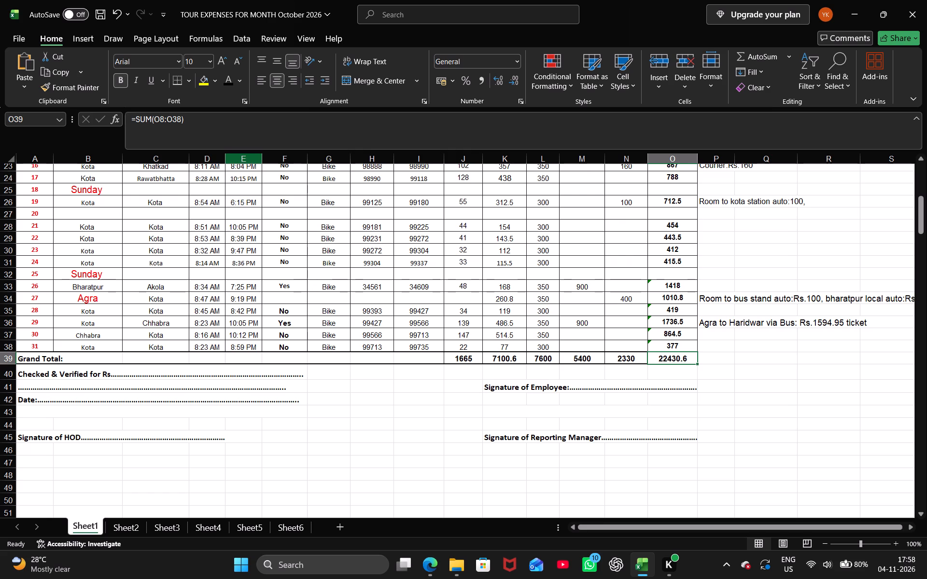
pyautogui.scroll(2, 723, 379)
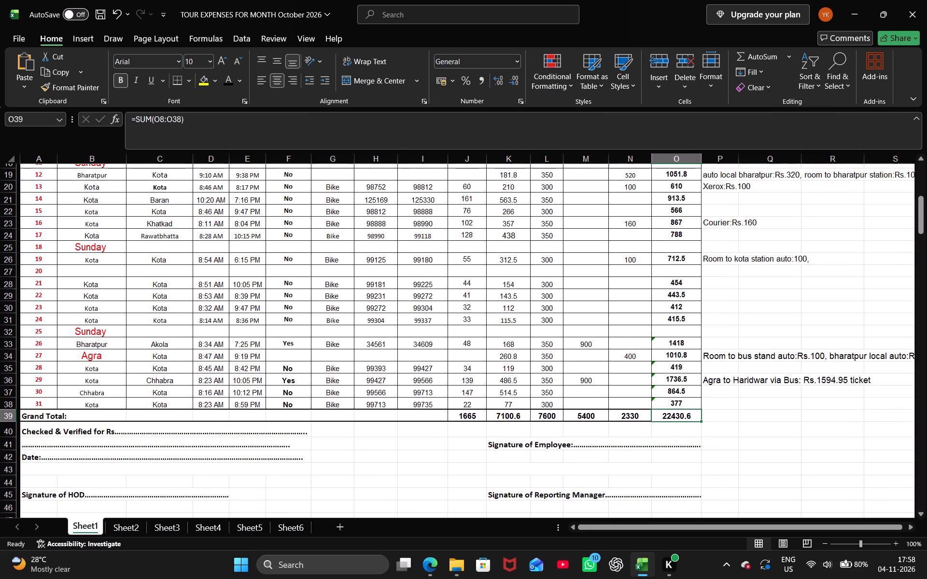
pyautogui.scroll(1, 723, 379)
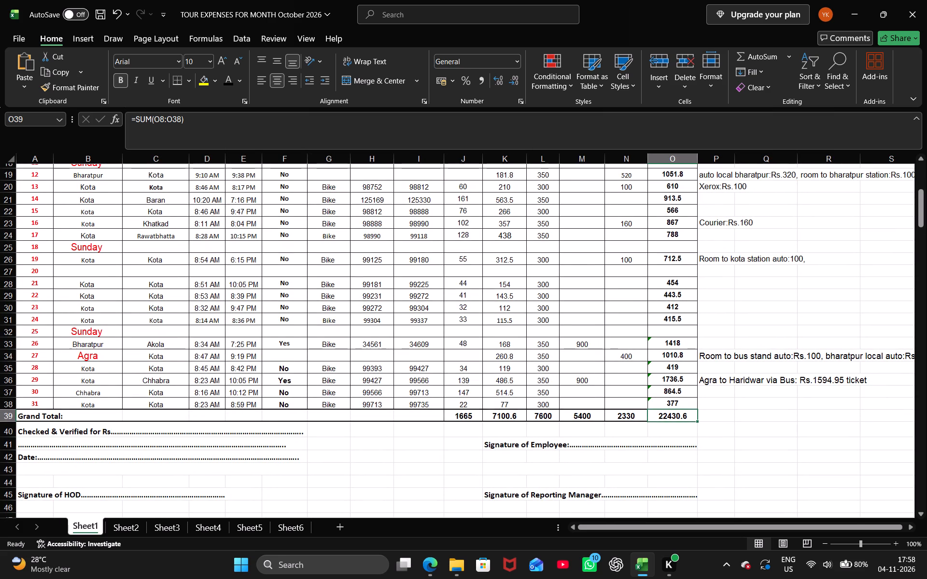
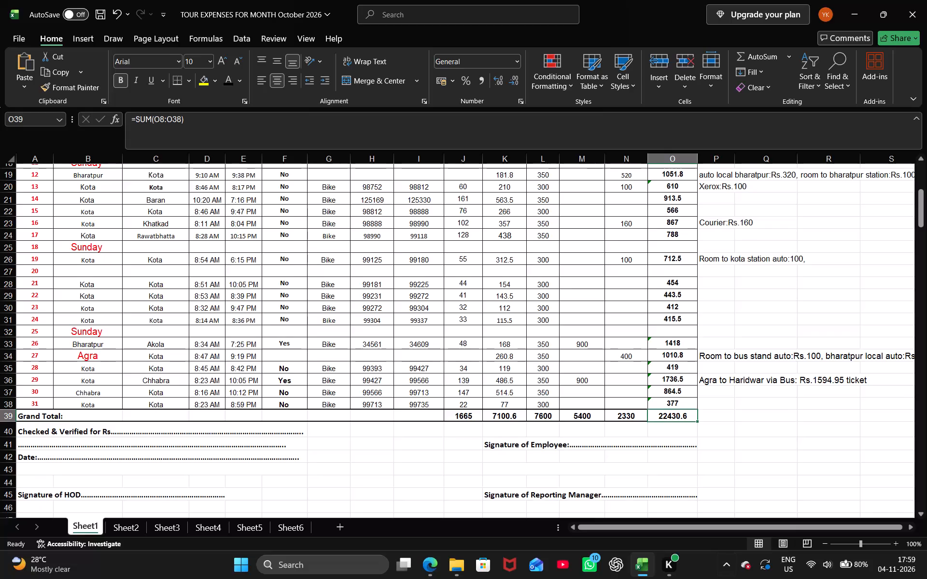
# Change the font colour of Agra in the row dated 27 to black.
pyautogui.scroll(1, 631, 362)
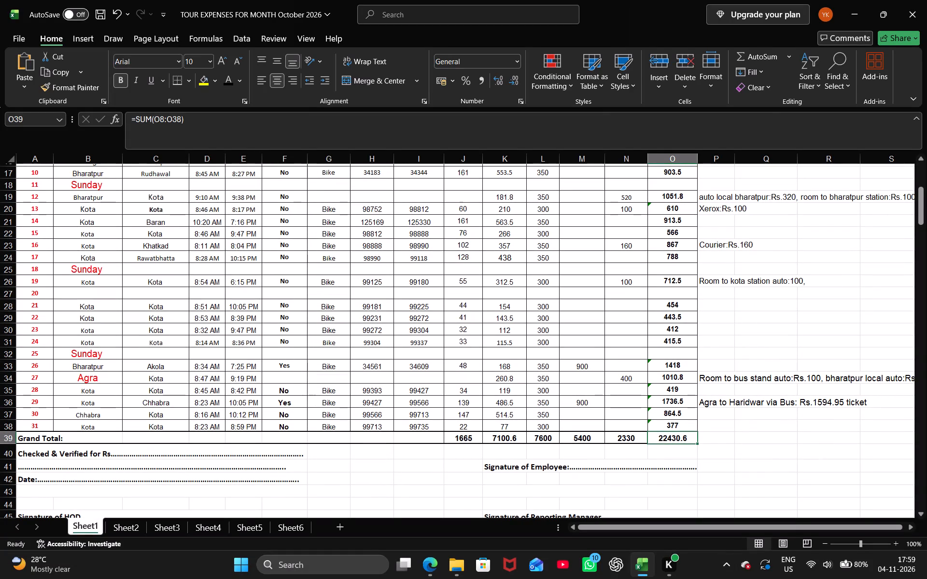
pyautogui.click(104, 380)
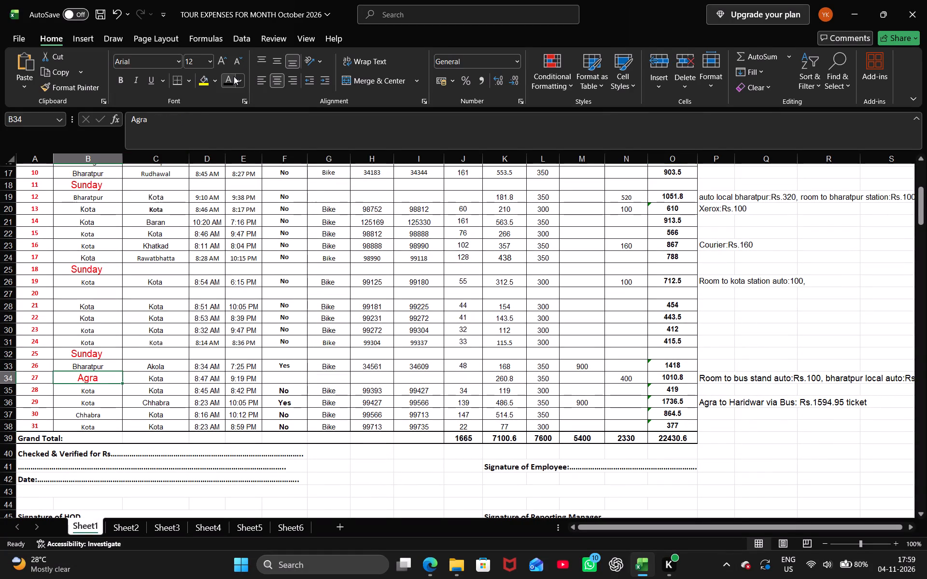
pyautogui.click(231, 78)
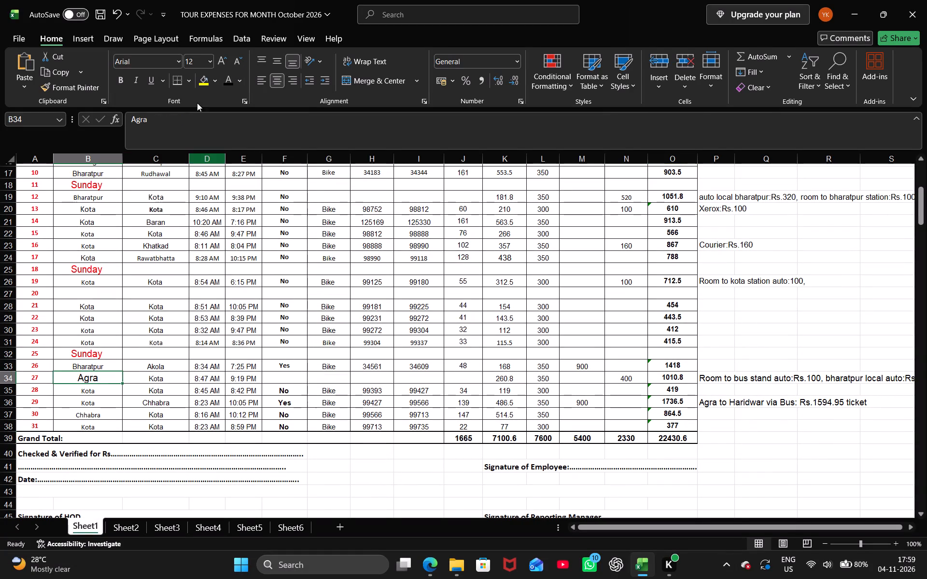
# Enter DUSSEHRA HOLIDAY in column B of the empty row dated 20.
pyautogui.scroll(1, 129, 333)
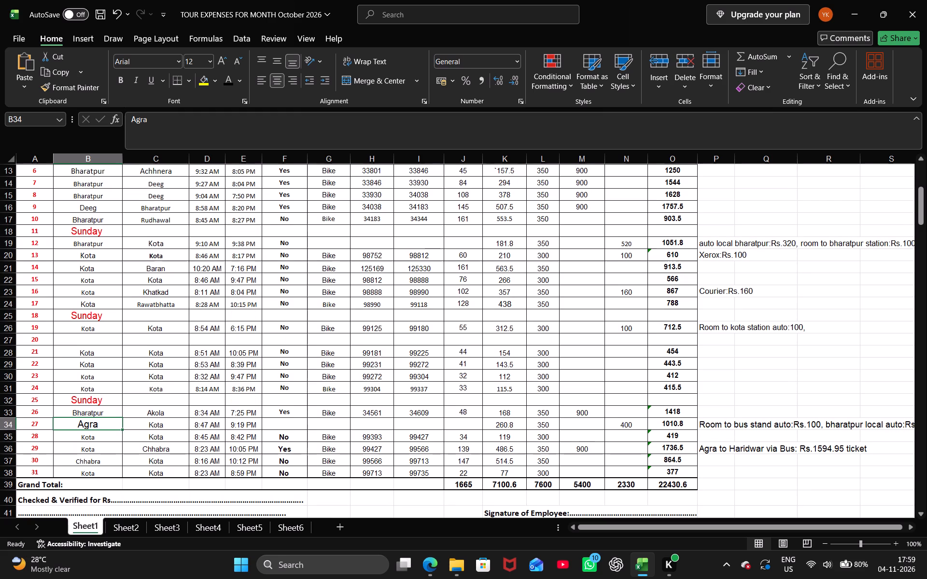
pyautogui.click(106, 343)
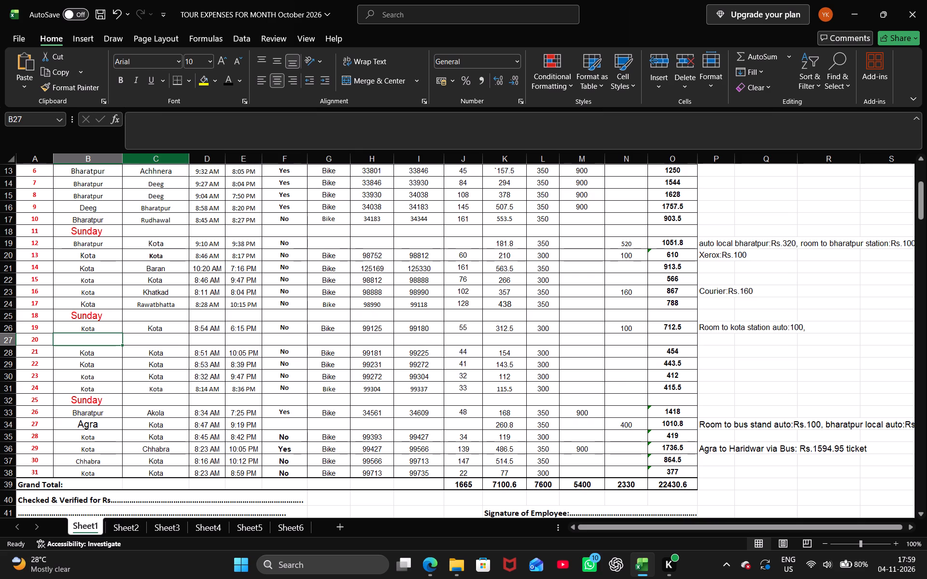
pyautogui.click(166, 126)
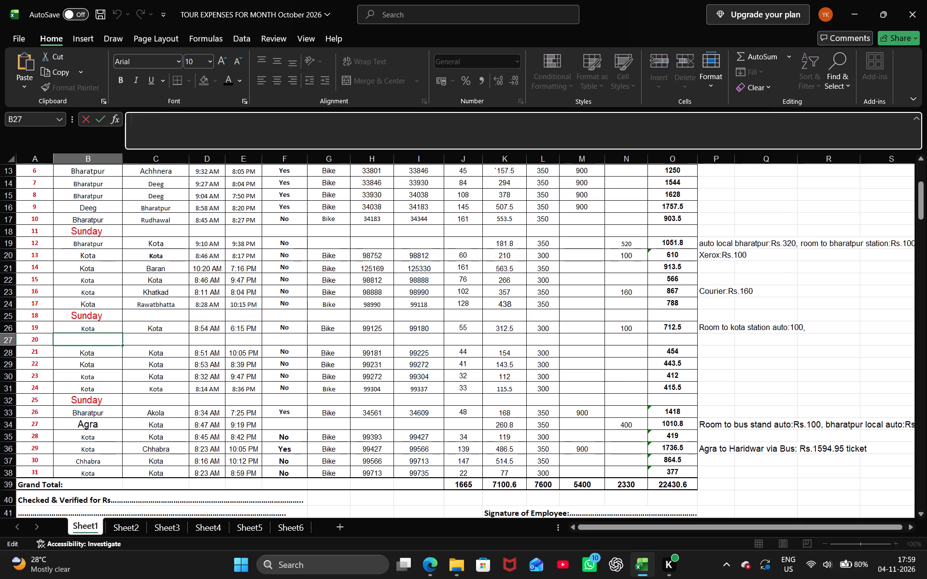
pyautogui.hotkey('shift', 'd')
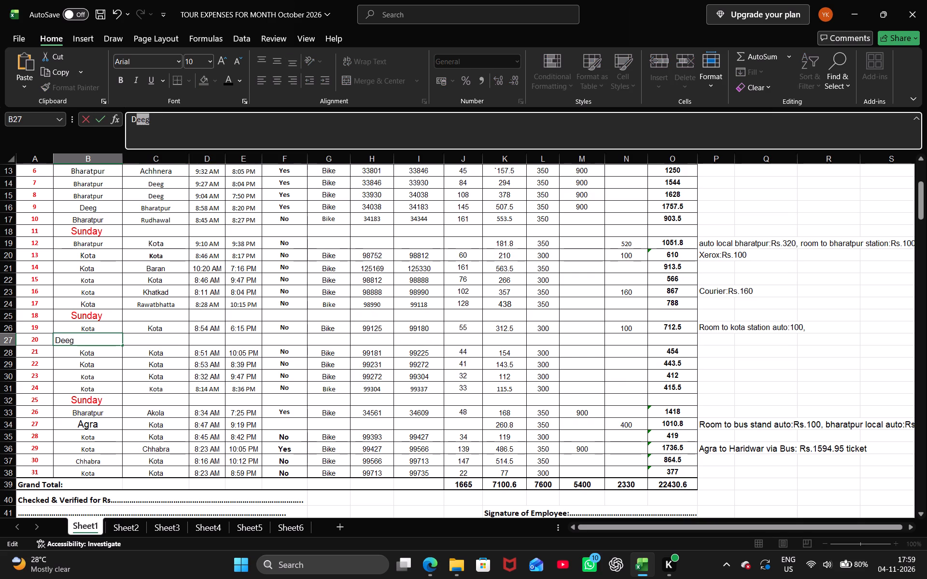
pyautogui.press('Tab')
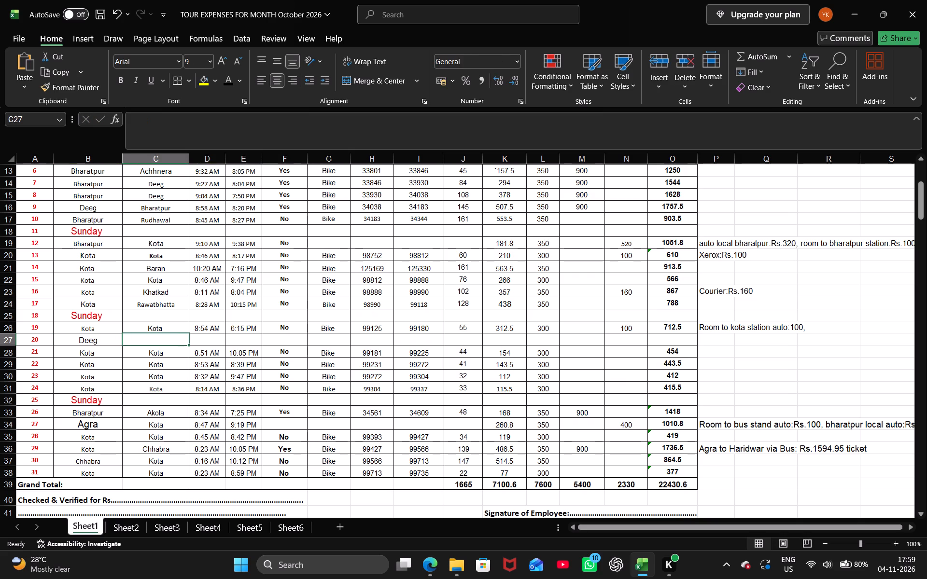
pyautogui.press('Left')
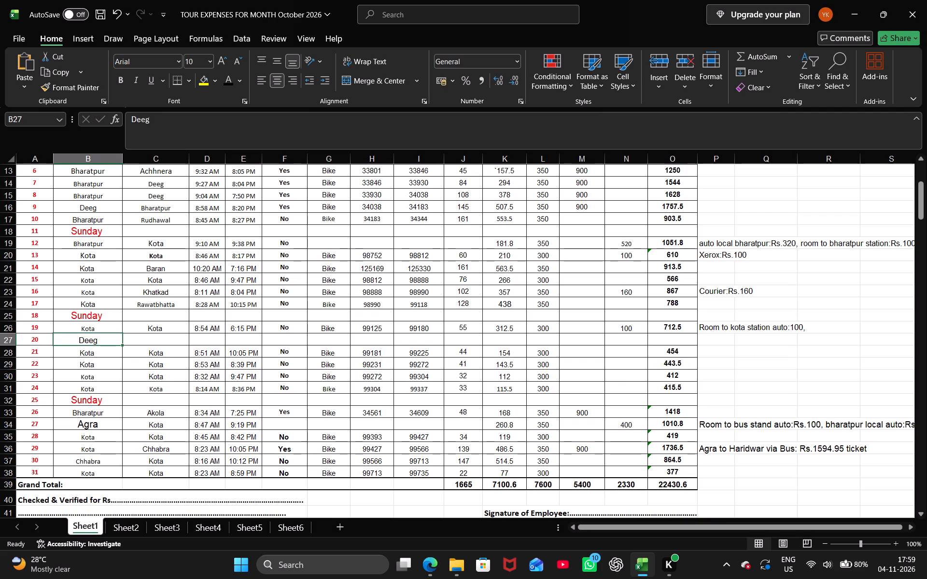
pyautogui.press('d')
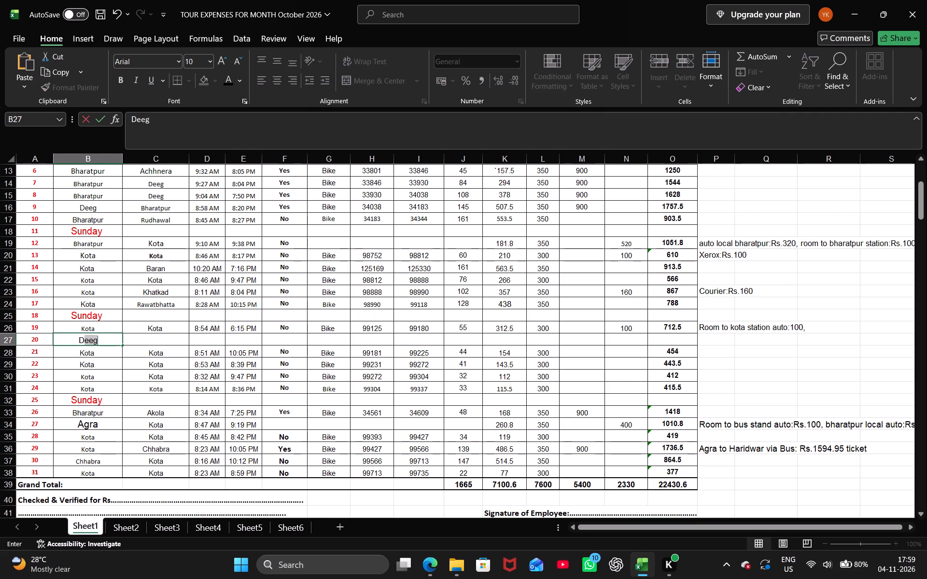
pyautogui.press('u')
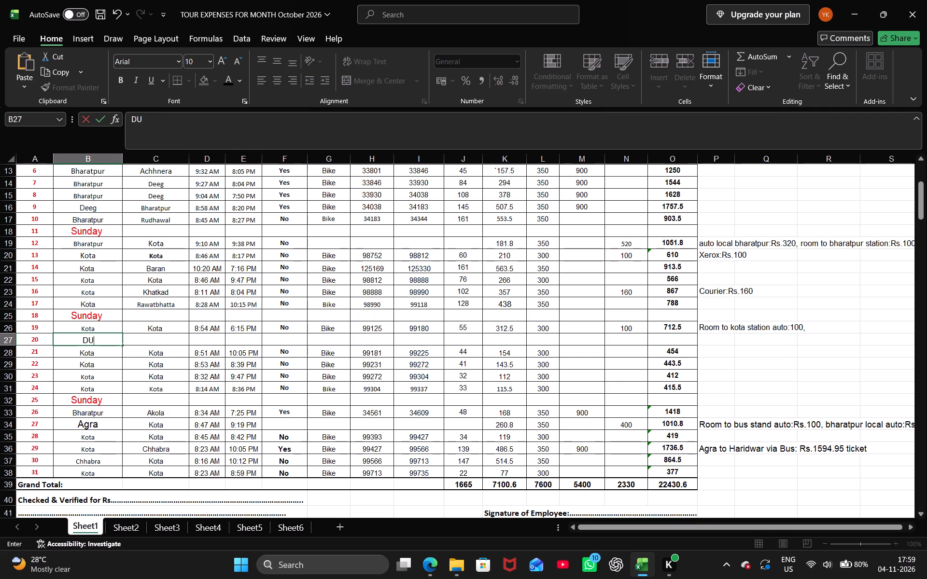
pyautogui.press('s')
pyautogui.write('SEHRA')
pyautogui.press('space')
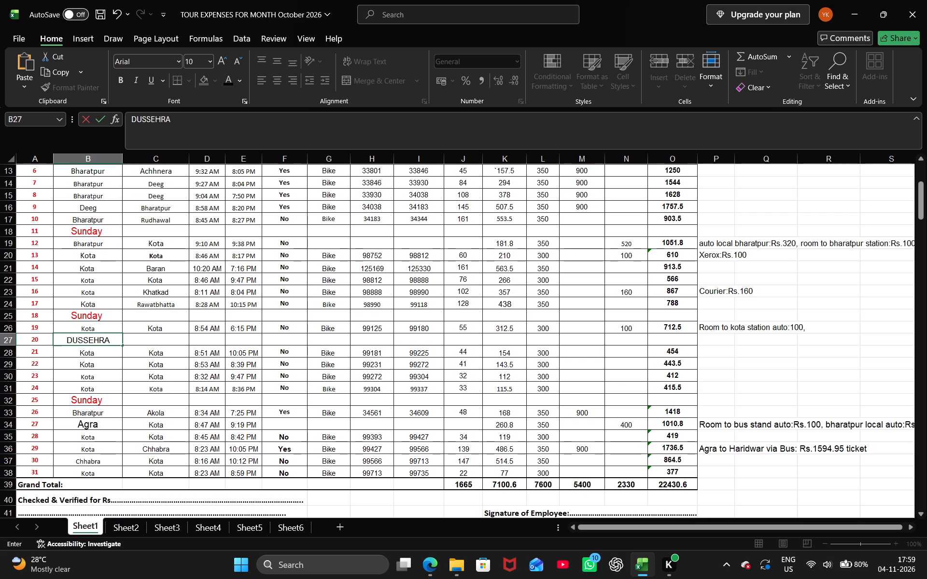
pyautogui.write('HOLIDAY')
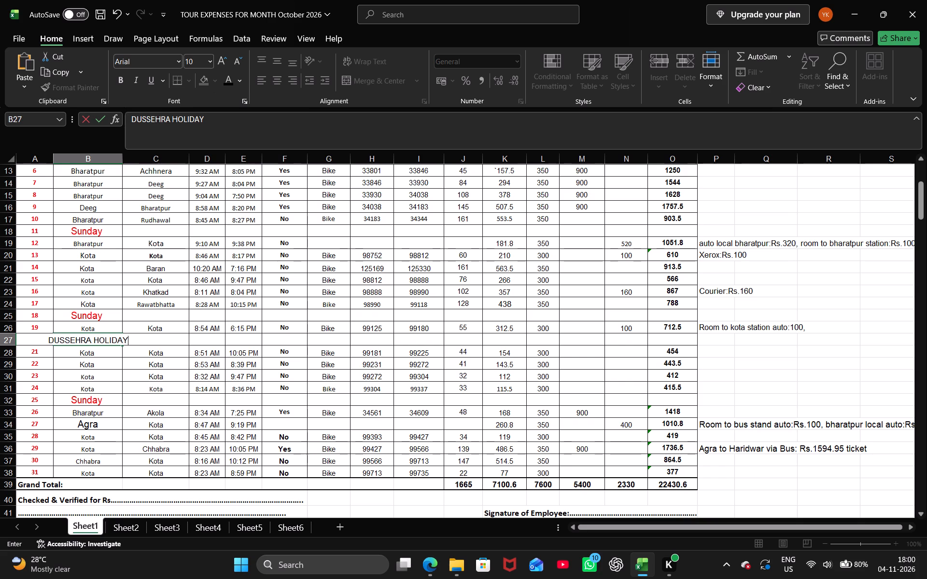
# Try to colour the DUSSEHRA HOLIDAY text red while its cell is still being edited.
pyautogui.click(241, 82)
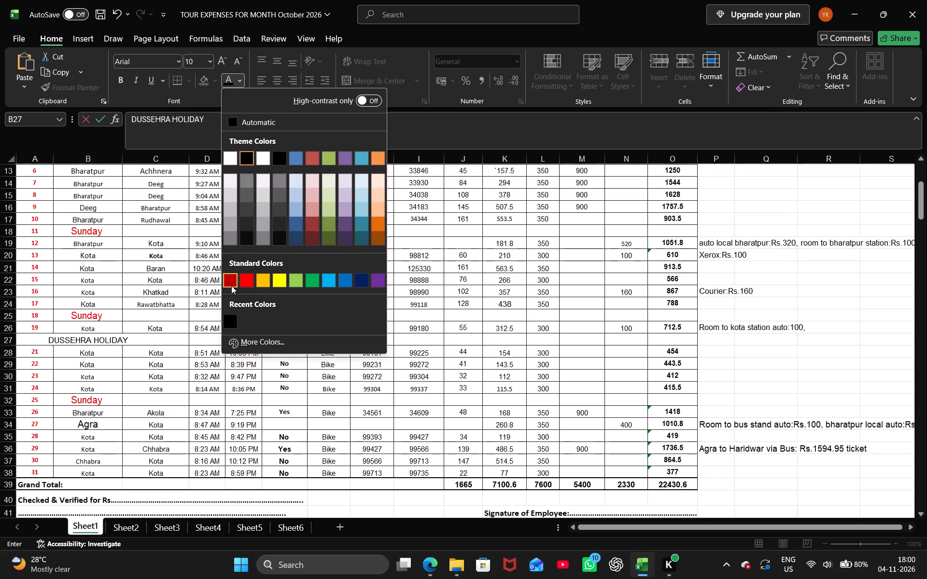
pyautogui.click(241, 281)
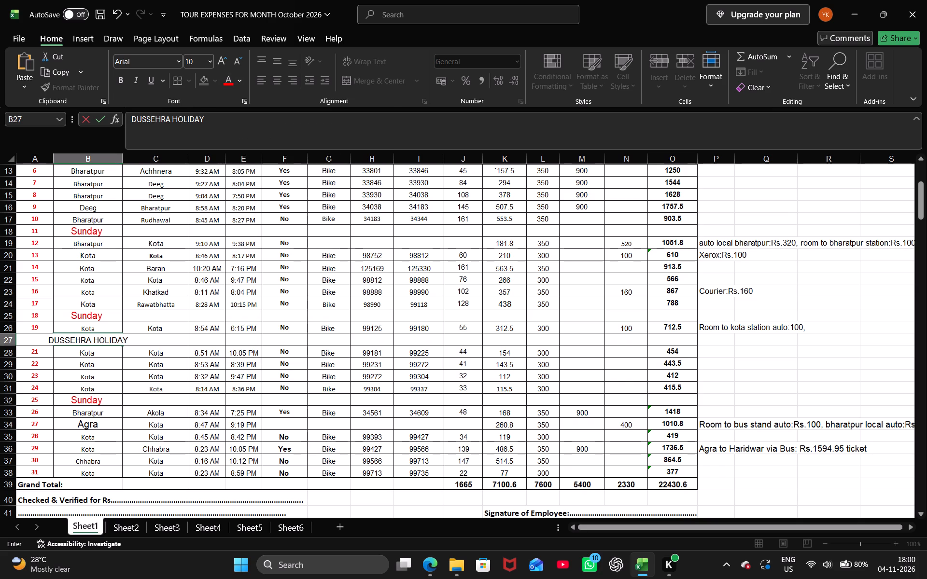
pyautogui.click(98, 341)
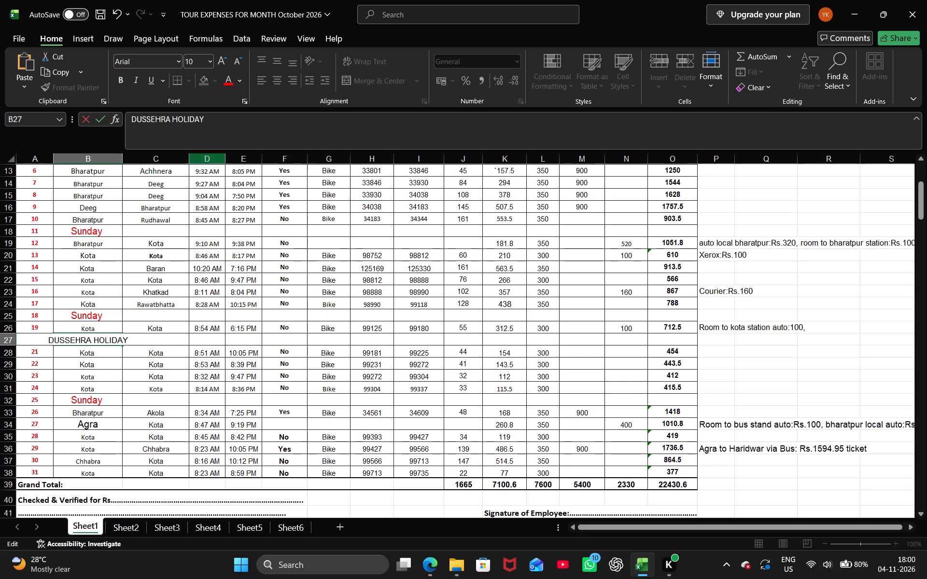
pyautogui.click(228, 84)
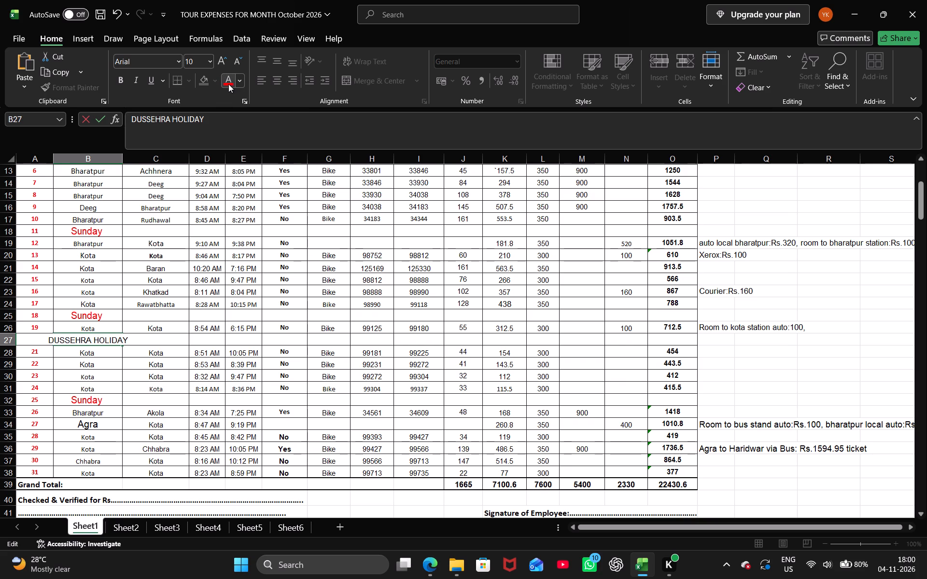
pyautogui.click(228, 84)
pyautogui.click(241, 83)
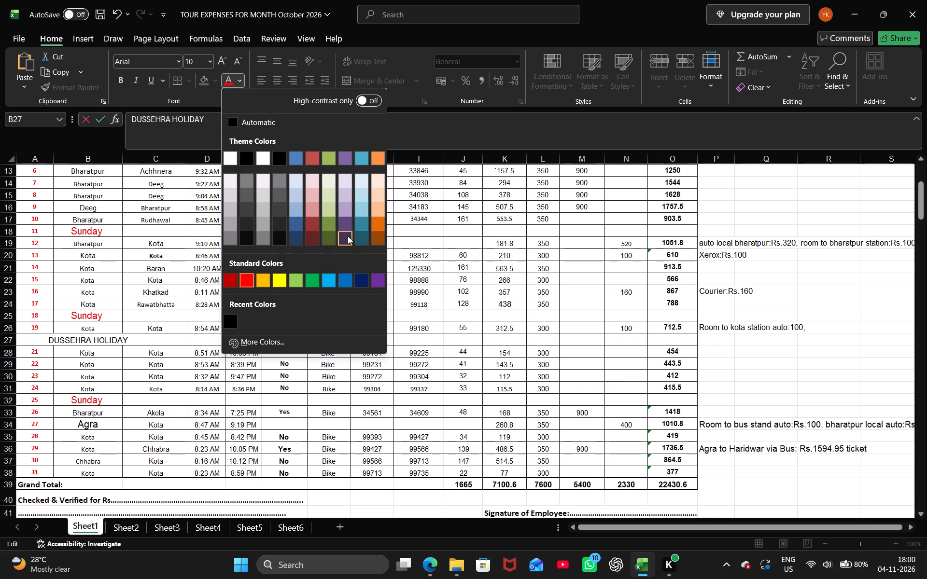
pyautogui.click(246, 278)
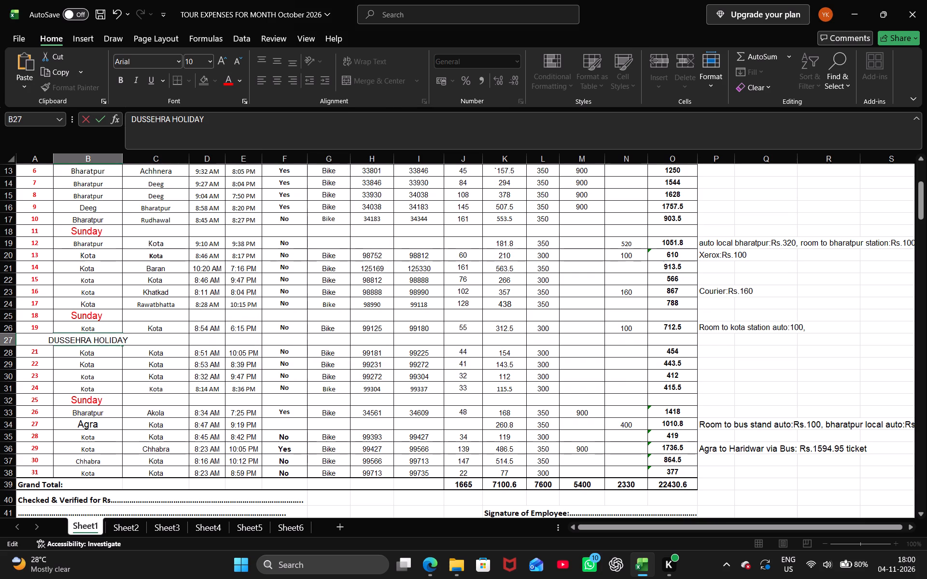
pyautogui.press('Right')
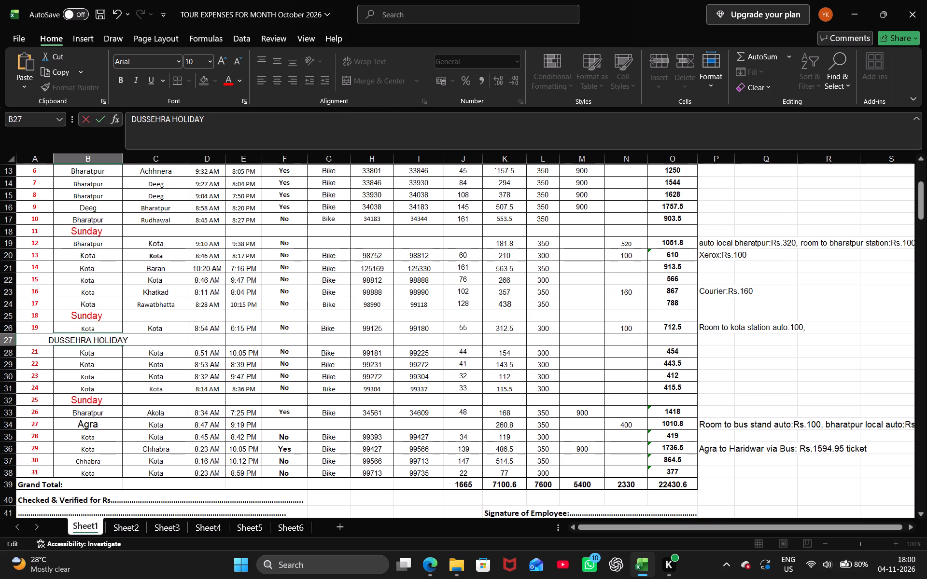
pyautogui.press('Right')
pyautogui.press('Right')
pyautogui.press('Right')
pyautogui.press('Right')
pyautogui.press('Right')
# Commit the DUSSEHRA HOLIDAY entry and format its cell as left-aligned, red, bold and font size 12.
pyautogui.press('Return')
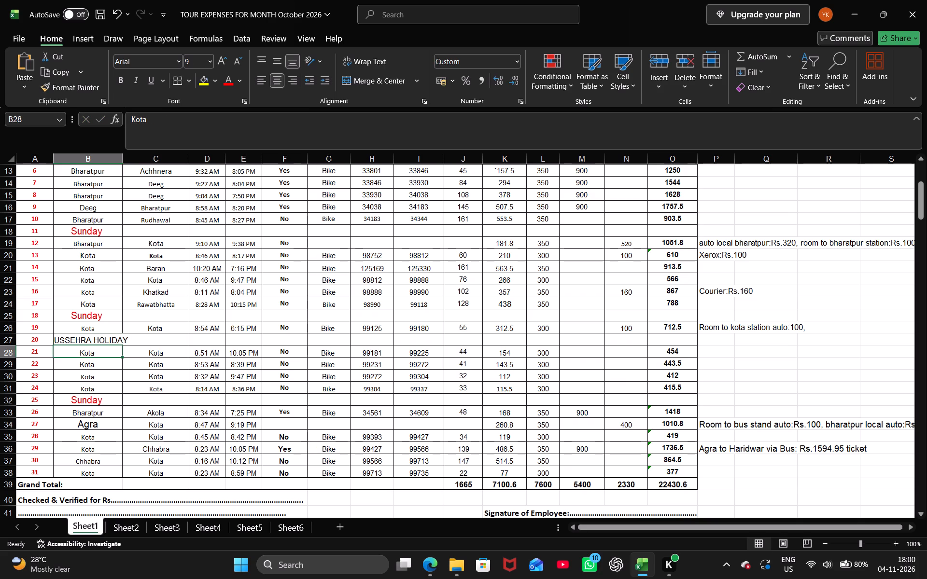
pyautogui.click(99, 340)
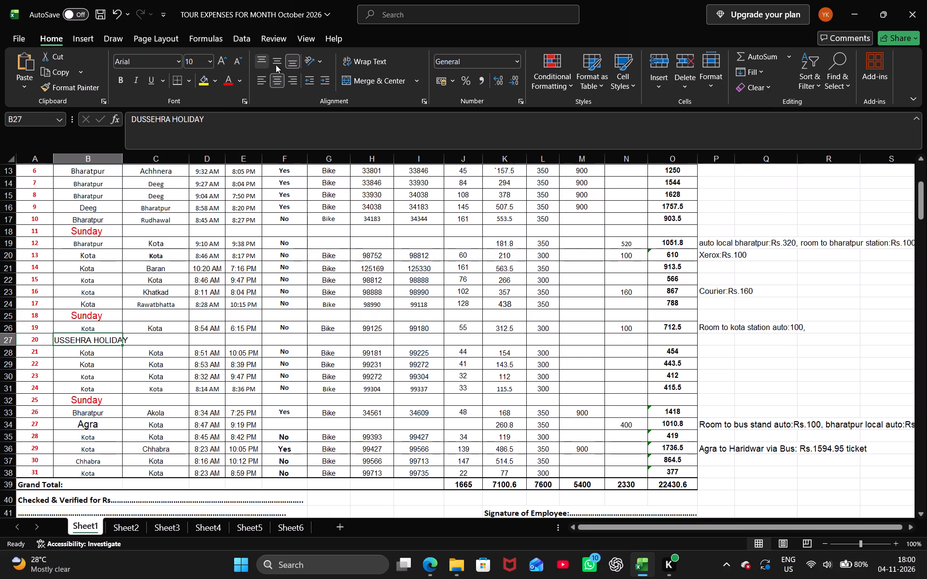
pyautogui.click(262, 83)
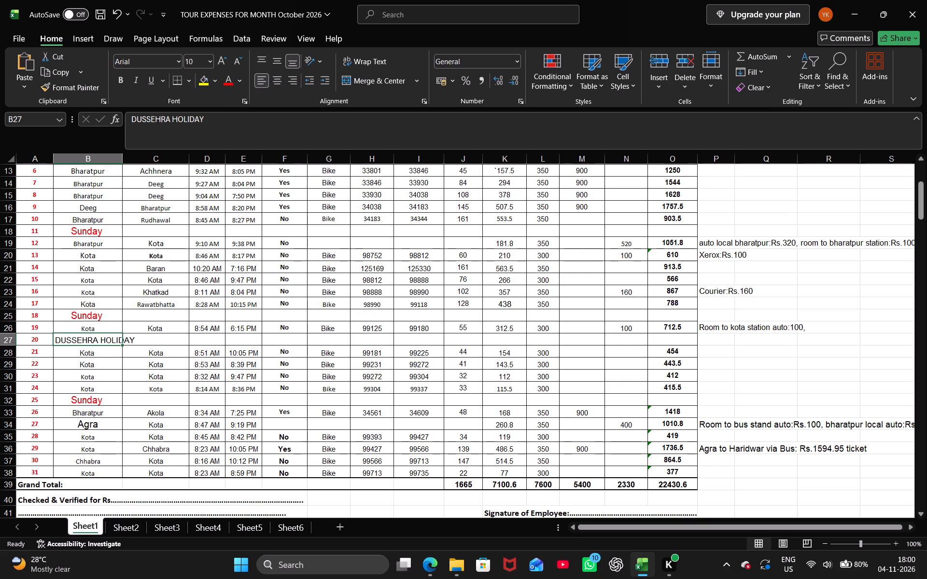
pyautogui.click(237, 79)
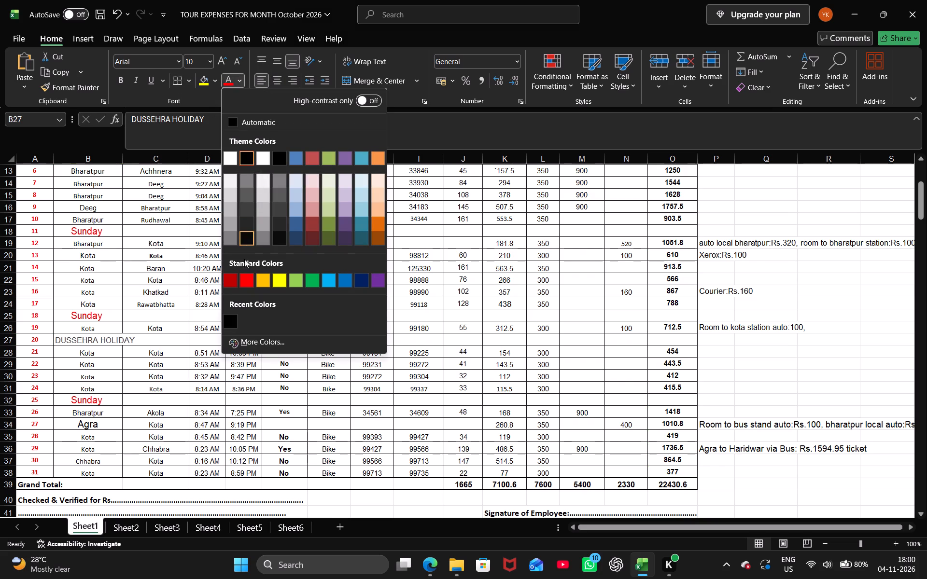
pyautogui.click(243, 276)
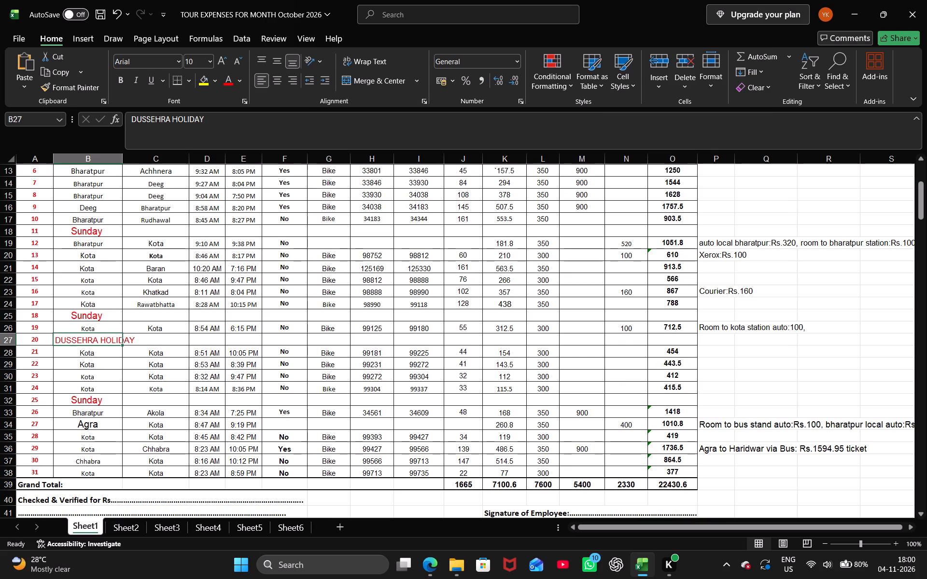
pyautogui.click(153, 343)
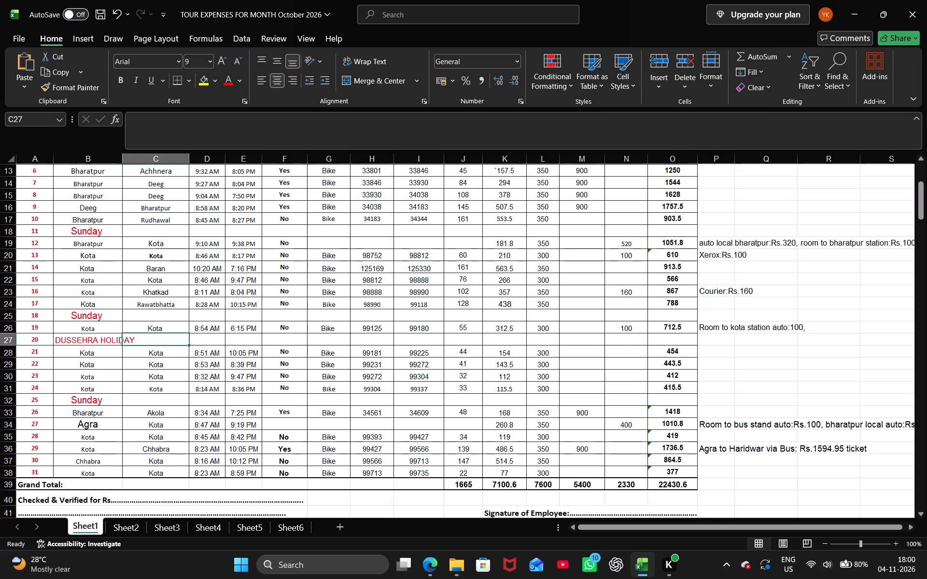
pyautogui.click(100, 339)
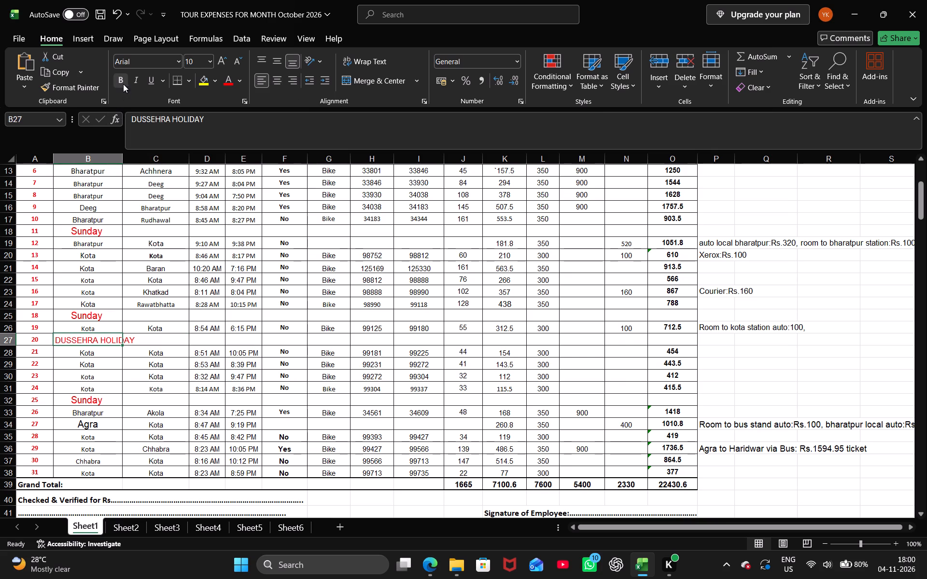
pyautogui.click(123, 84)
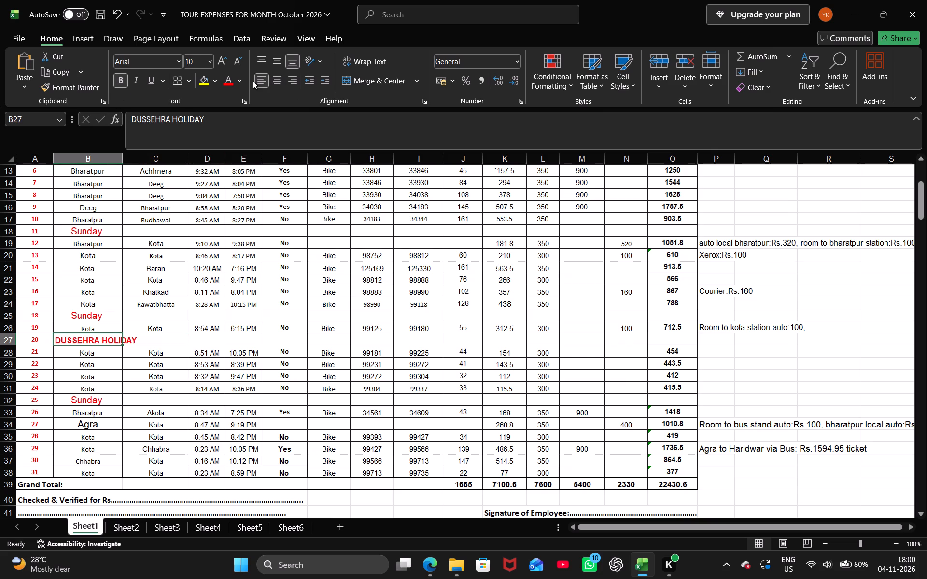
pyautogui.click(207, 62)
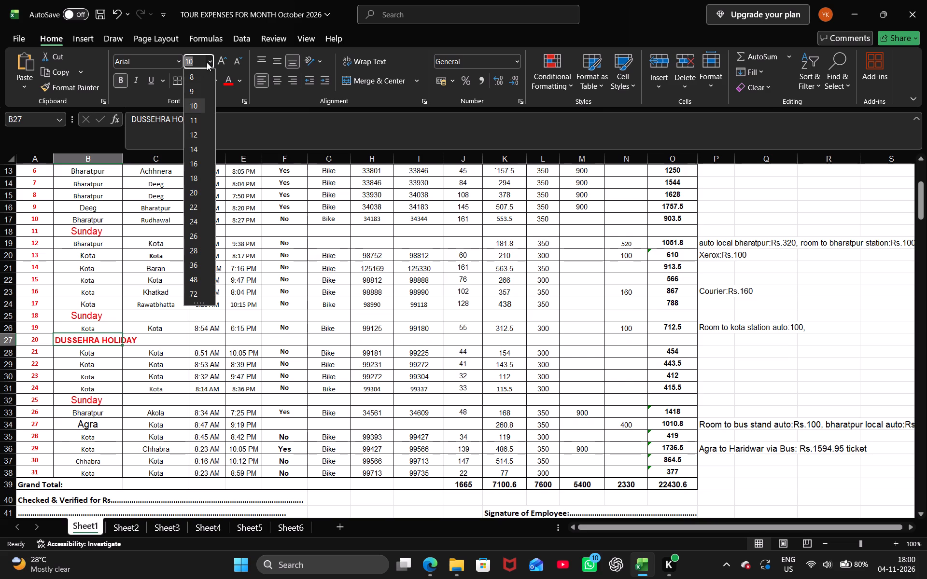
pyautogui.click(197, 133)
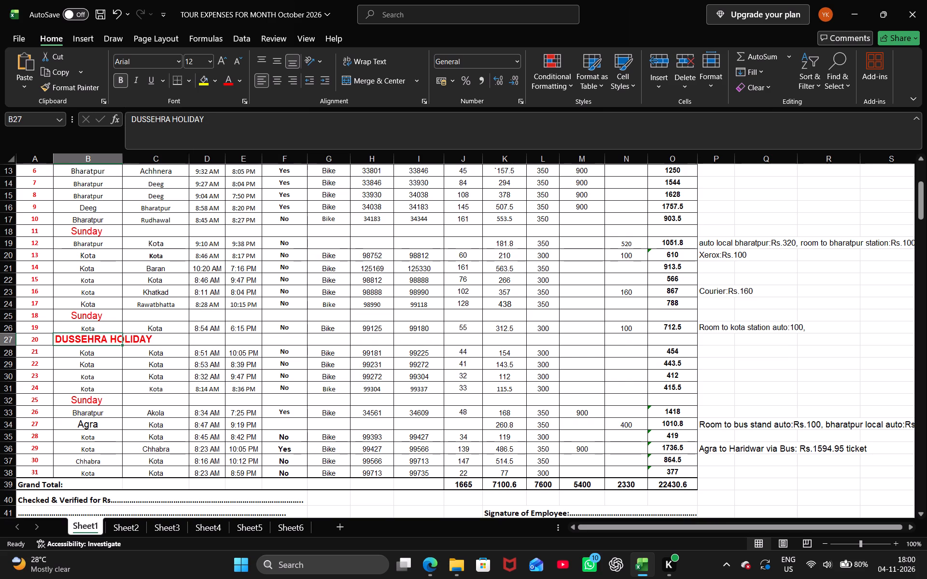
# Clear the Agra to Haridwar bus ticket remark in column P beside the row dated 29.
pyautogui.press('Down')
pyautogui.press('Down')
pyautogui.press('Down')
pyautogui.press('Down')
pyautogui.press('Down')
pyautogui.press('Down')
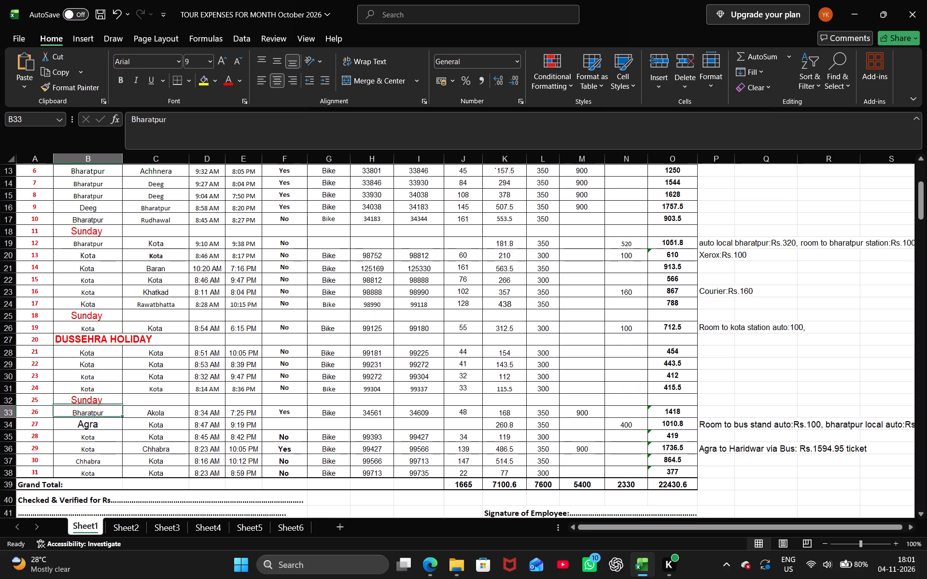
pyautogui.press('Down')
pyautogui.press('Down')
pyautogui.press('Down')
pyautogui.press('Down')
pyautogui.press('Down')
pyautogui.press('Right')
pyautogui.press('Right')
pyautogui.press('Right')
pyautogui.press('Right')
pyautogui.press('Right')
pyautogui.press('Right')
pyautogui.press('Right')
pyautogui.press('Right')
pyautogui.press('Right')
pyautogui.press('Right')
pyautogui.press('Right')
pyautogui.press('Right')
pyautogui.press('Right')
pyautogui.press('Right')
pyautogui.press('Right')
pyautogui.press('Right')
pyautogui.press('Right')
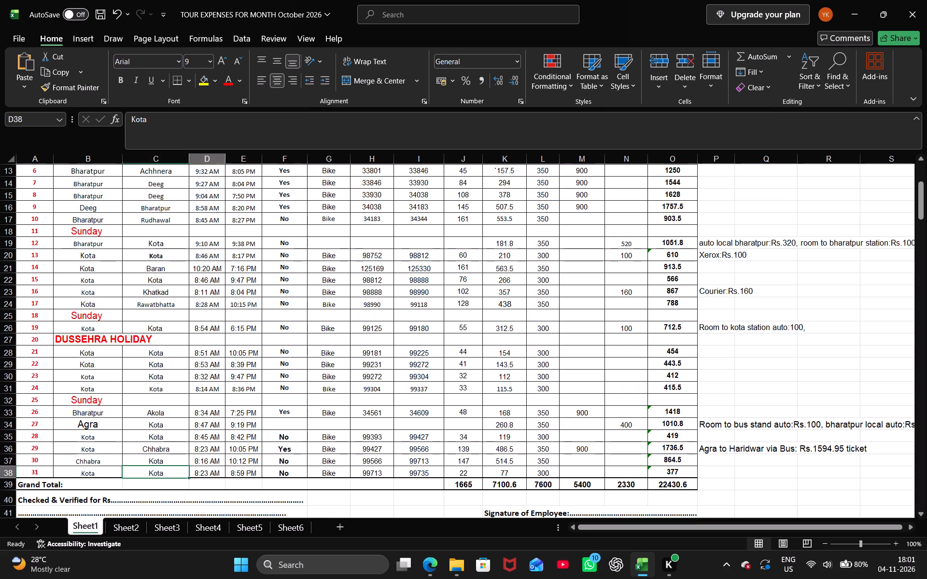
pyautogui.press('Up')
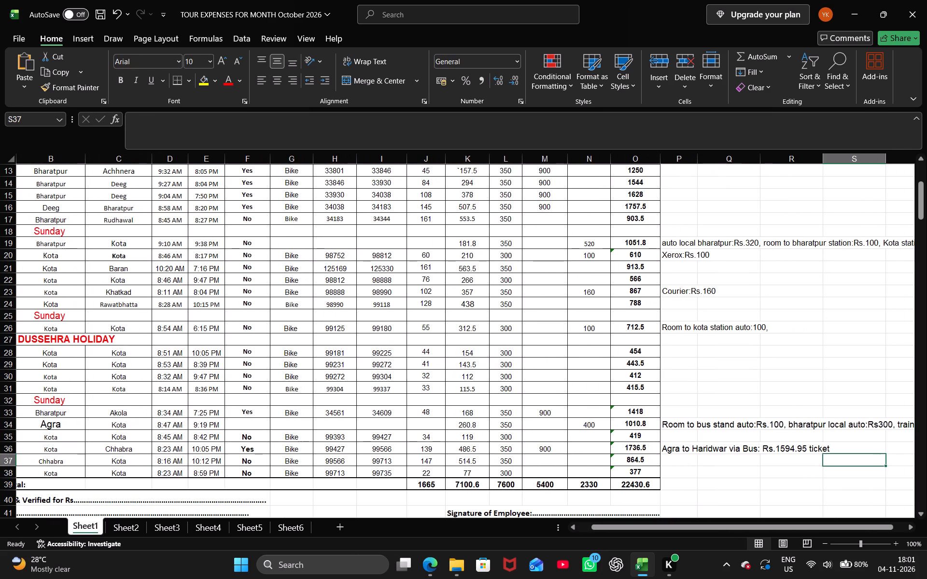
pyautogui.press('Up')
pyautogui.press('Left')
pyautogui.press('Left')
pyautogui.press('Left')
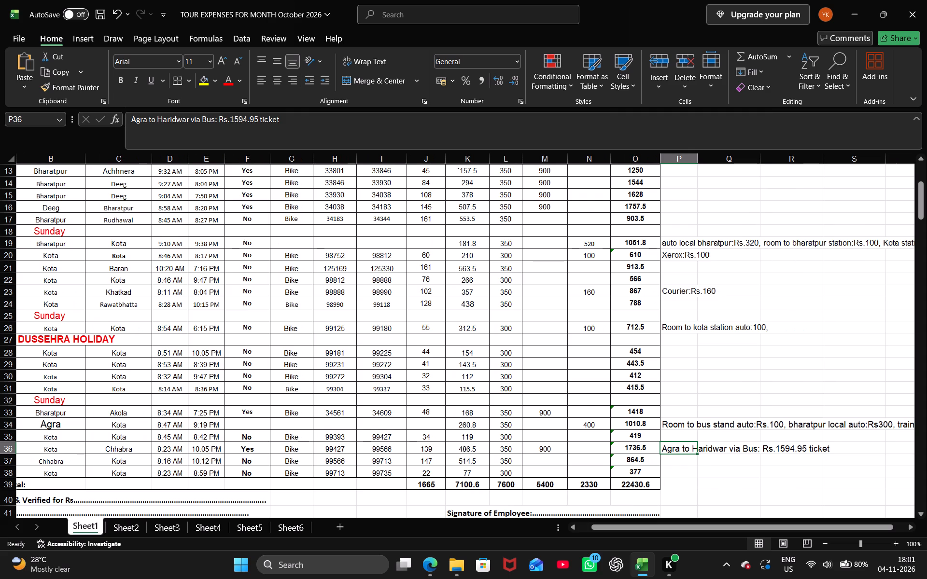
pyautogui.press('BackSpace')
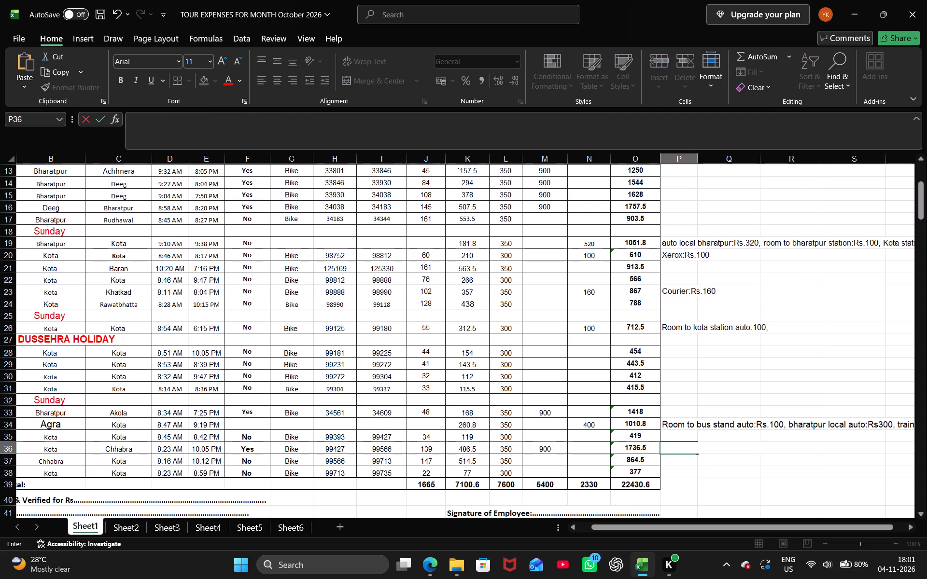
pyautogui.press('Up')
# Select the Room to kota station auto remark in column P beside the row dated 19.
pyautogui.press('Up')
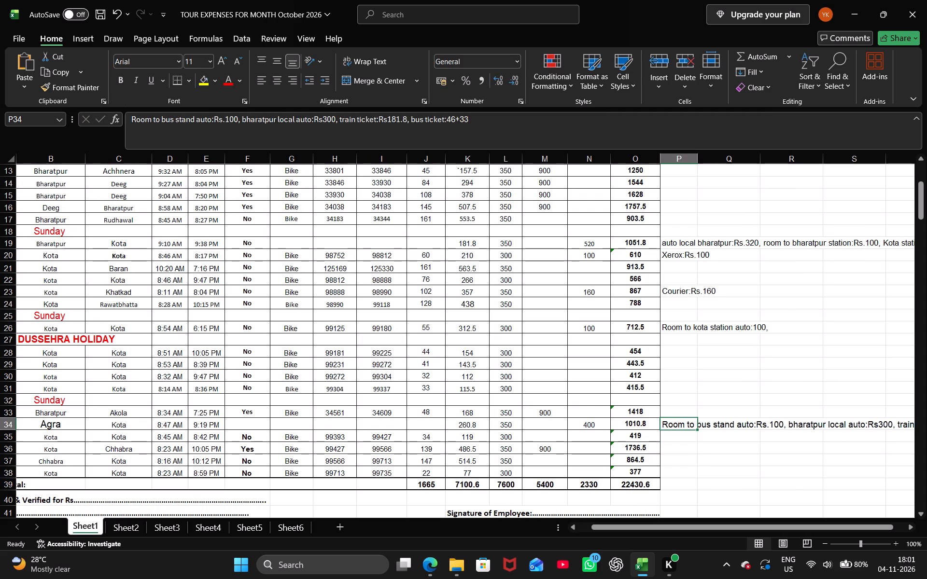
pyautogui.press('Up')
pyautogui.press('Up')
pyautogui.press('Up')
pyautogui.press('Up')
pyautogui.press('Up')
pyautogui.press('Up')
pyautogui.press('Up')
pyautogui.press('Up')
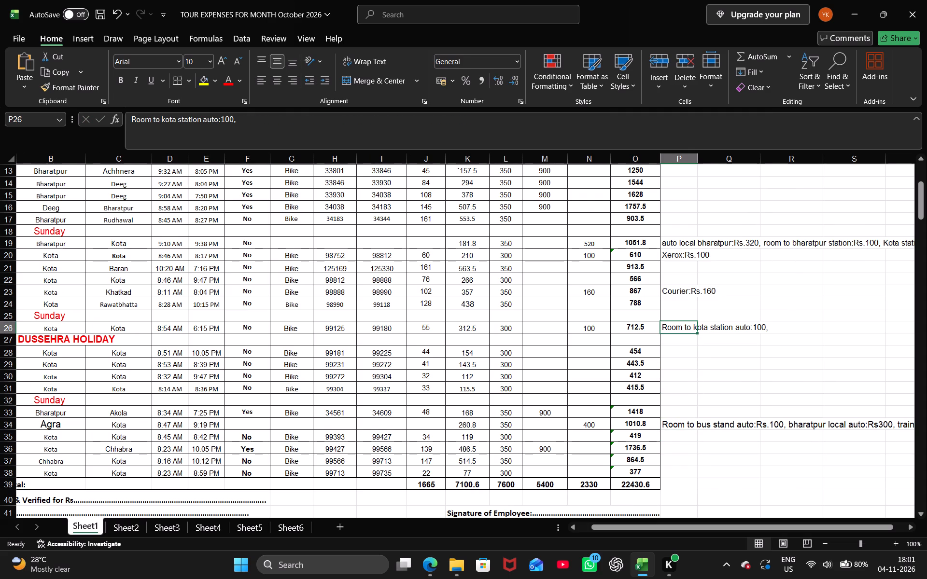
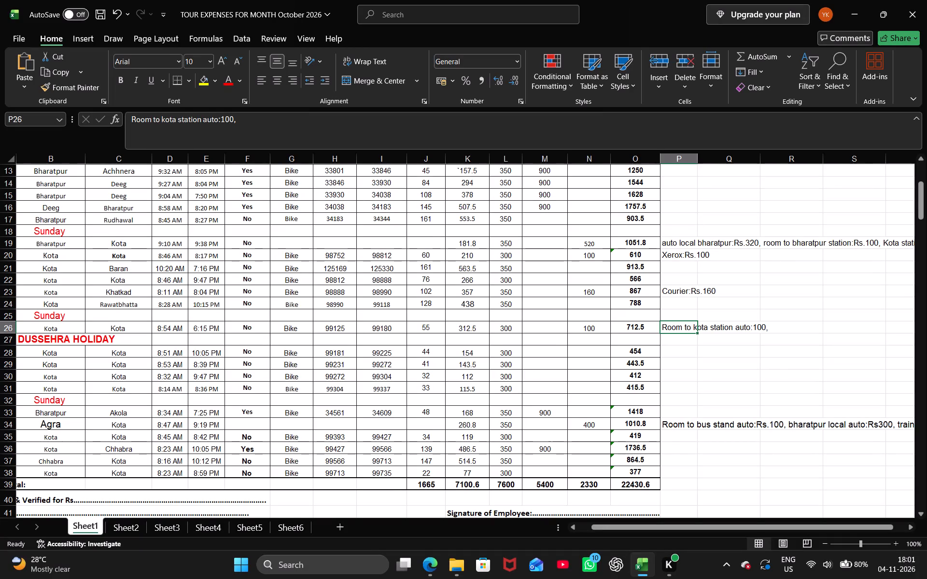
# Append "train ticket:Rs.120" to the Room to kota station auto remark in column P beside the row dated 19.
pyautogui.click(253, 121)
pyautogui.write('train tiv')
pyautogui.press('BackSpace')
pyautogui.write('cket')
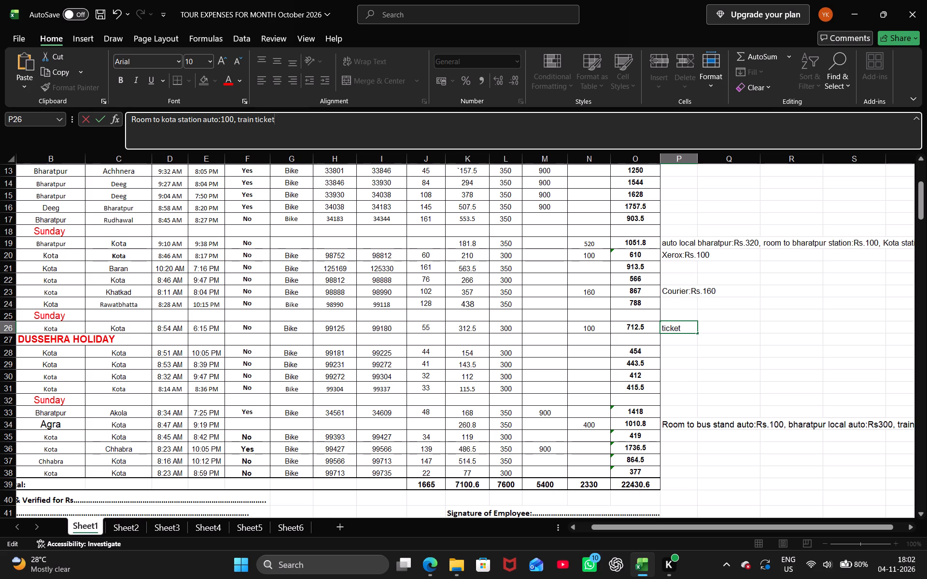
pyautogui.press('Left')
pyautogui.press('Left')
pyautogui.press('Left')
pyautogui.press('Left')
pyautogui.press('Left')
pyautogui.press('Left')
pyautogui.press('space')
pyautogui.press('Right')
pyautogui.press('Right')
pyautogui.press('Right')
pyautogui.press('Right')
pyautogui.press('Right')
pyautogui.press('Right')
pyautogui.hotkey('shift', ':')
pyautogui.write('Rs')
pyautogui.press('.')
pyautogui.write('120')
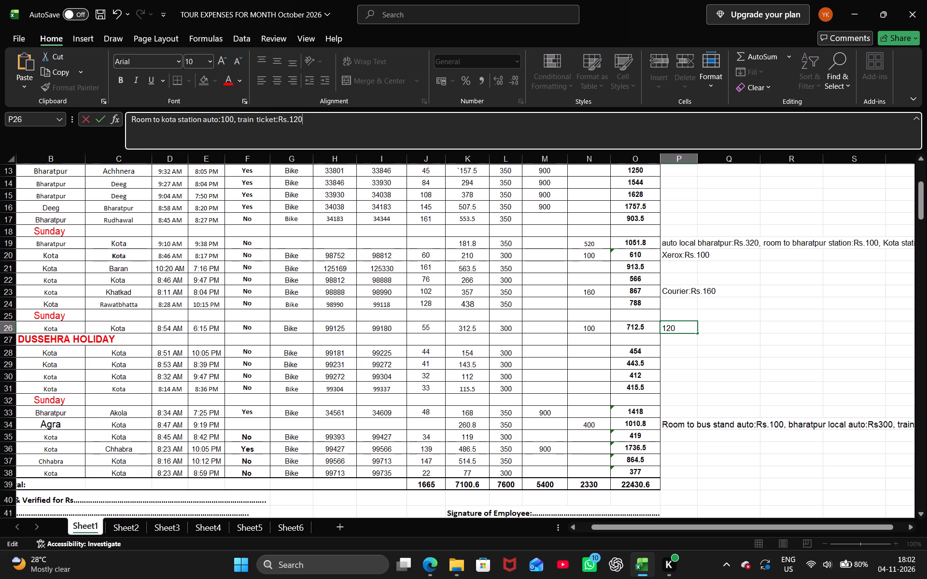
pyautogui.press('Return')
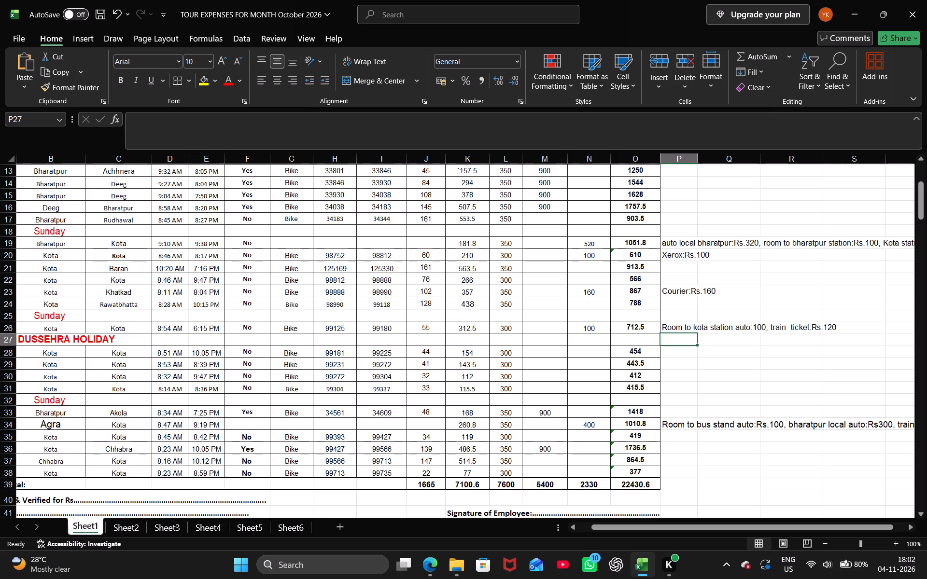
# Remove the extra space between "train" and "ticket" in the remark beside the row dated 19.
pyautogui.press('Up')
pyautogui.press('Left')
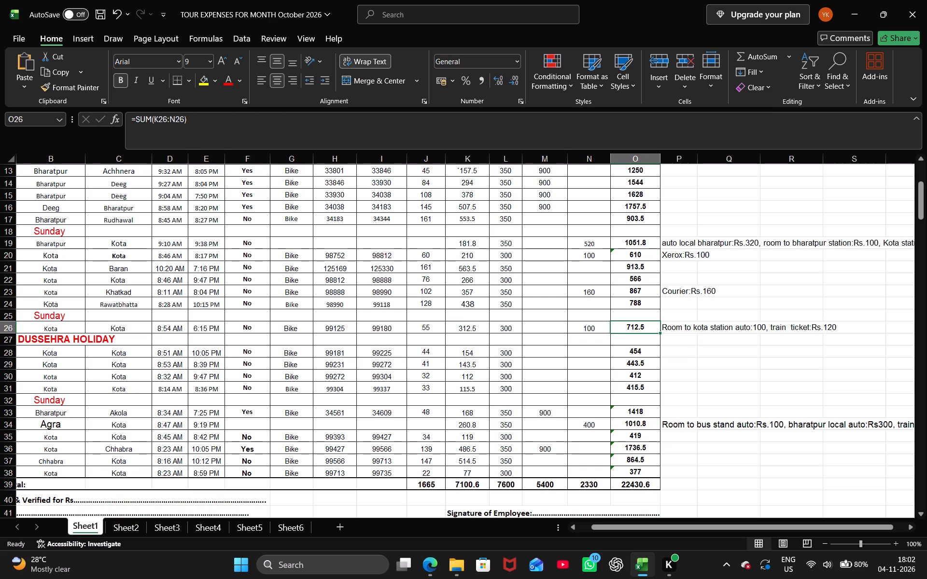
pyautogui.press('Right')
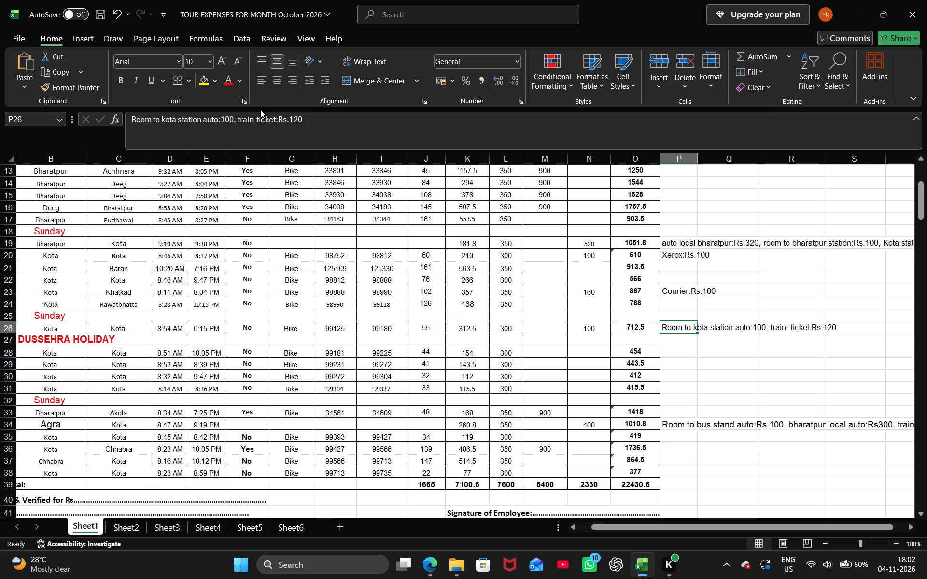
pyautogui.click(254, 121)
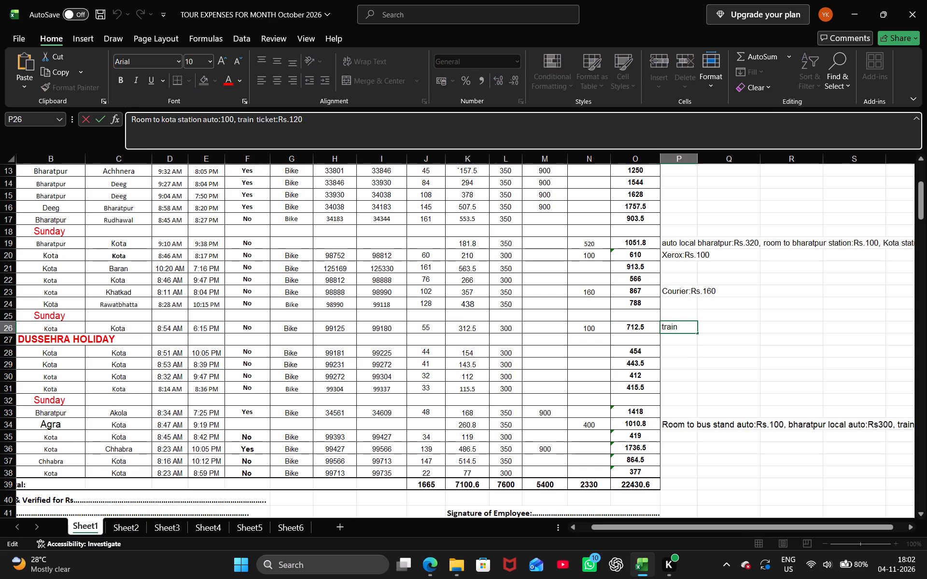
pyautogui.press('BackSpace')
pyautogui.press('Return')
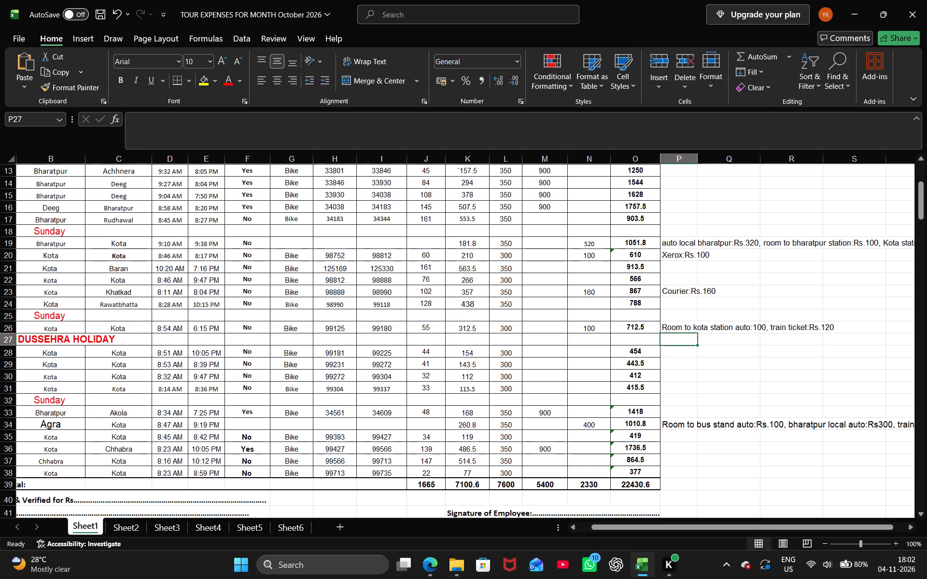
# Examine the Total Amount formulas row by row, from the row dated 1 down to the grand total.
pyautogui.click(674, 326)
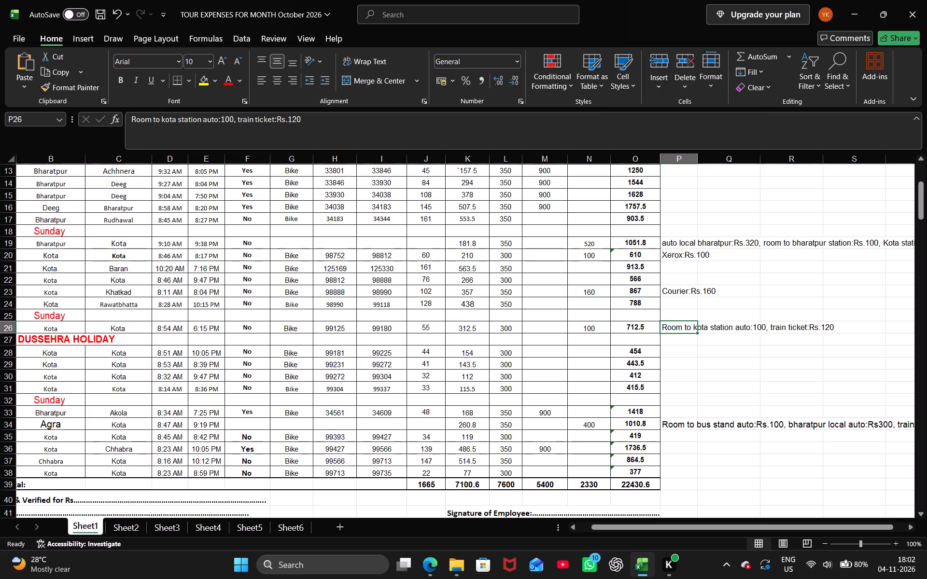
pyautogui.click(549, 328)
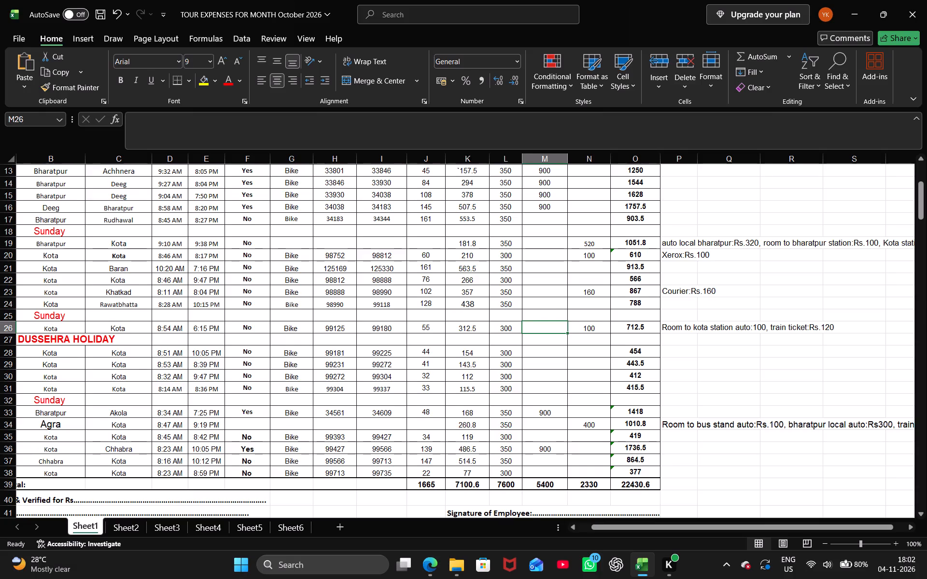
pyautogui.scroll(2, 620, 262)
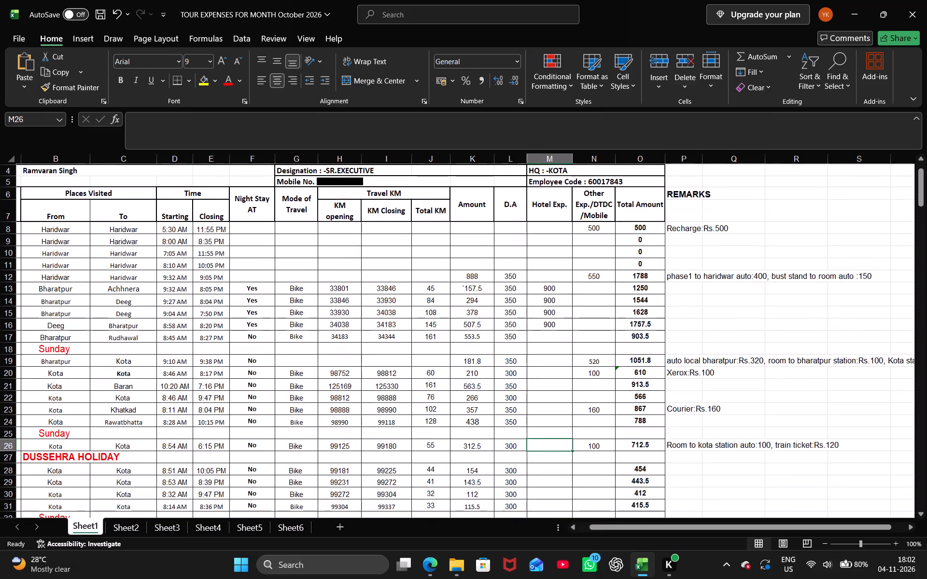
pyautogui.click(643, 228)
pyautogui.press('Down')
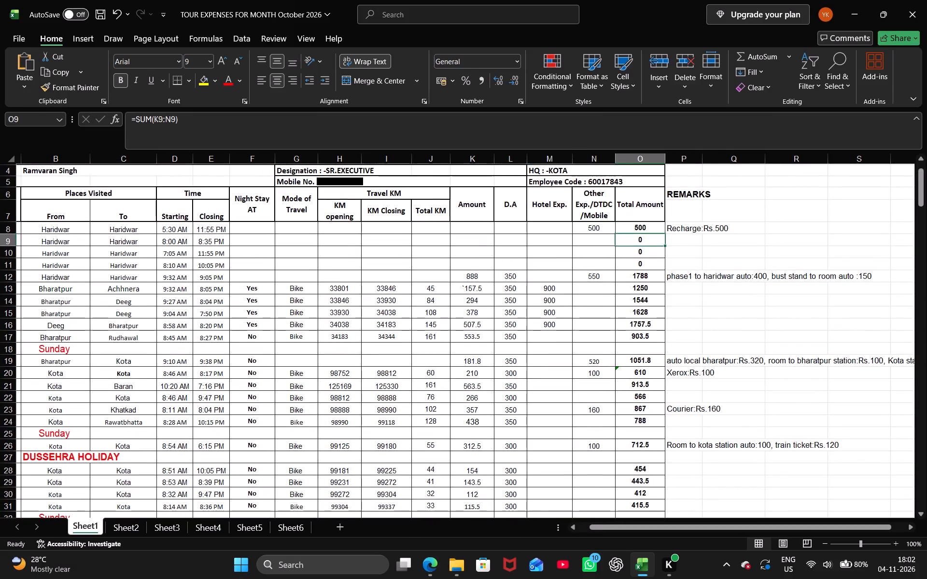
pyautogui.press('Down')
pyautogui.press('Down')
pyautogui.press('Down')
pyautogui.press('Down')
pyautogui.press('Down')
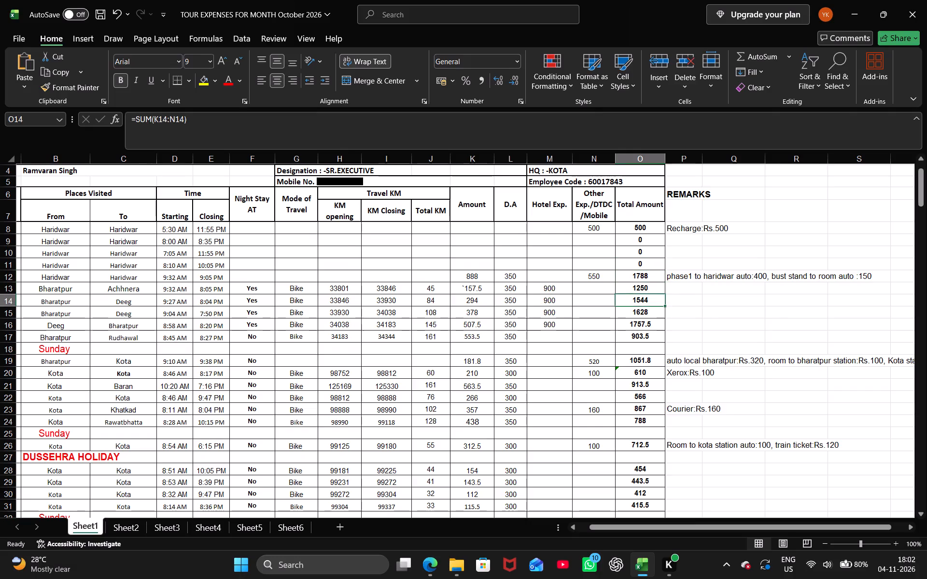
pyautogui.press('Down')
pyautogui.press('Down')
pyautogui.press('Down')
pyautogui.press('Down')
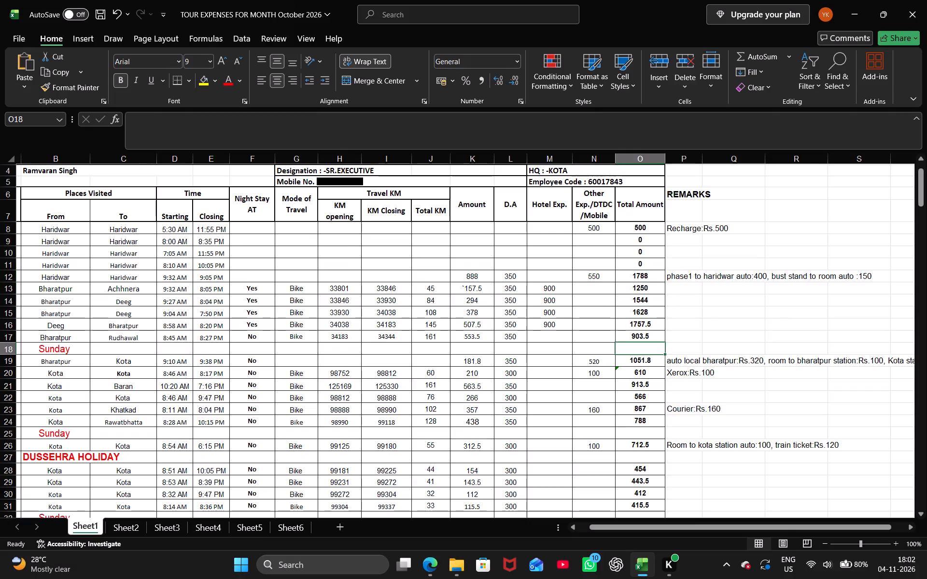
pyautogui.press('Down')
pyautogui.press('Down')
pyautogui.press('Down')
pyautogui.press('Down')
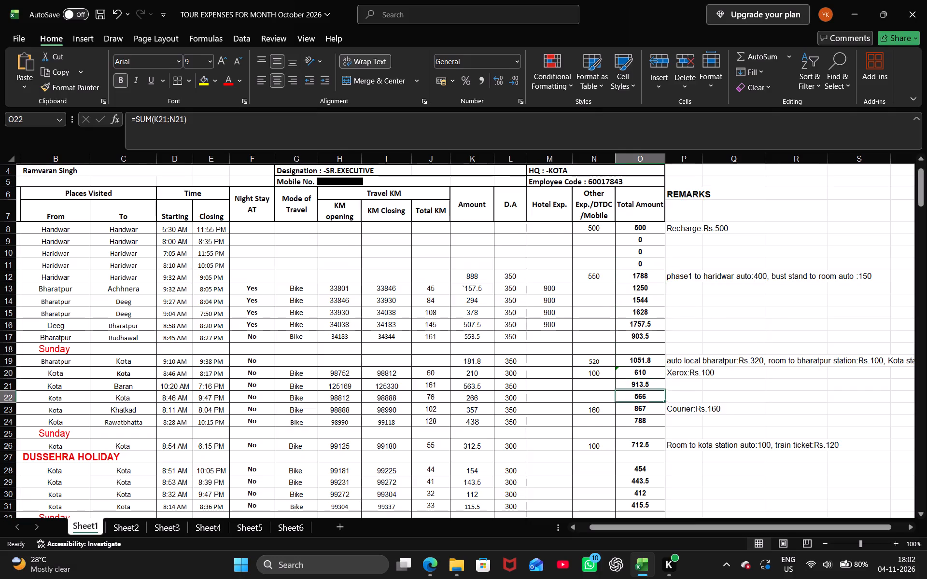
pyautogui.press('Down')
pyautogui.press('Down')
pyautogui.press('Down')
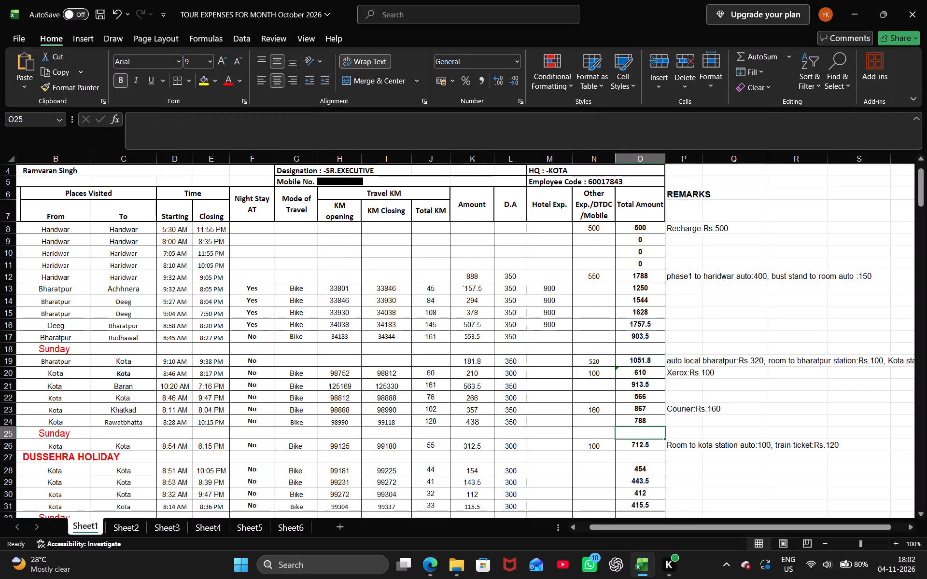
pyautogui.press('Down')
pyautogui.press('Down')
pyautogui.press('Down')
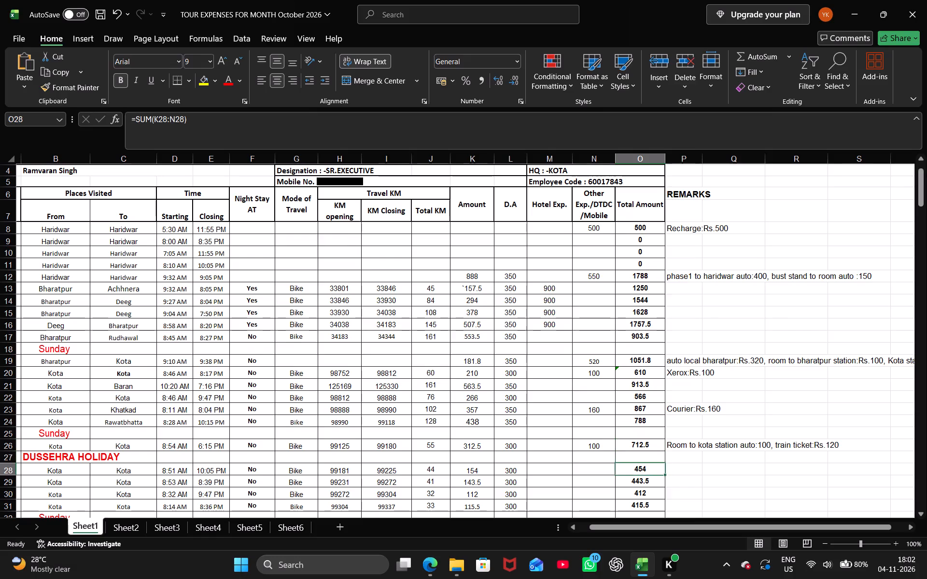
pyautogui.press('Down')
pyautogui.press('Down')
pyautogui.press('Down')
pyautogui.press('Down')
pyautogui.press('Down')
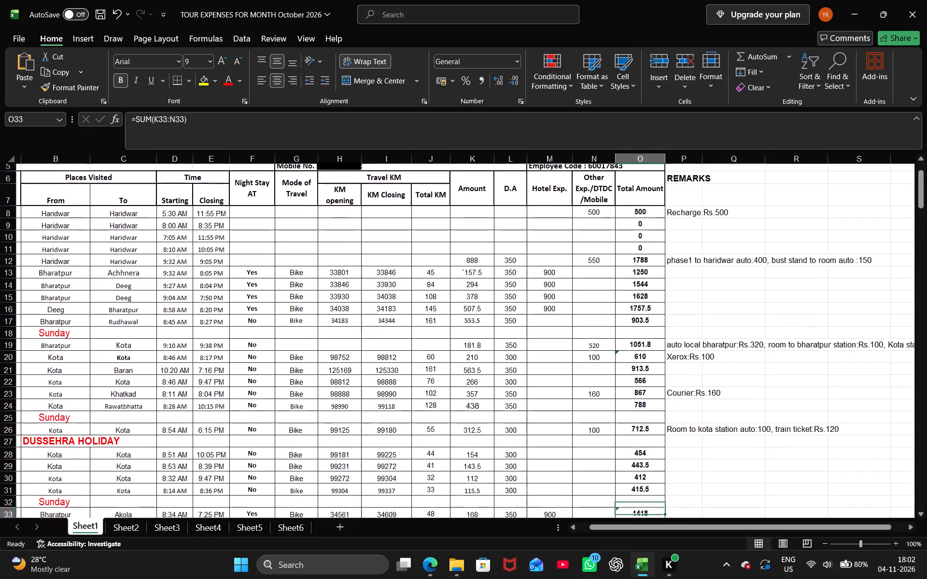
pyautogui.press('Down')
pyautogui.press('Down')
pyautogui.press('Down')
pyautogui.press('Down')
pyautogui.press('Down')
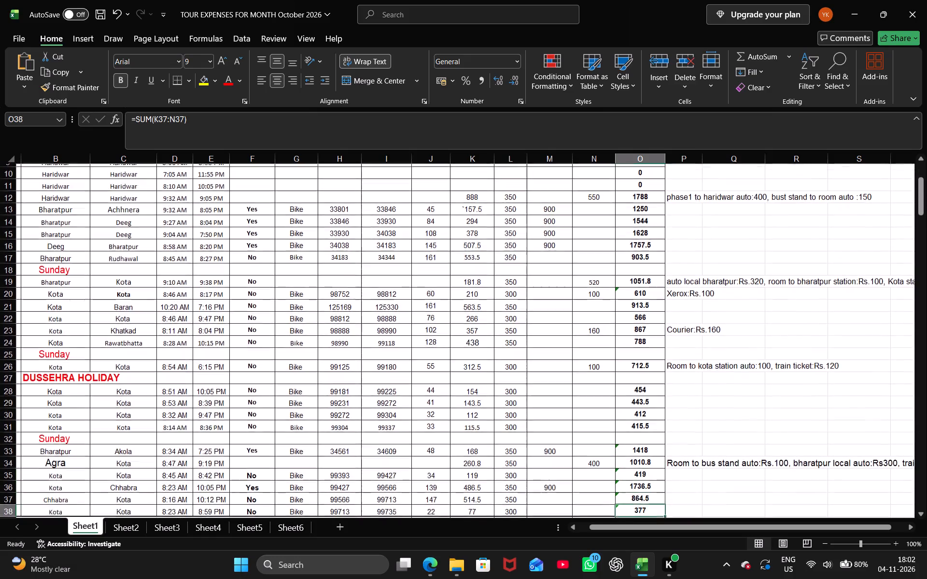
pyautogui.press('Down')
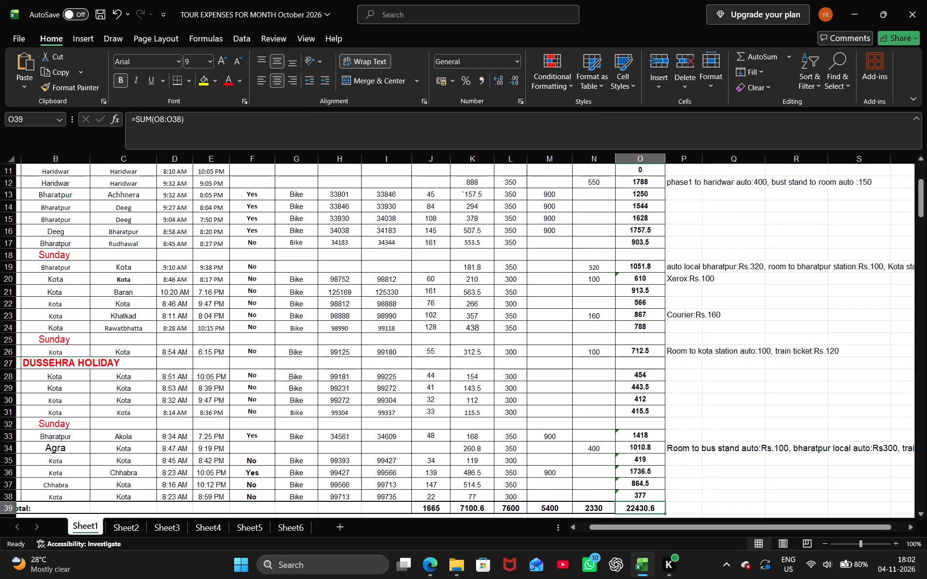
# Recheck the grand total and the Total Amount formulas of the rows dated 25 to 31.
pyautogui.press('Down')
pyautogui.press('Down')
pyautogui.press('Up')
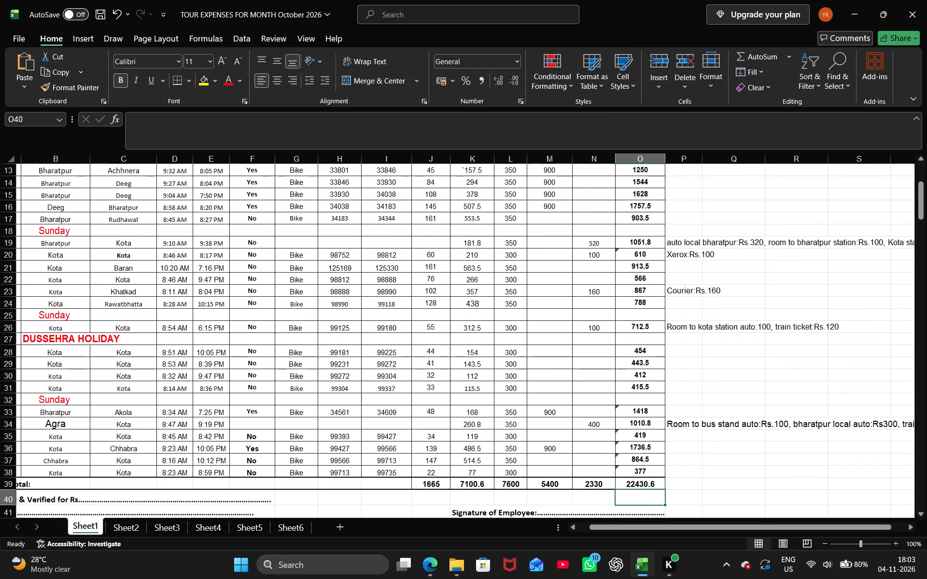
pyautogui.press('Up')
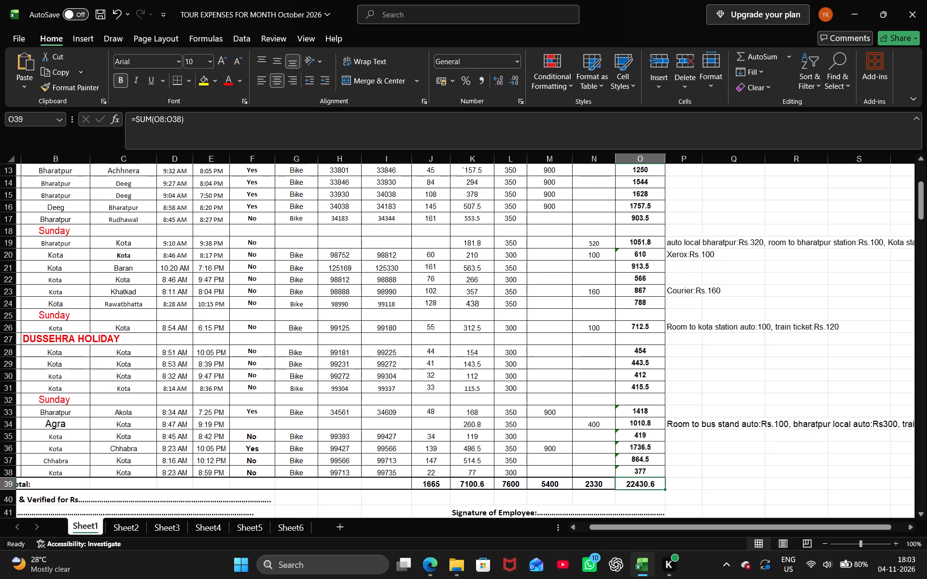
pyautogui.press('Left')
pyautogui.press('Right')
pyautogui.press('Up')
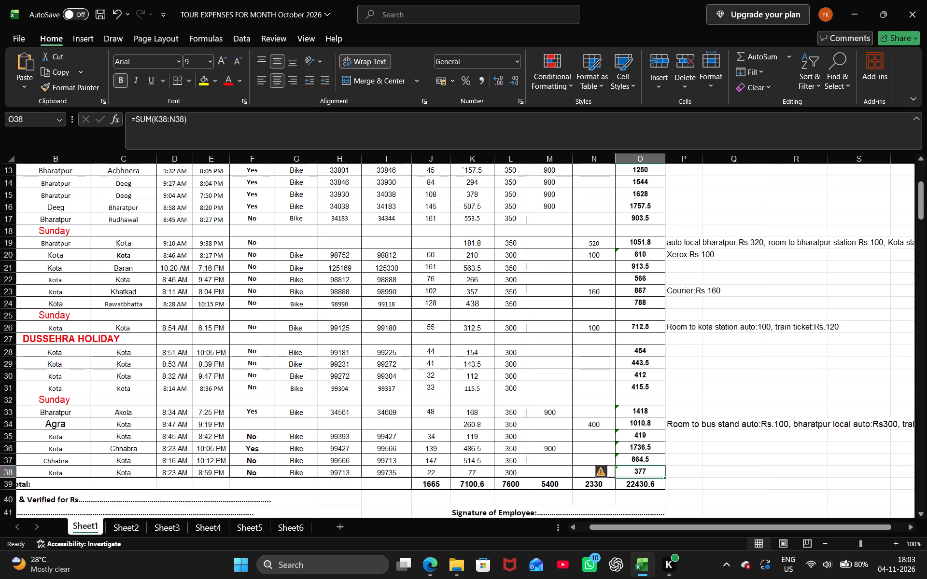
pyautogui.press('Up')
pyautogui.press('Up')
pyautogui.press('Up')
pyautogui.press('Up')
pyautogui.press('Up')
pyautogui.press('Up')
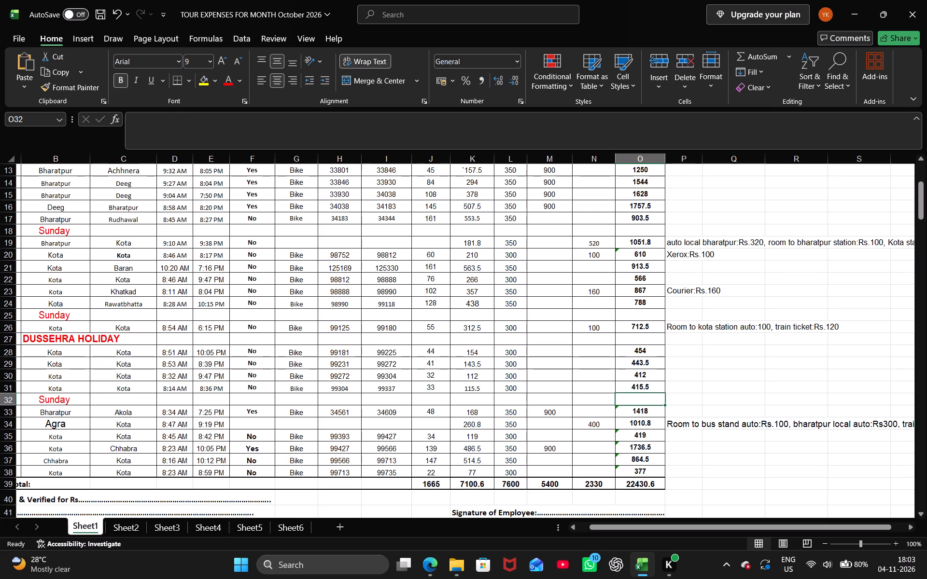
pyautogui.press('Down')
pyautogui.press('Down')
pyautogui.press('Down')
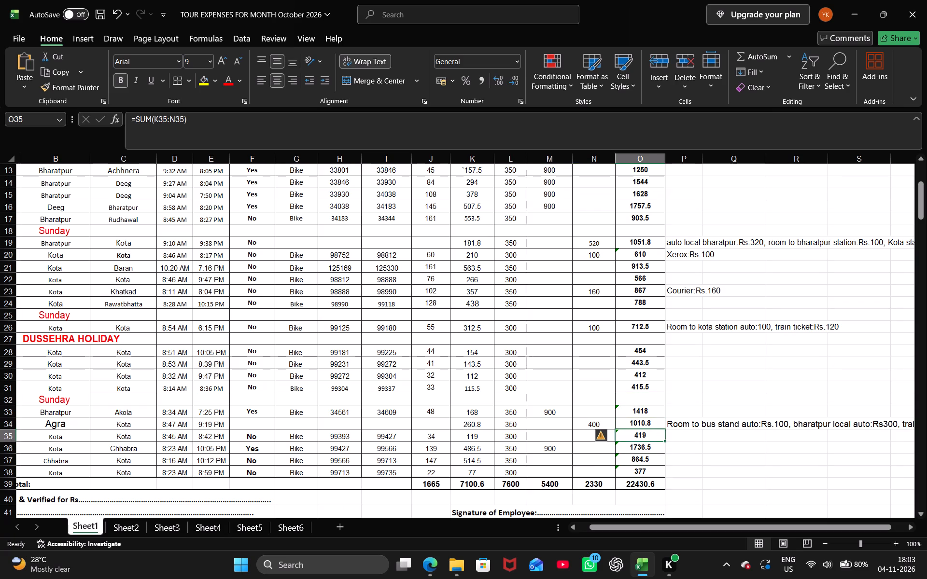
# Review the whole expense statement from the company header and date column down to the signature lines.
pyautogui.scroll(4, 562, 347)
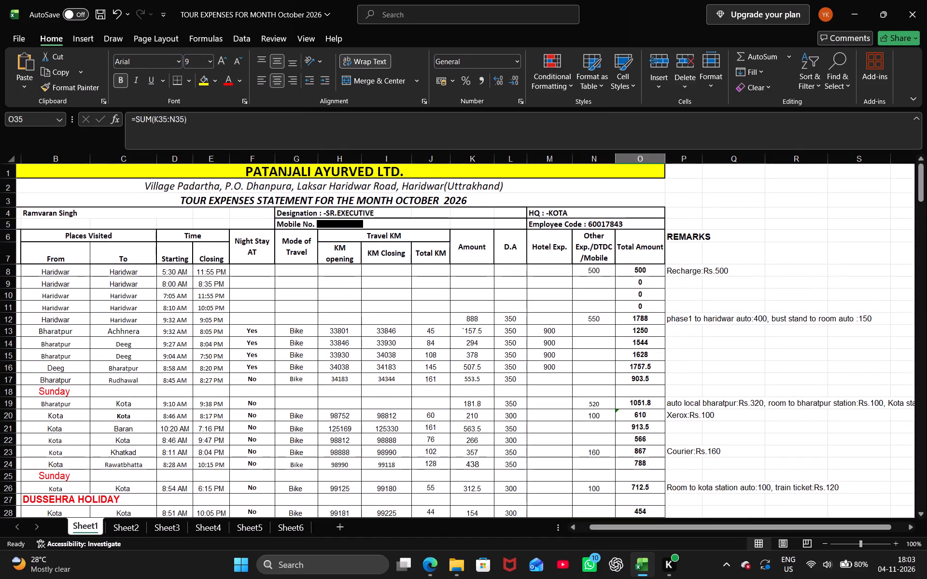
pyautogui.click(254, 269)
pyautogui.hscroll(2, 398, 353)
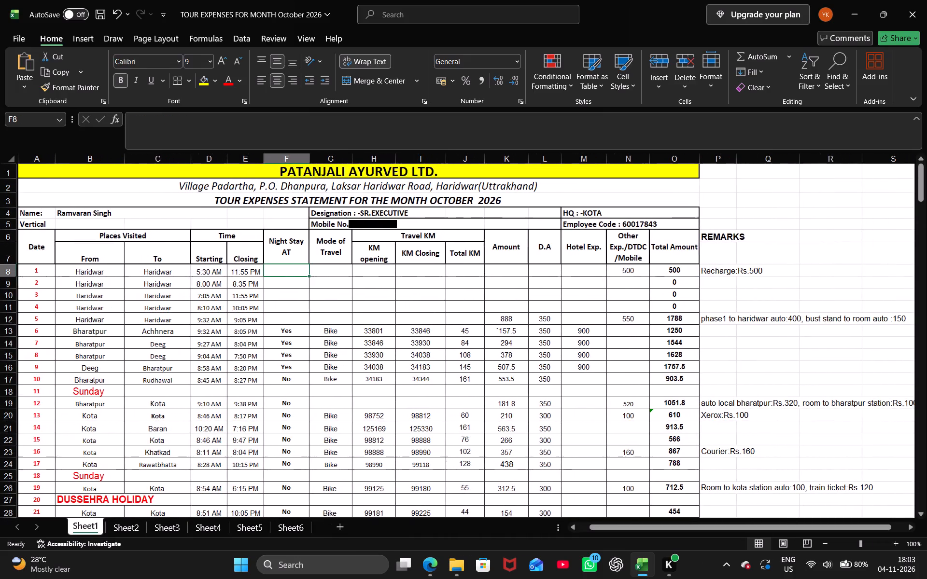
pyautogui.scroll(-1, 105, 348)
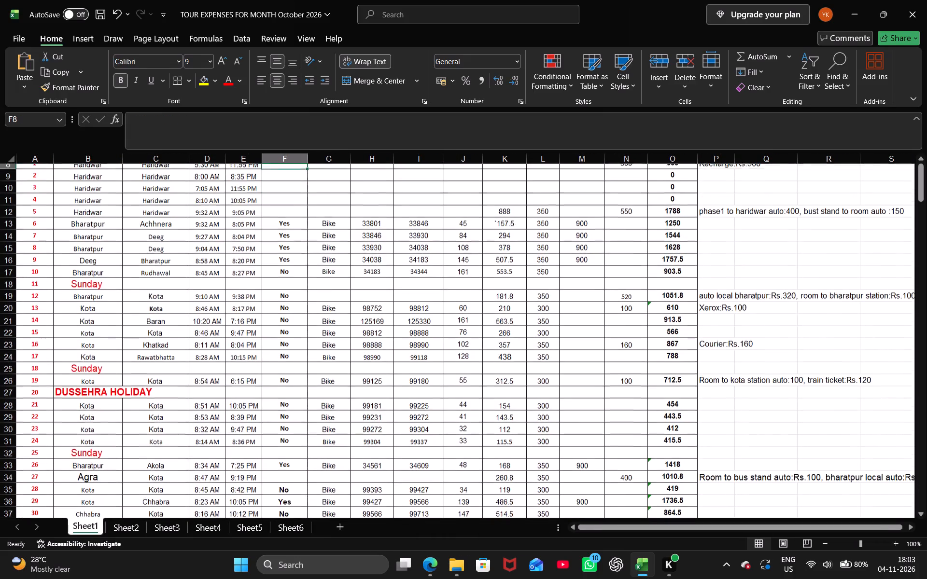
pyautogui.scroll(-1, 105, 348)
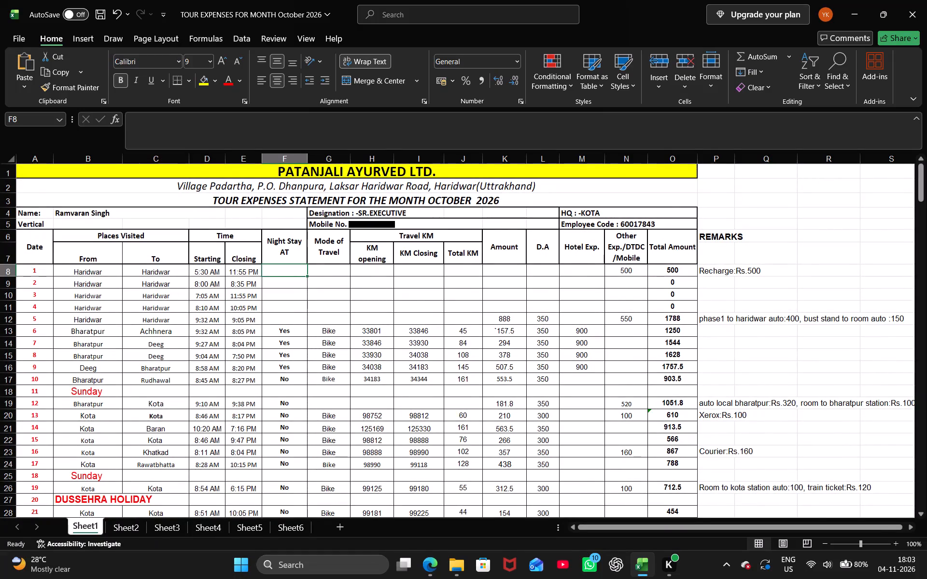
pyautogui.scroll(-7, 292, 319)
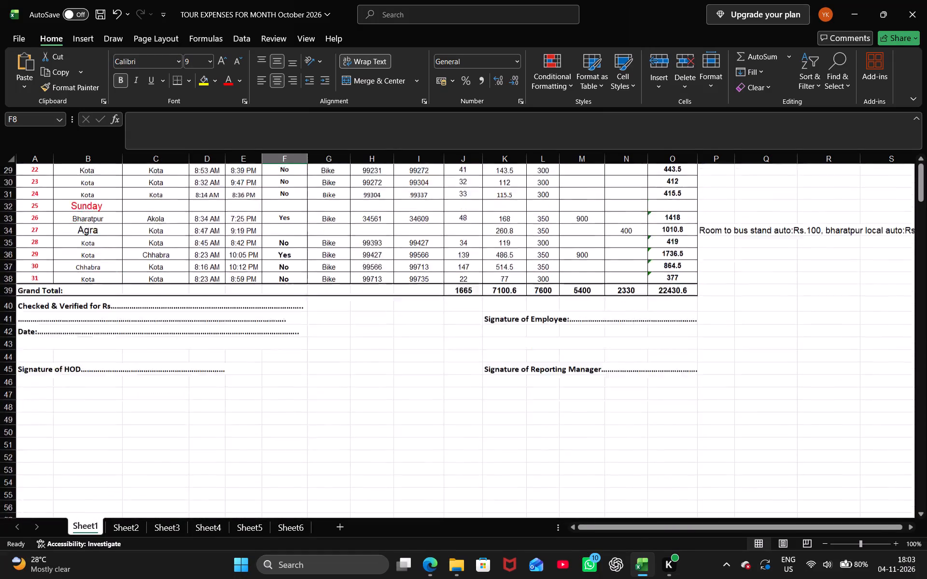
# Save the corrected October 2026 tour expenses workbook.
pyautogui.scroll(5, 292, 319)
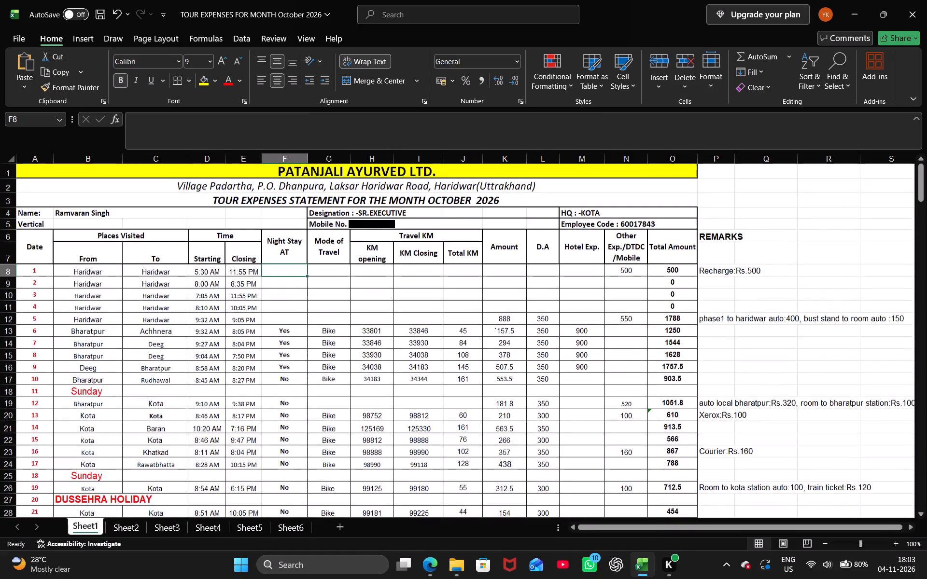
pyautogui.hotkey('ctrl', 's')
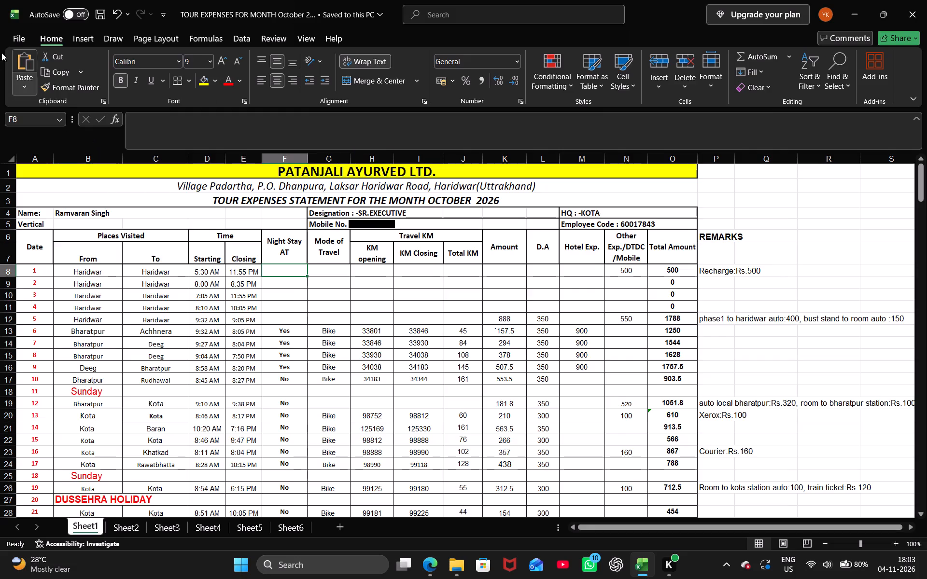